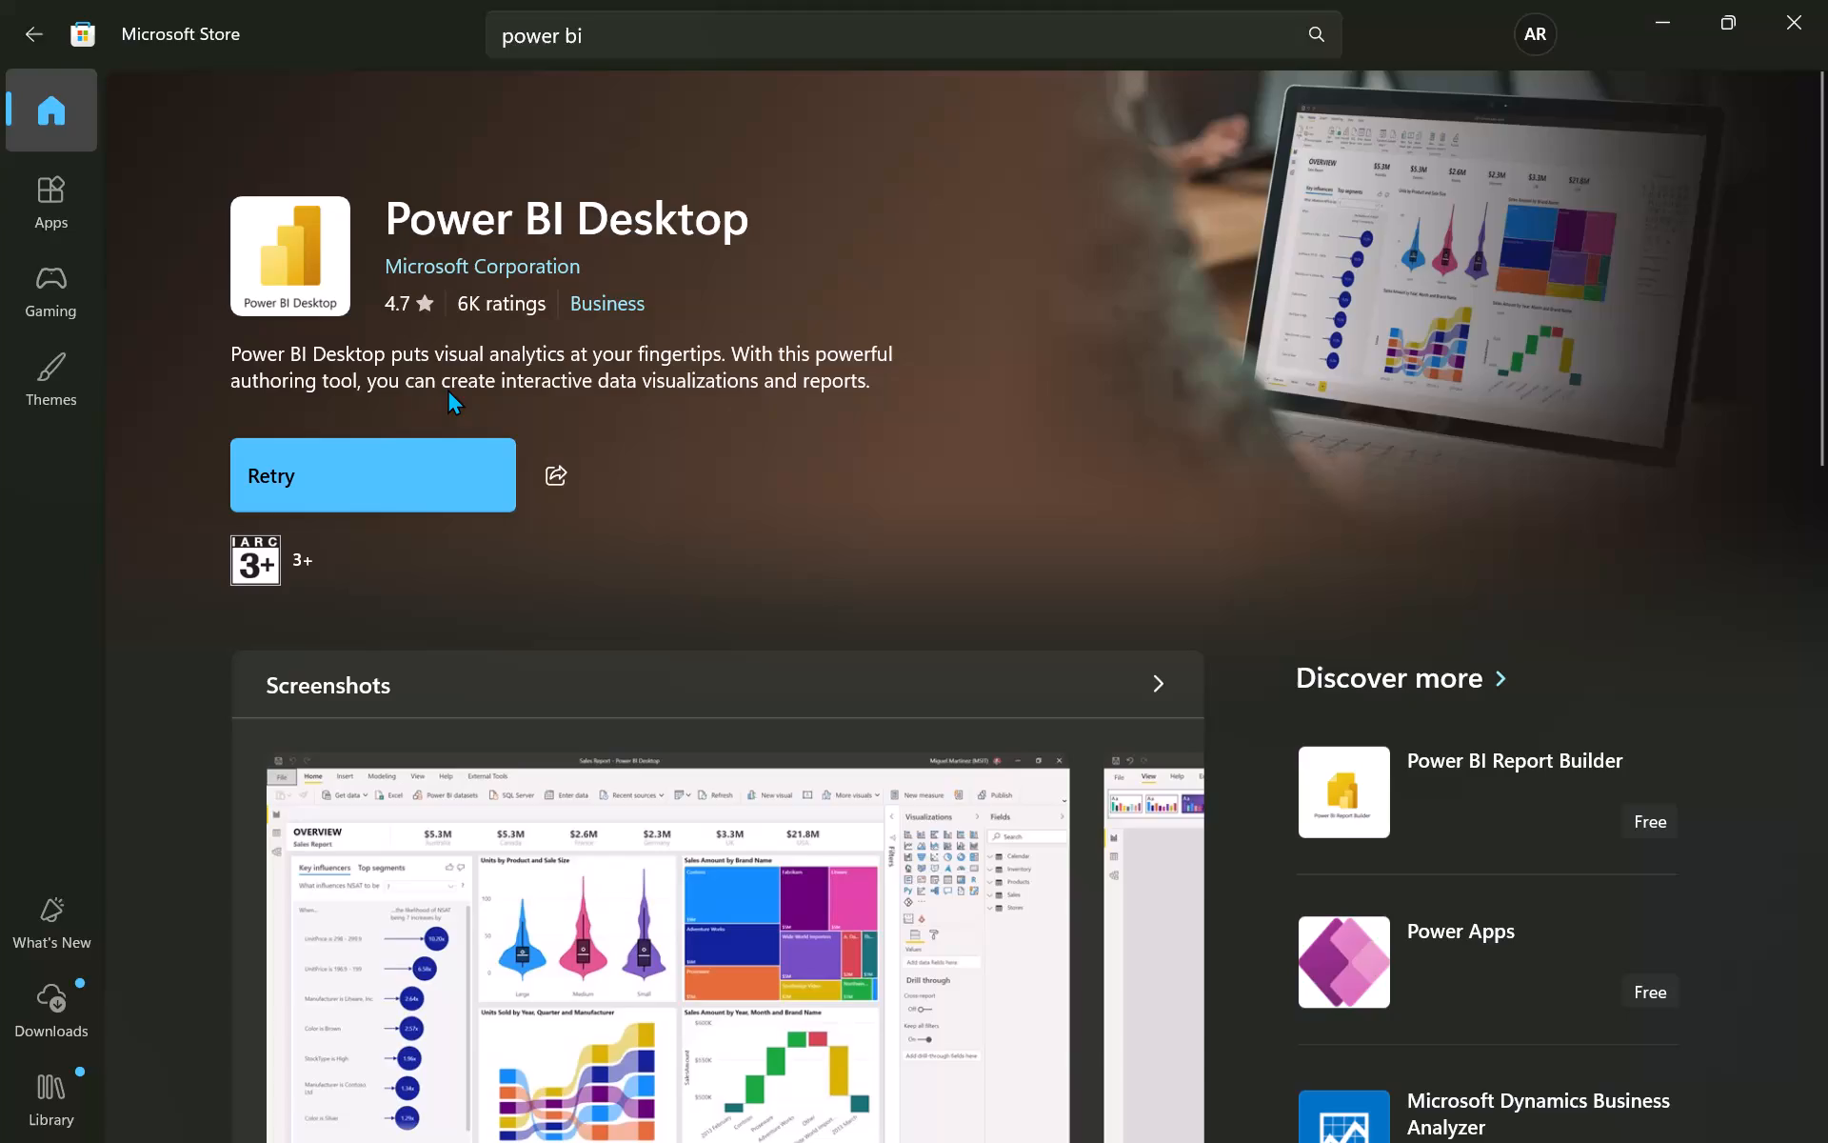
Retry the Power BI Desktop installation in the Microsoft Store and launch the application.
{"action": "left_click", "coordinate": [378, 461]}
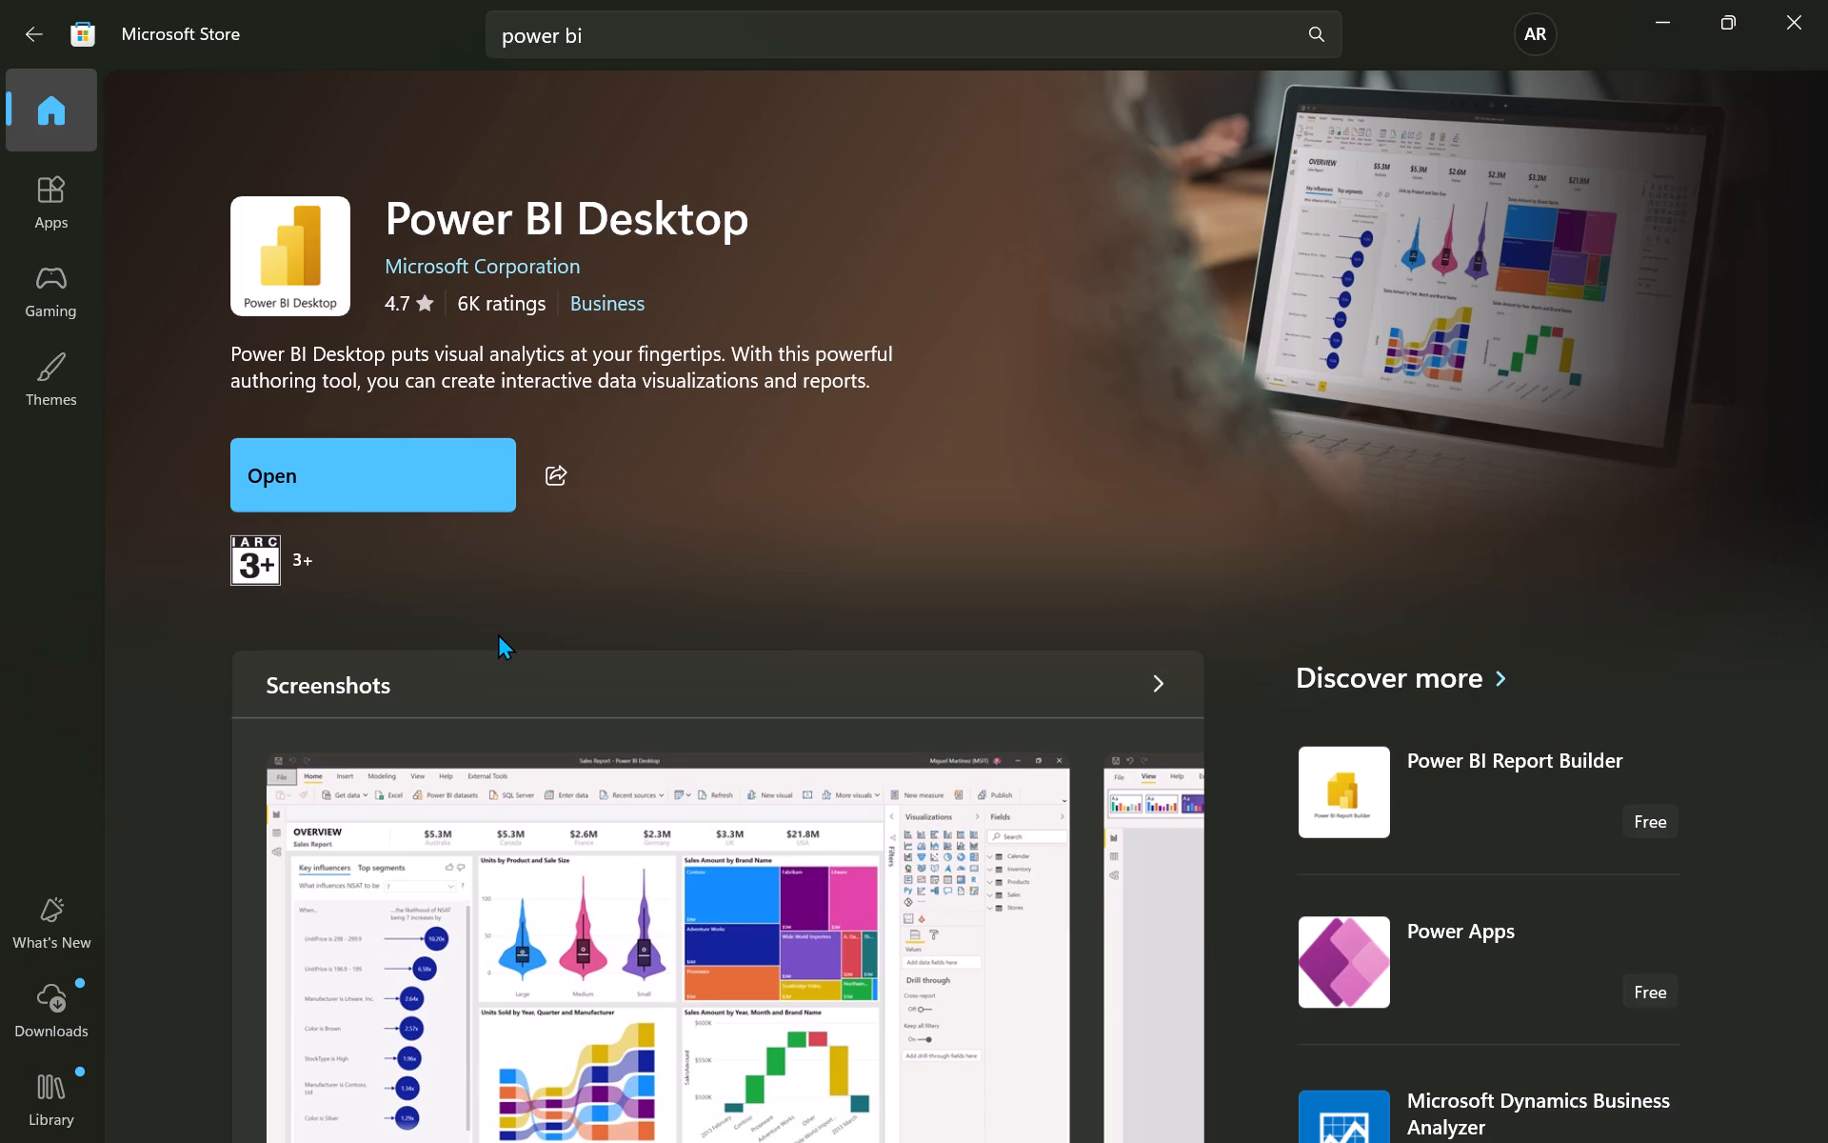
{"action": "left_click", "coordinate": [276, 495]}
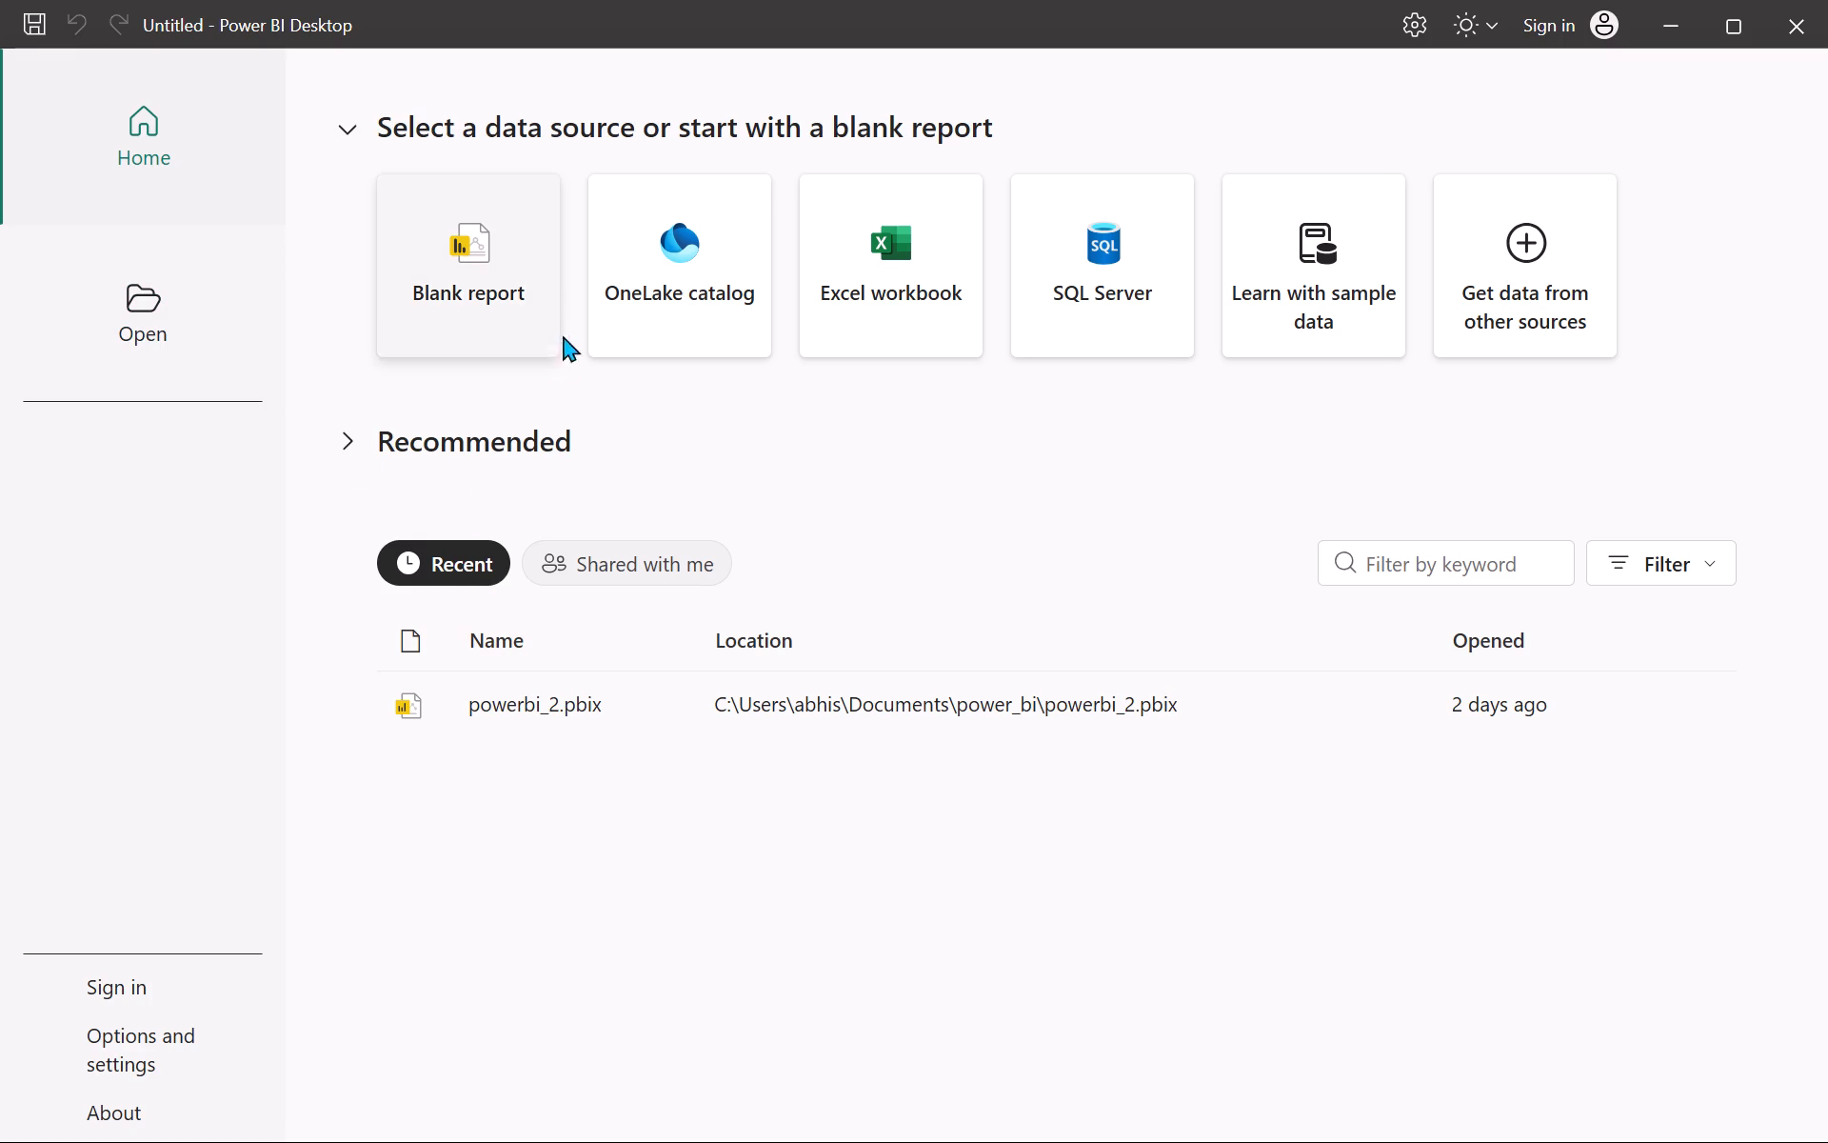
Start the account sign-in from the start page and cancel it, leaving the empty report canvas.
{"action": "left_click", "coordinate": [102, 1010]}
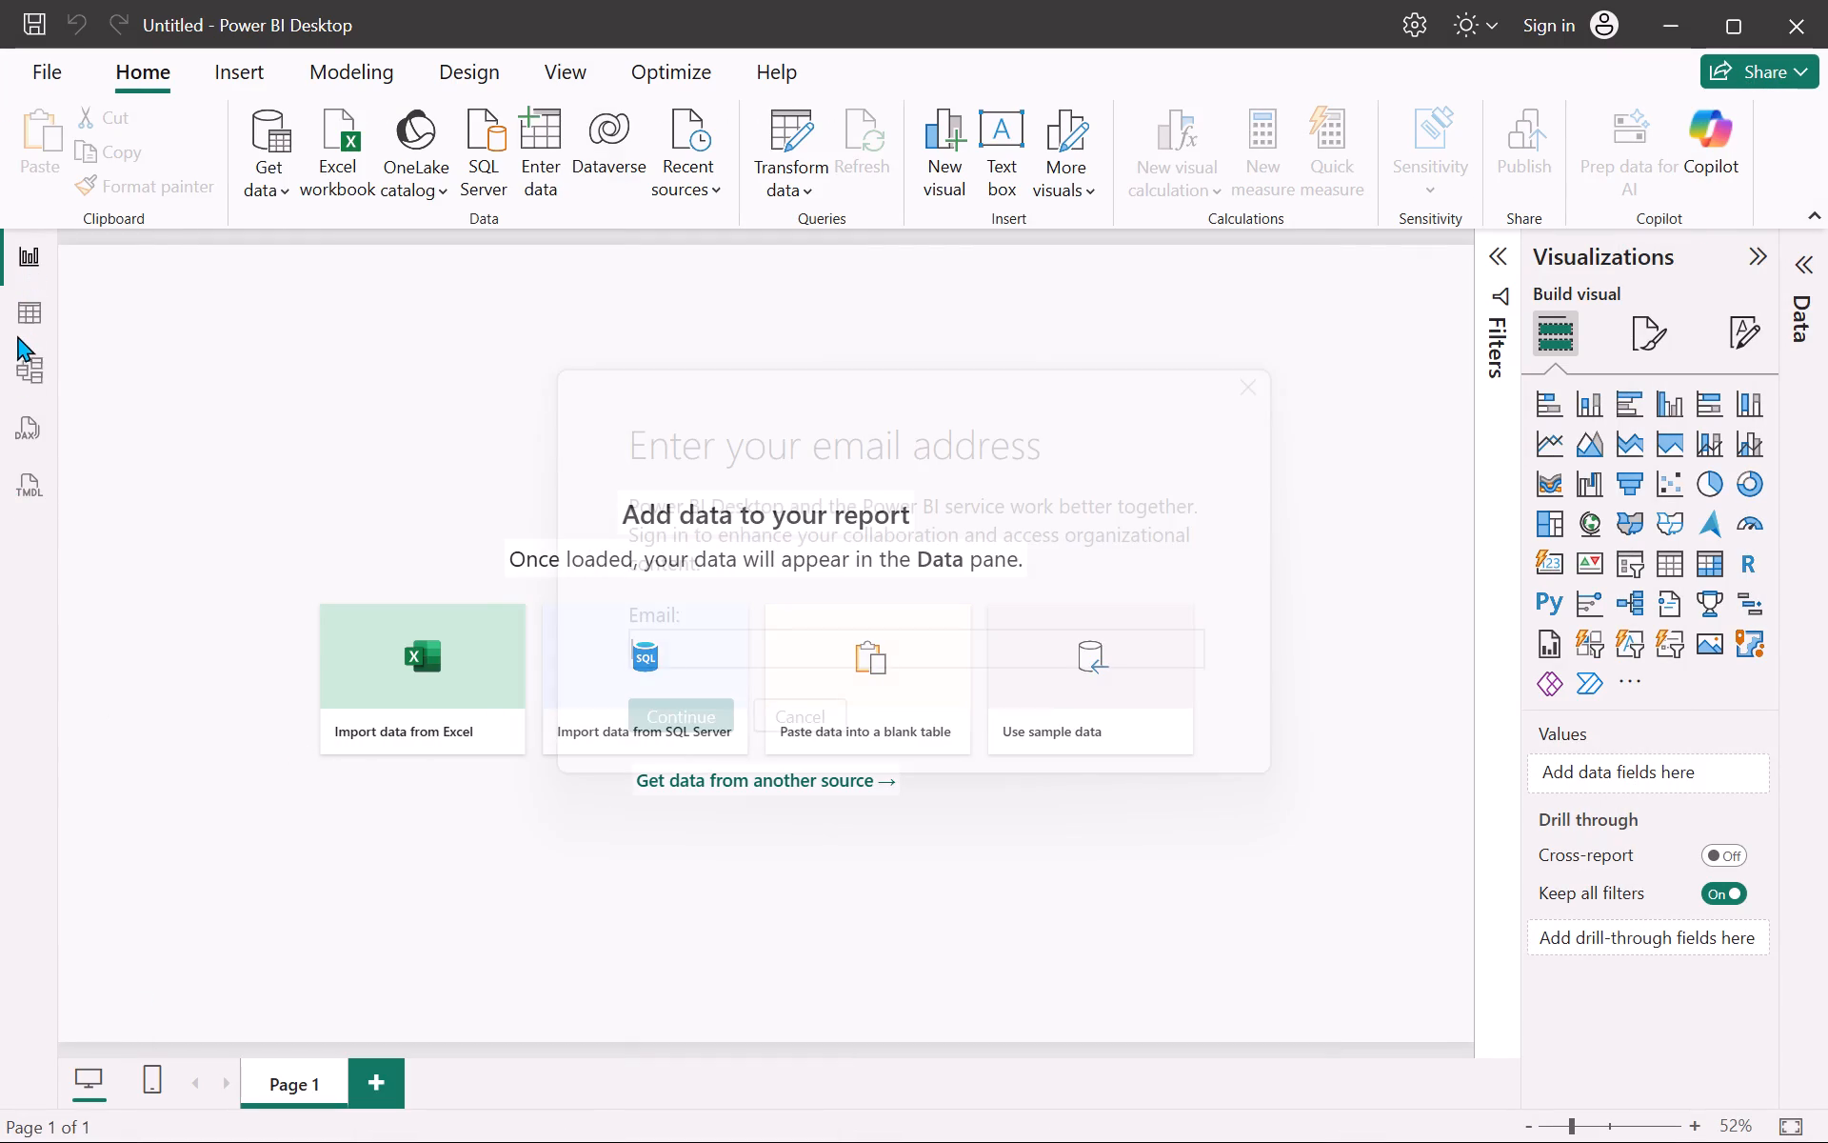
{"action": "left_click", "coordinate": [785, 700]}
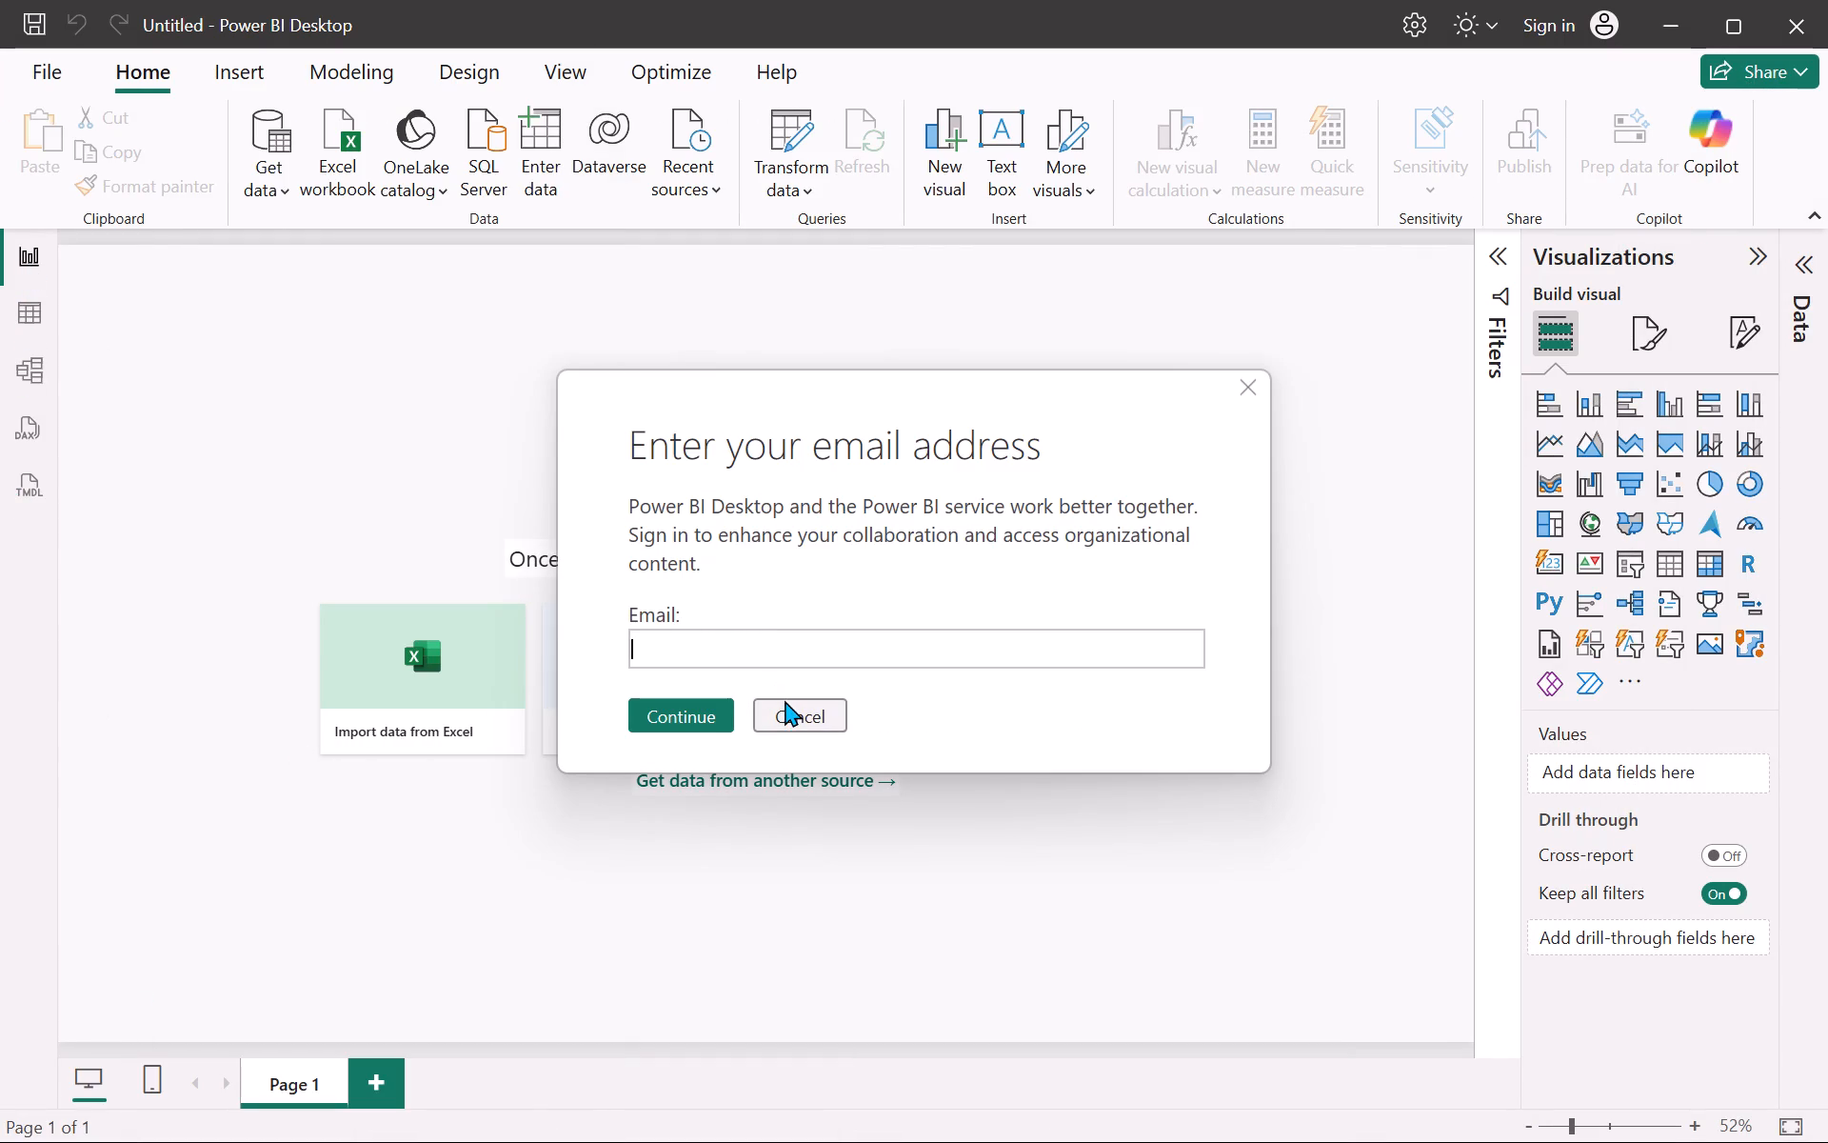
Check the empty report's table view and return to the report view.
{"action": "left_click", "coordinate": [29, 319]}
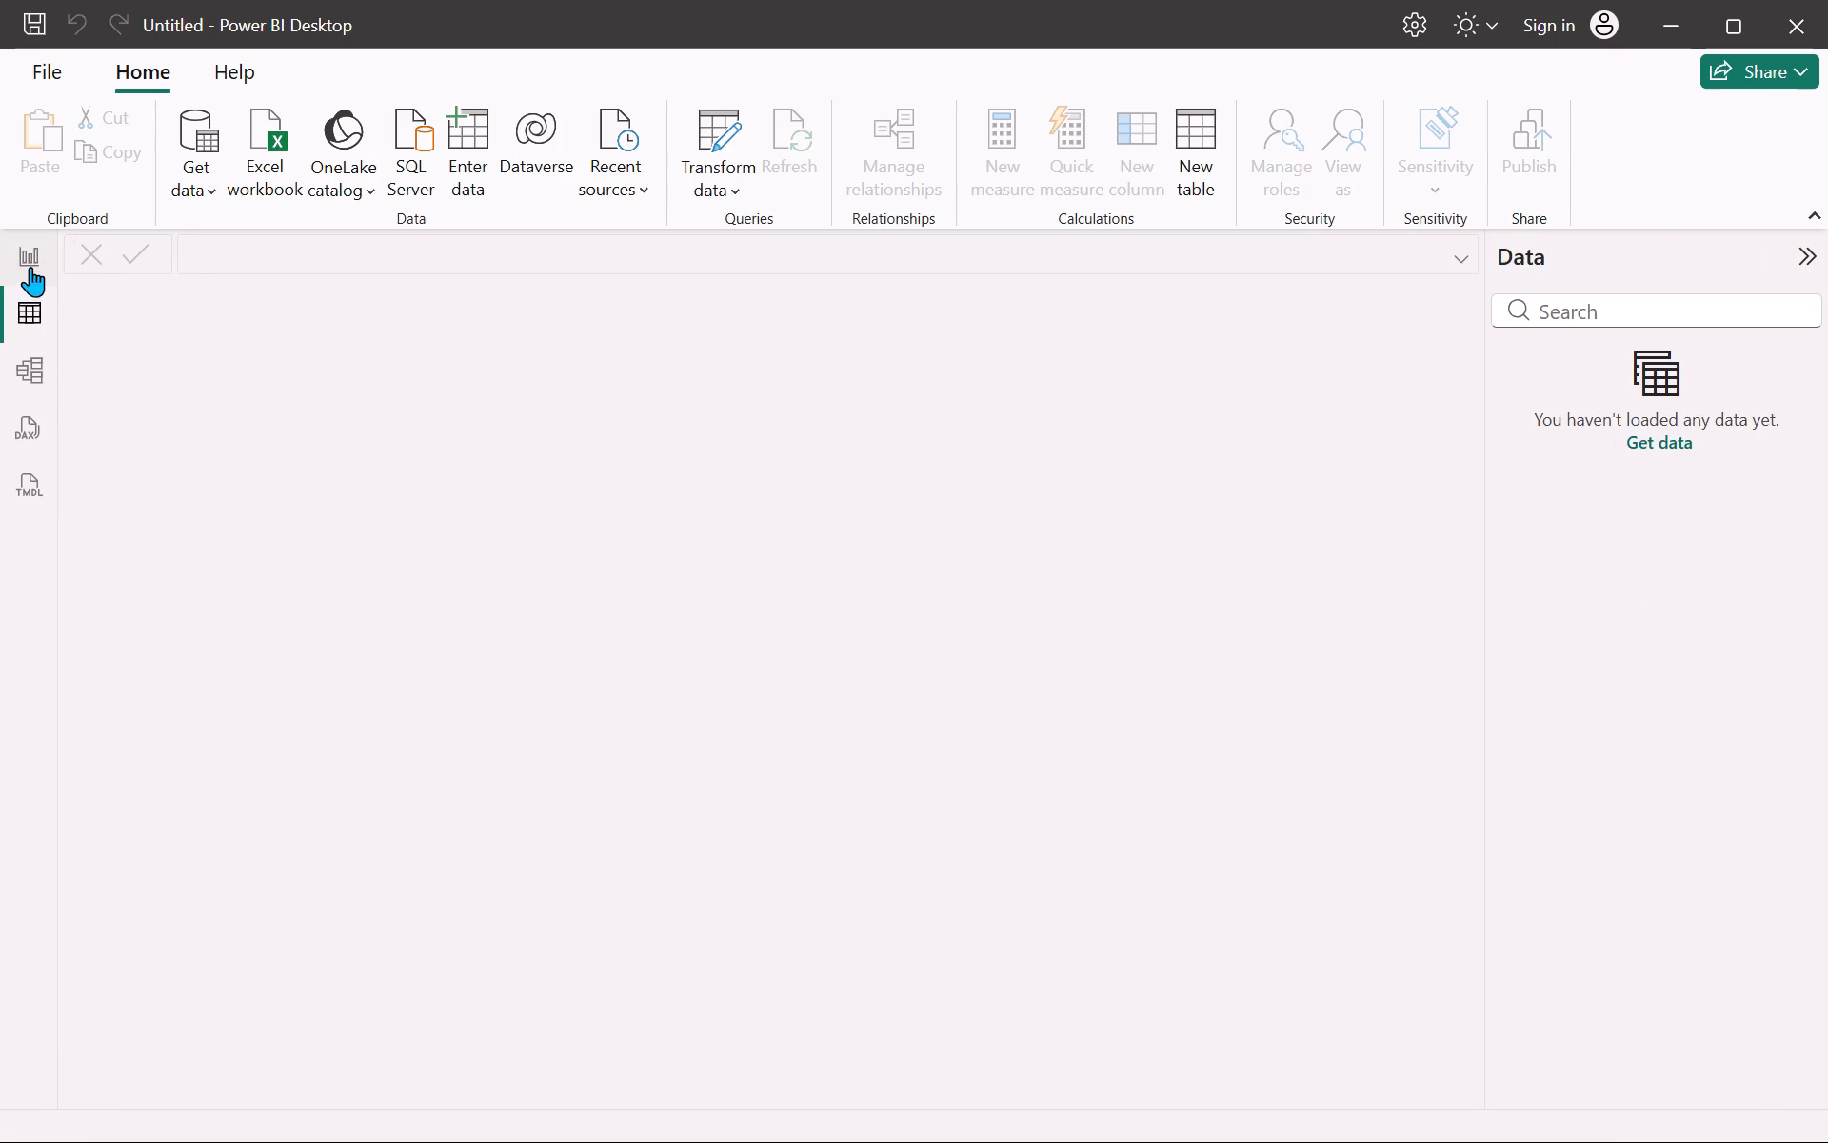
{"action": "left_click", "coordinate": [30, 262]}
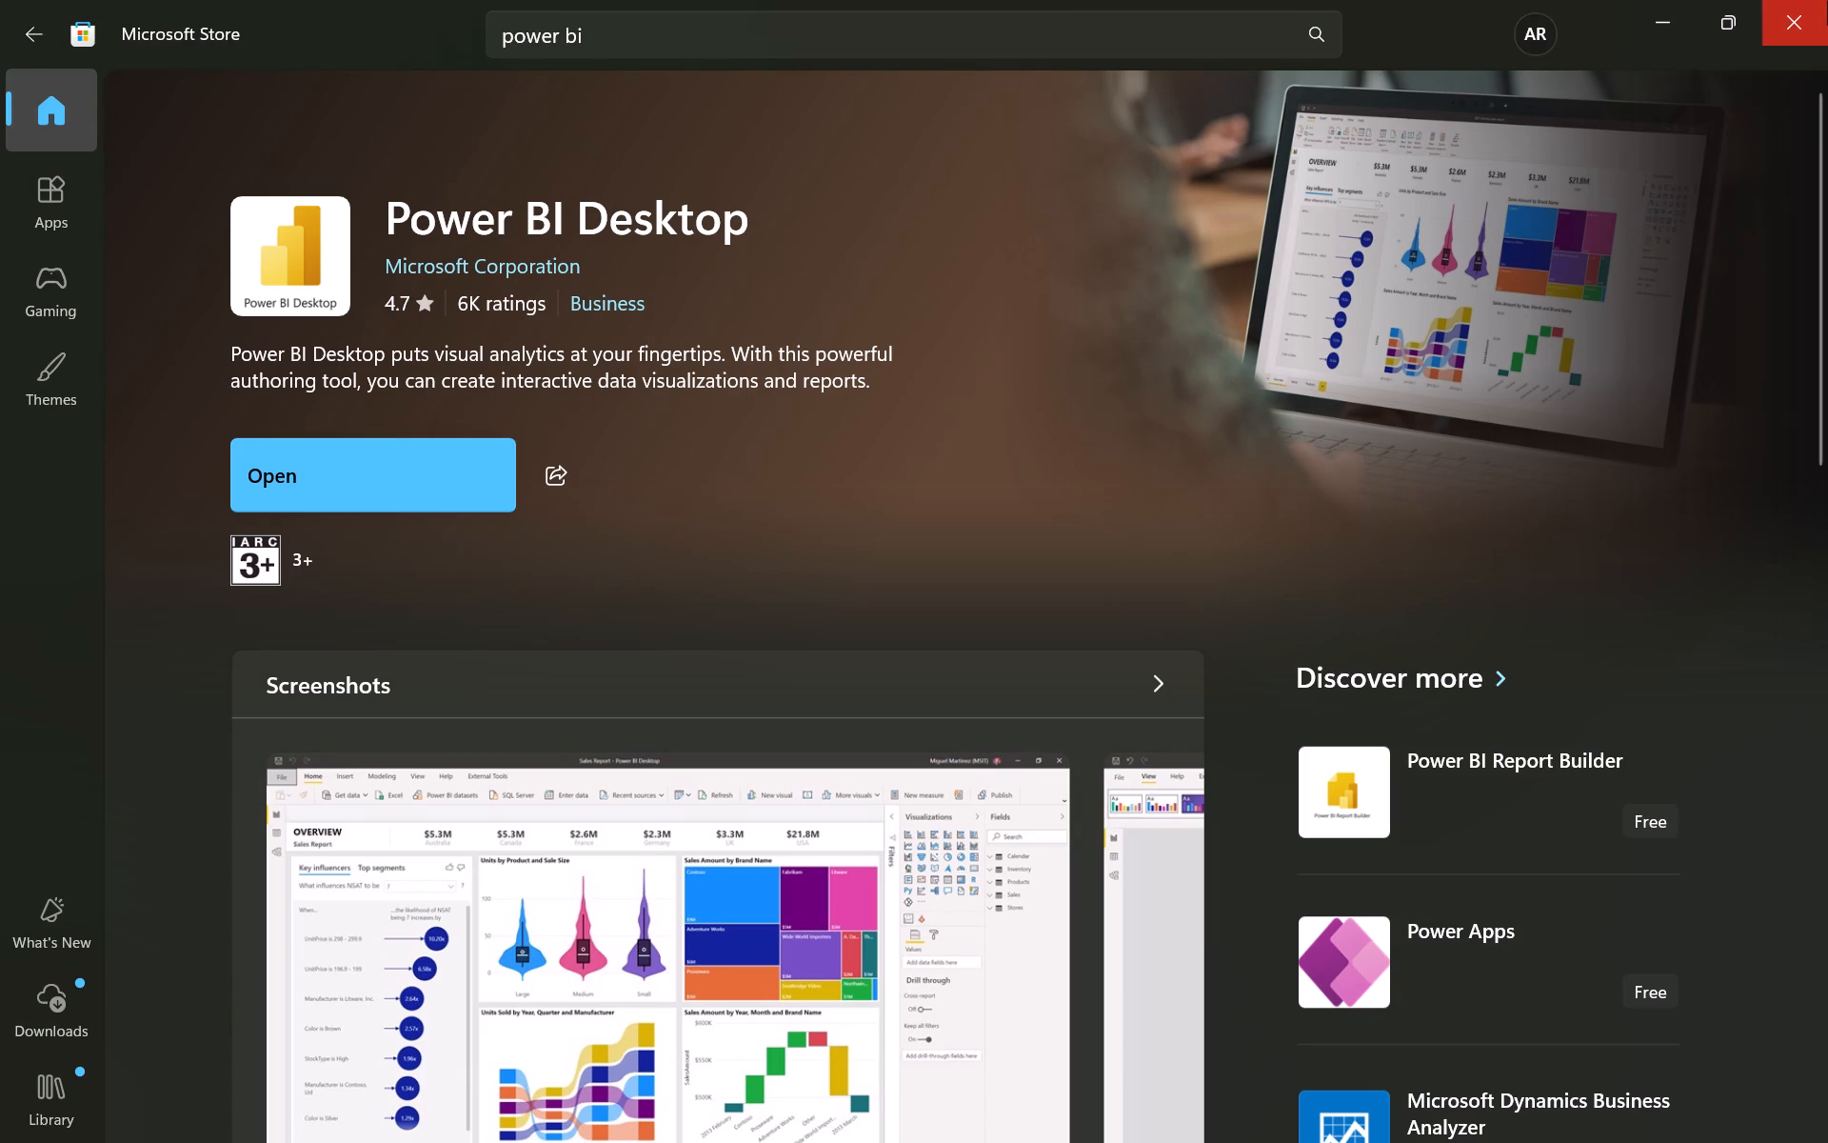
Close the Microsoft Store window and return to Power BI Desktop.
{"action": "left_click", "coordinate": [1827, 0]}
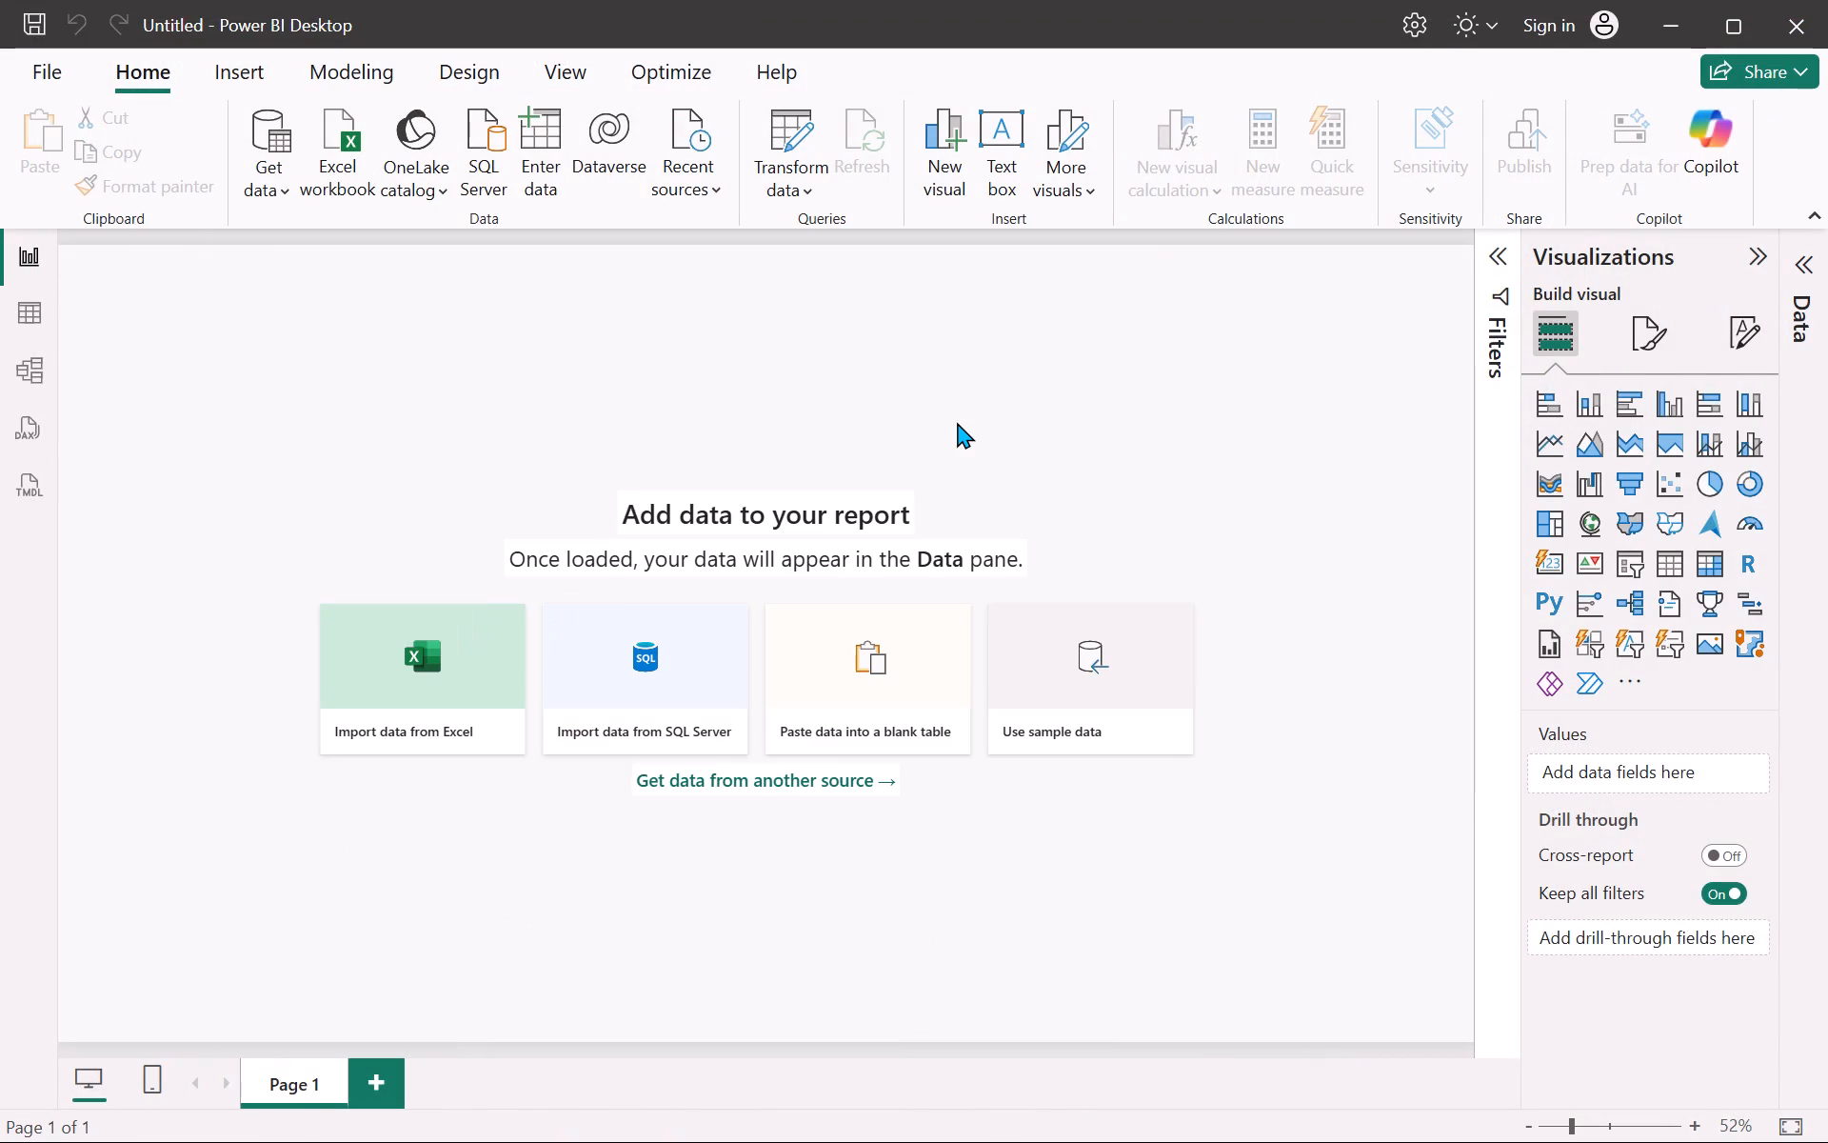
{"action": "key", "text": "ctrl+shift+t"}
{"action": "key", "text": "ctrl+z"}
Load Sheet1 from the Excel workbook Food_dataset_1st_mock_4_to_6.xlsx into the report.
{"action": "left_click", "coordinate": [284, 174]}
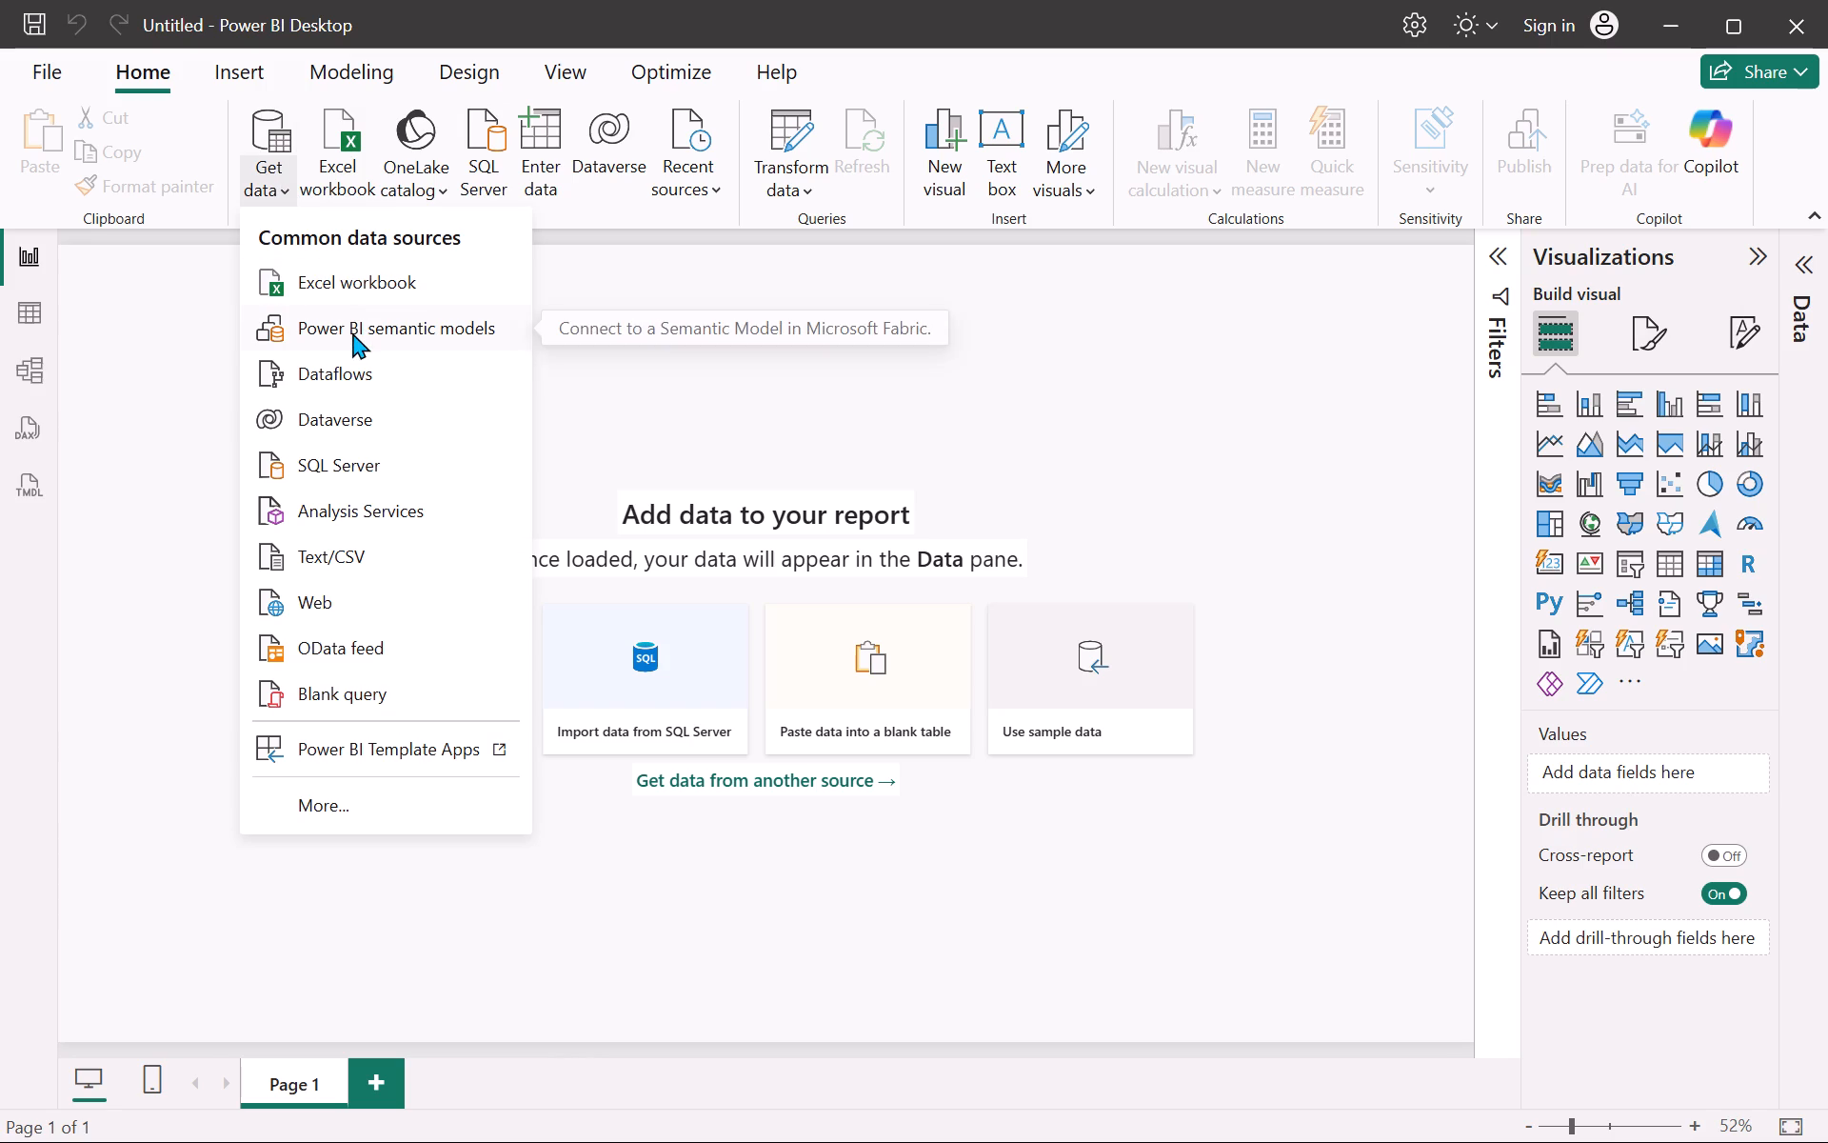
{"action": "left_click", "coordinate": [334, 276]}
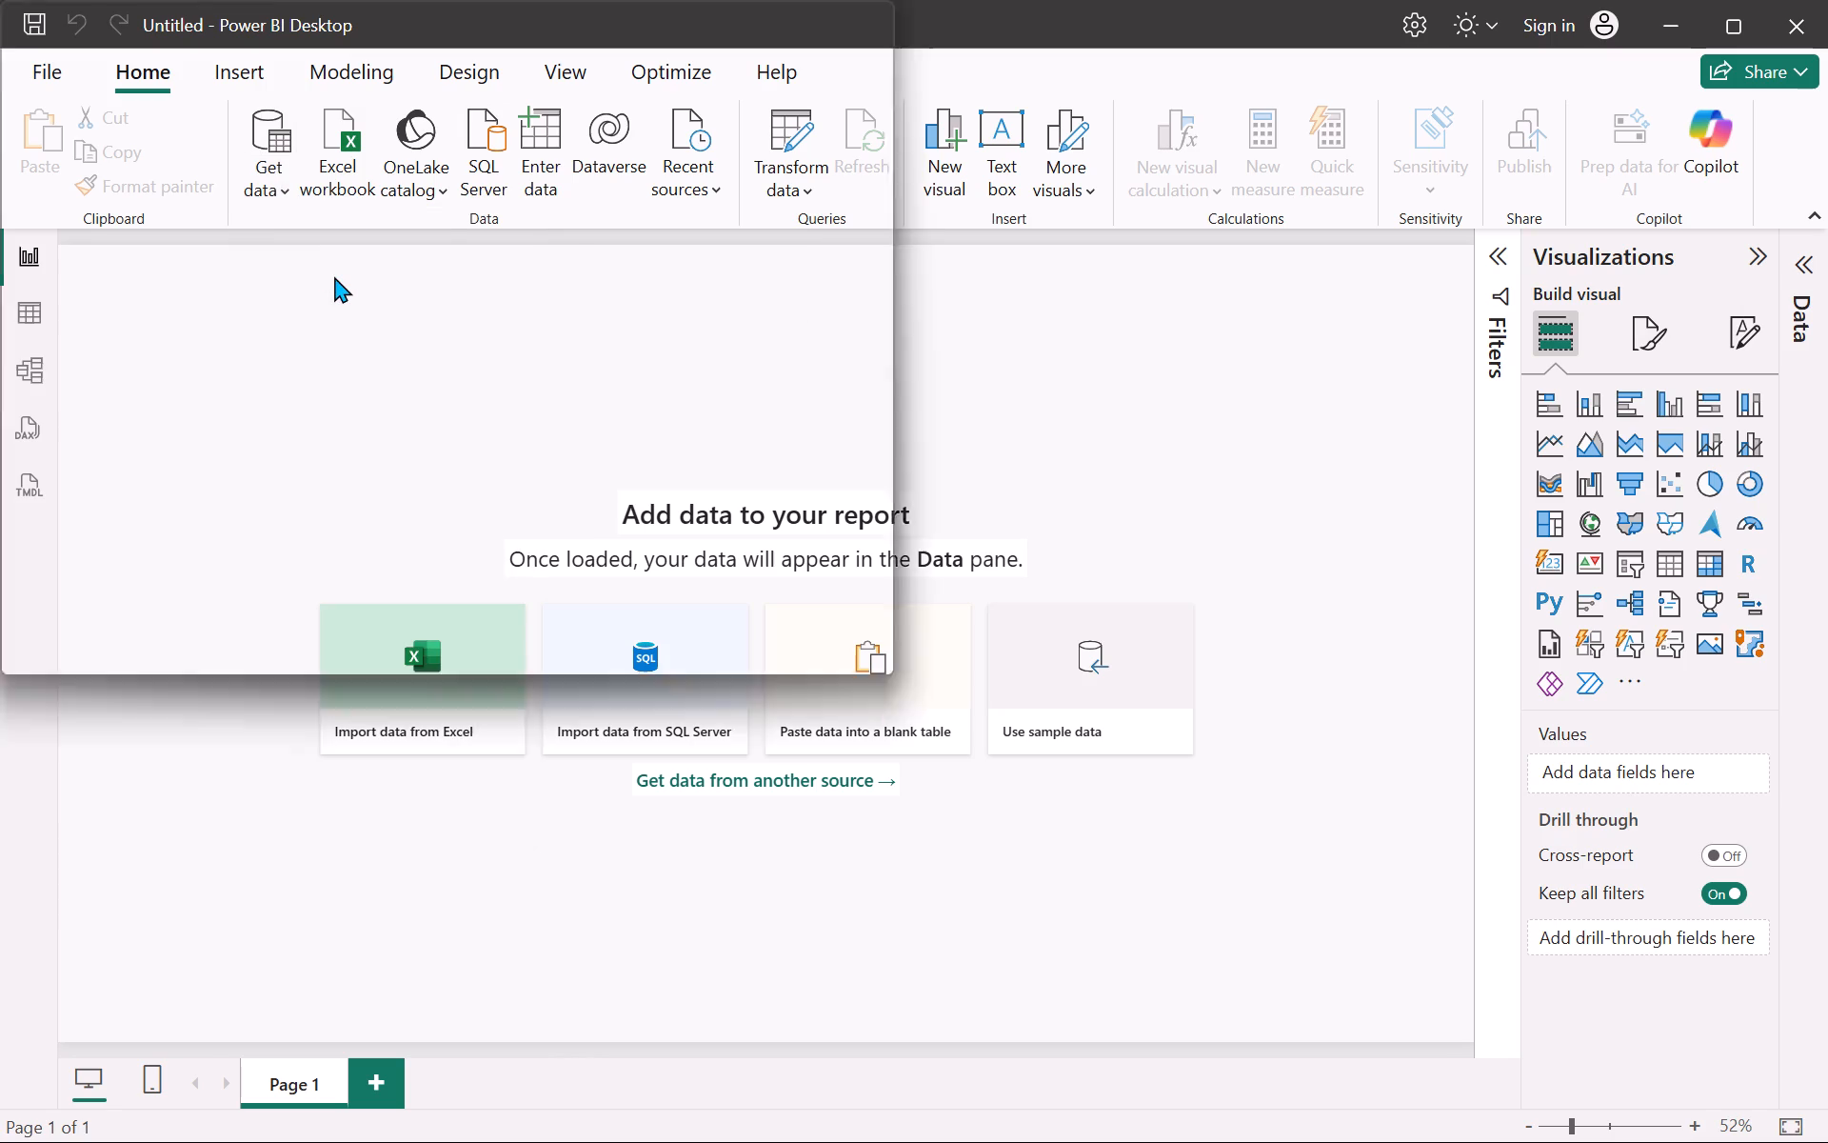
{"action": "double_click", "coordinate": [423, 419]}
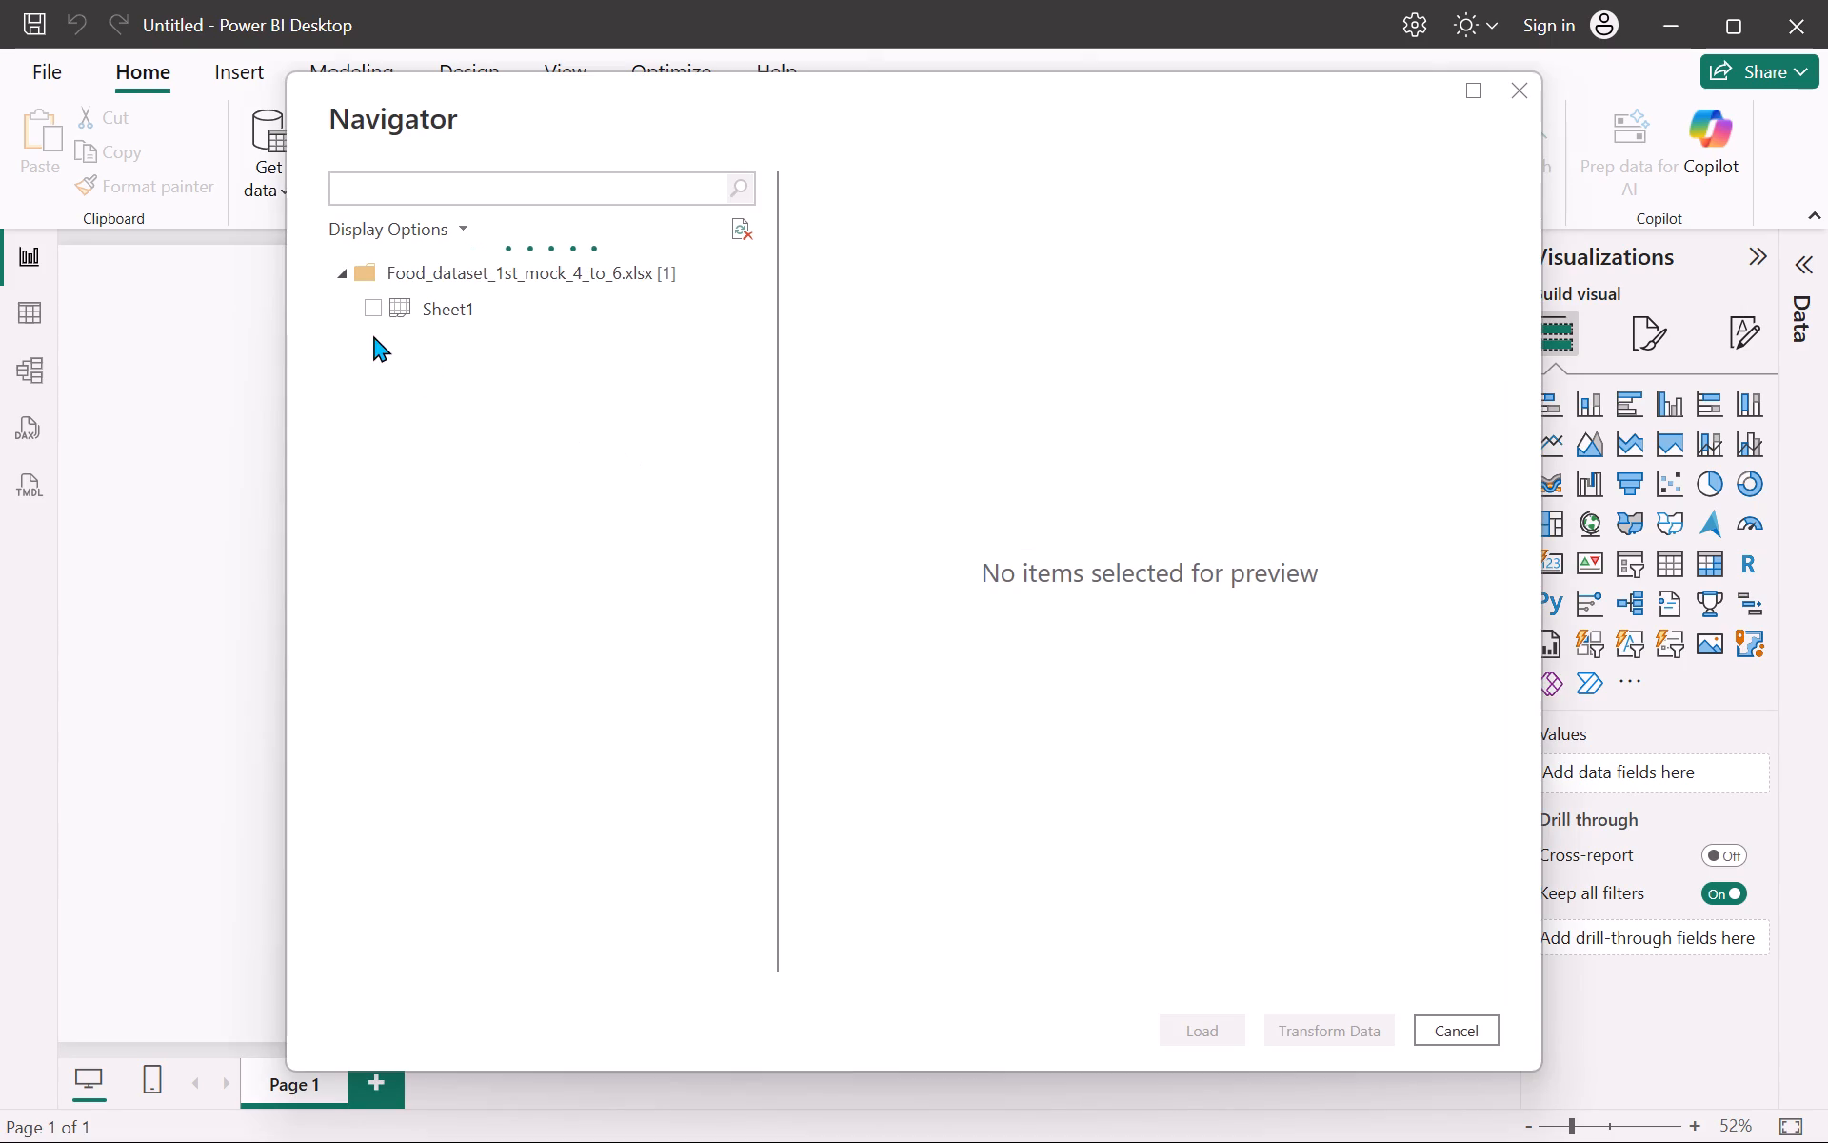
{"action": "left_click", "coordinate": [378, 301]}
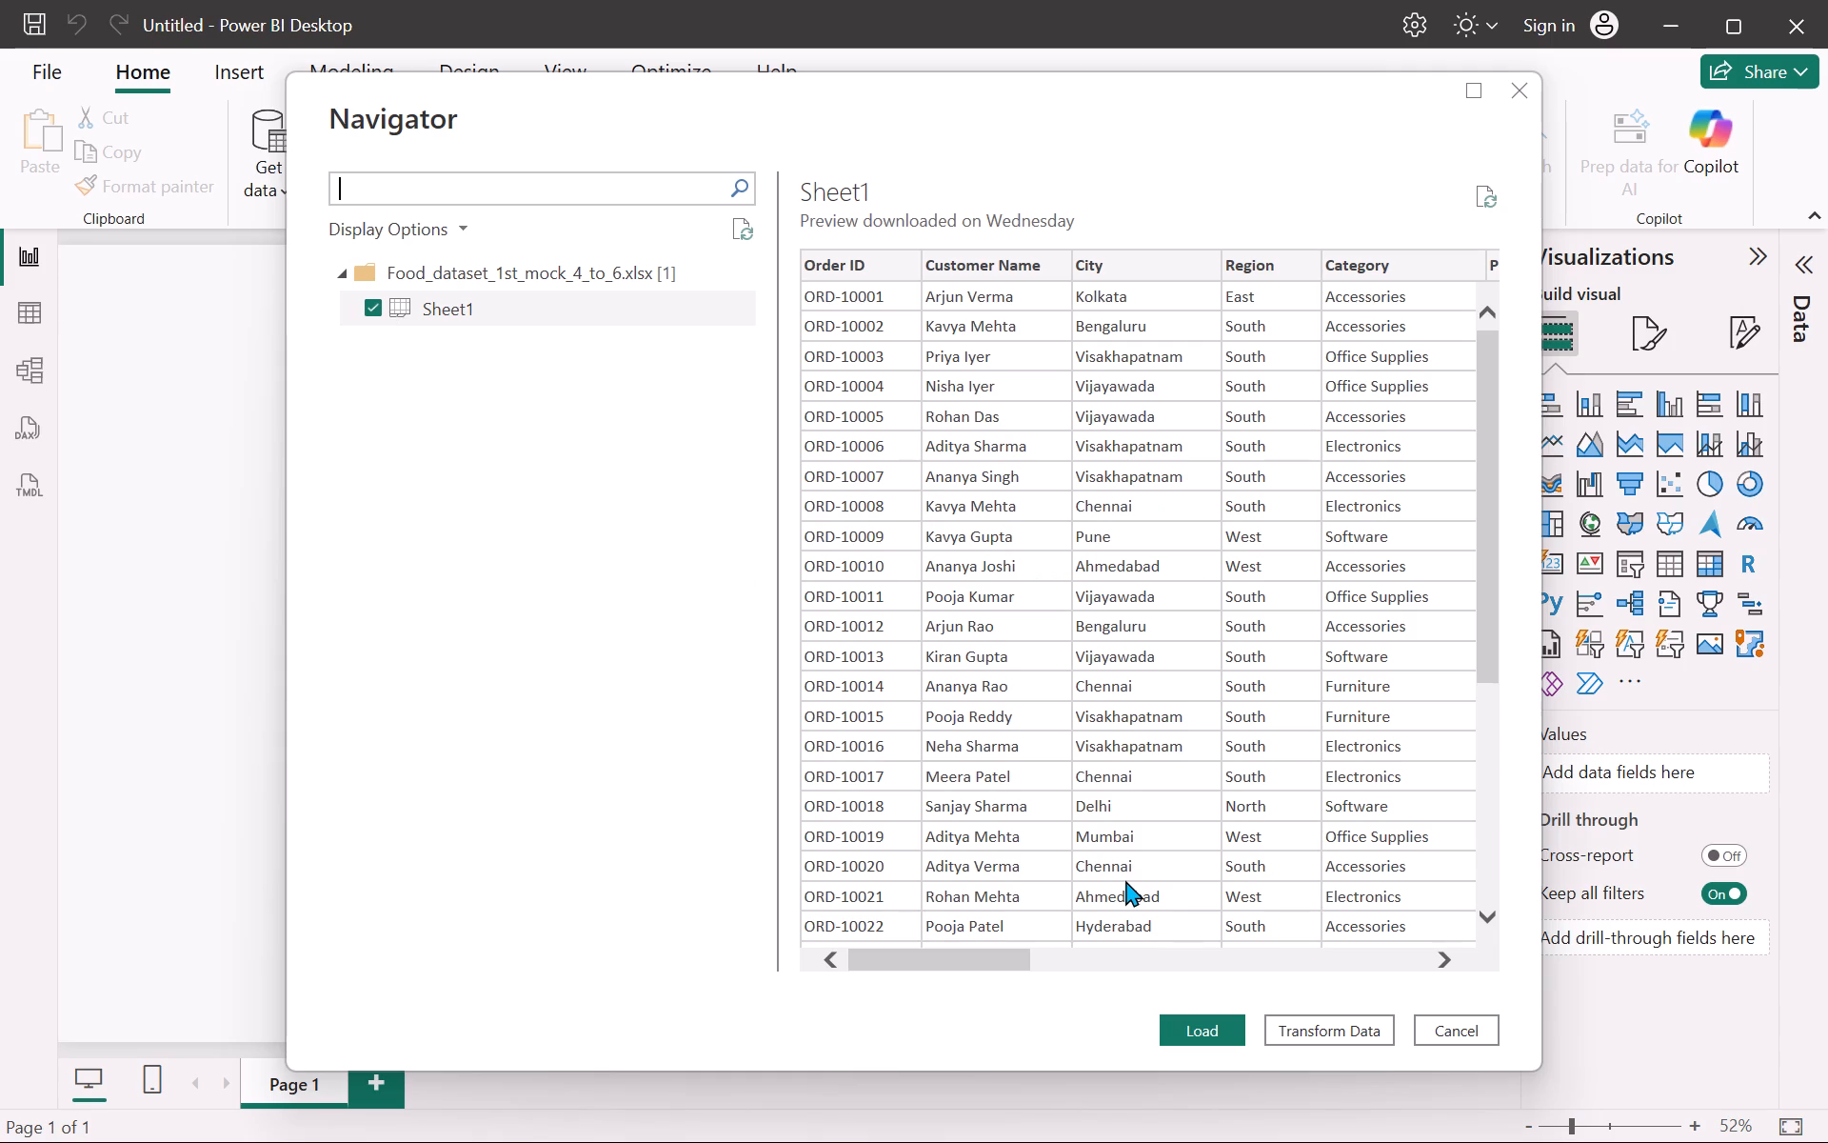
{"action": "left_click", "coordinate": [1215, 1026]}
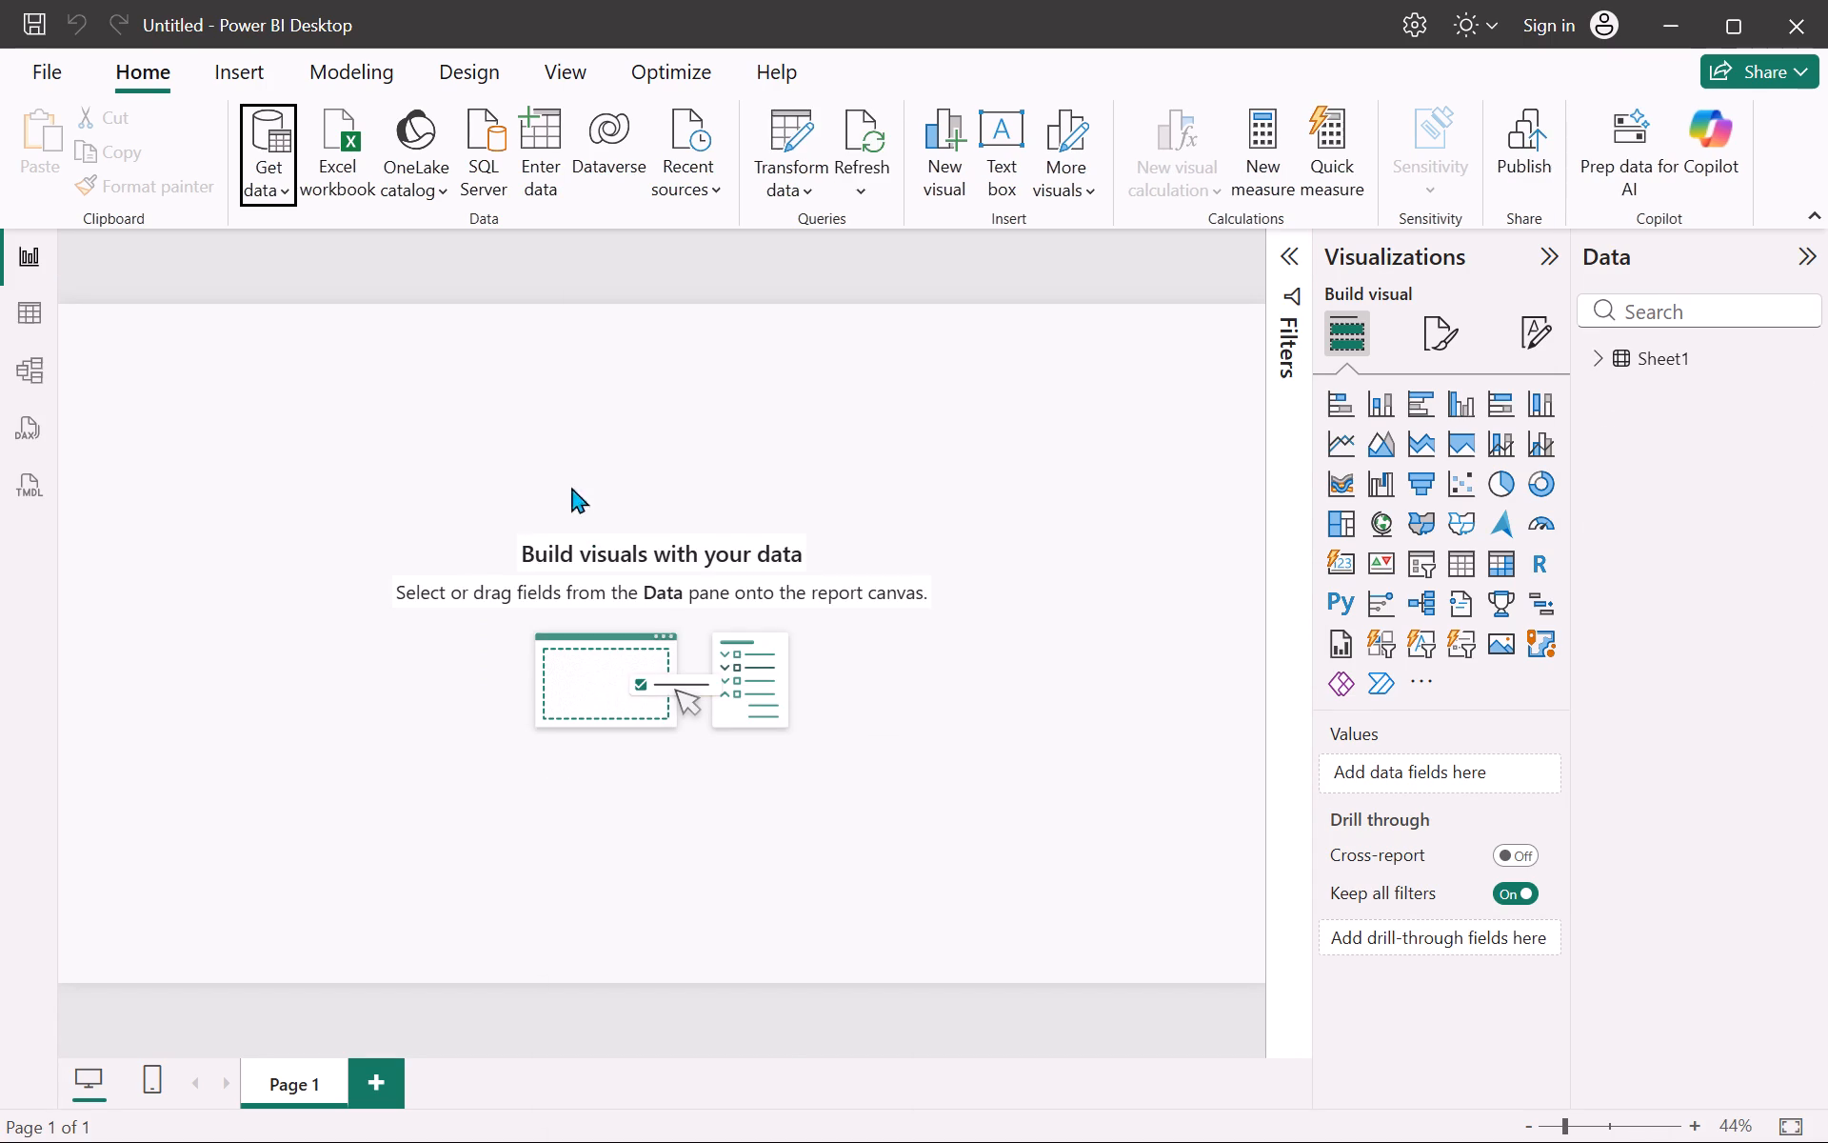
Look through the loaded Sheet1 in the table, model and TMDL views, dismissing the TMDL introduction.
{"action": "left_click", "coordinate": [7, 311]}
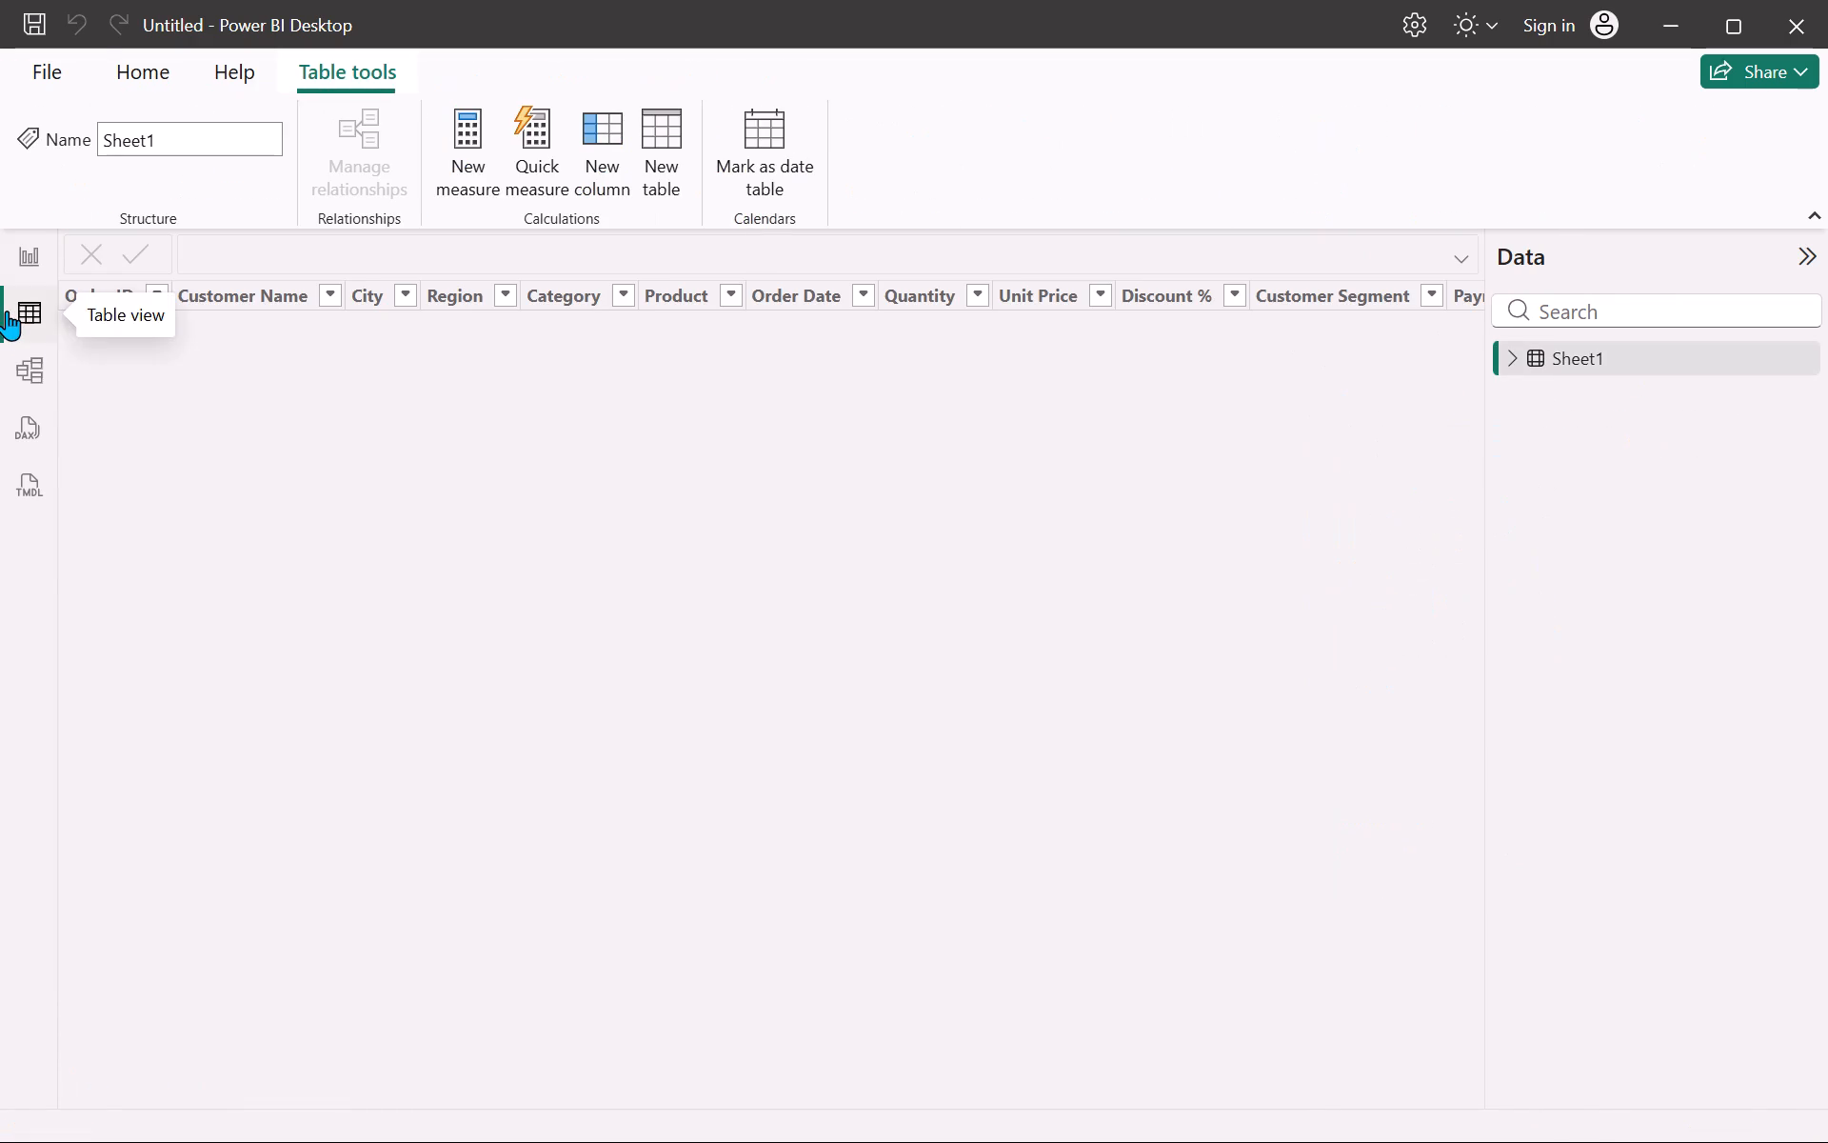
{"action": "scroll", "coordinate": [385, 515], "scroll_direction": "right", "scroll_amount": 2}
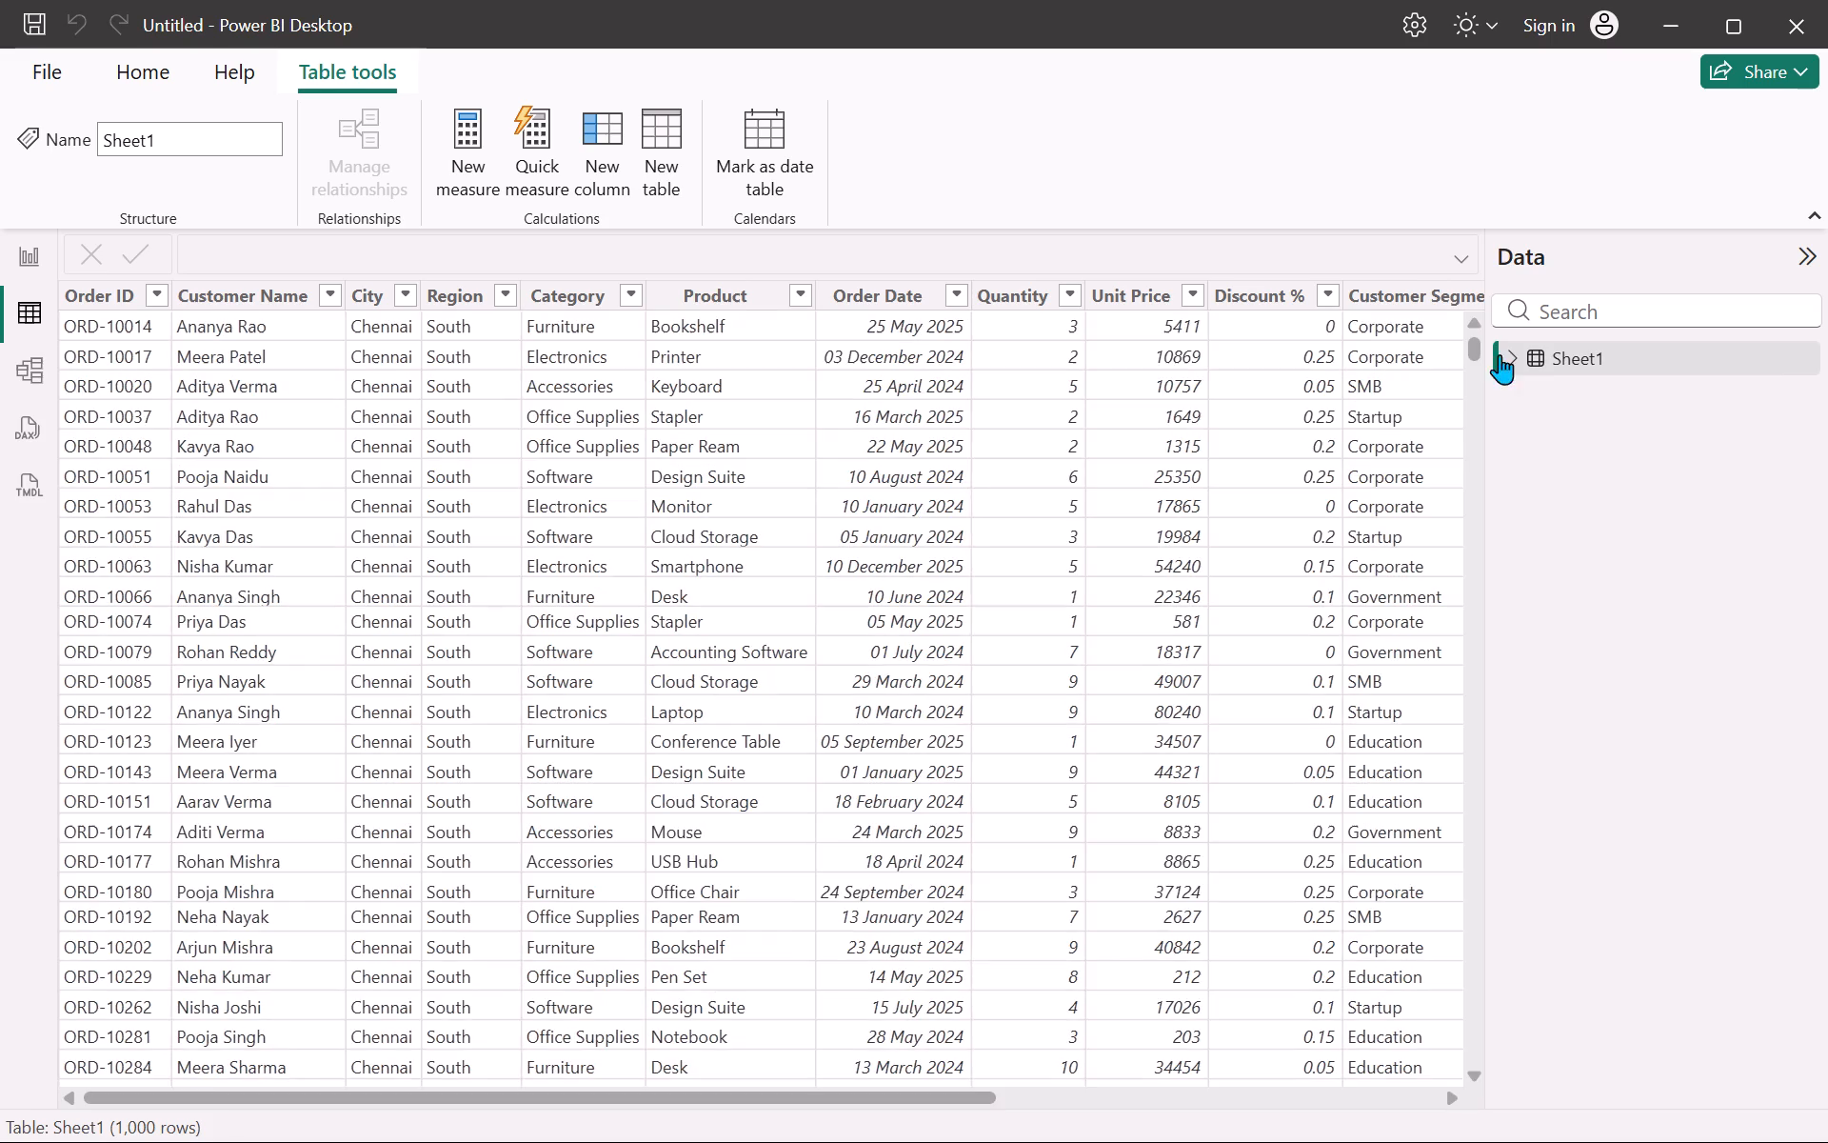
{"action": "scroll", "coordinate": [844, 506], "scroll_direction": "right", "scroll_amount": 2}
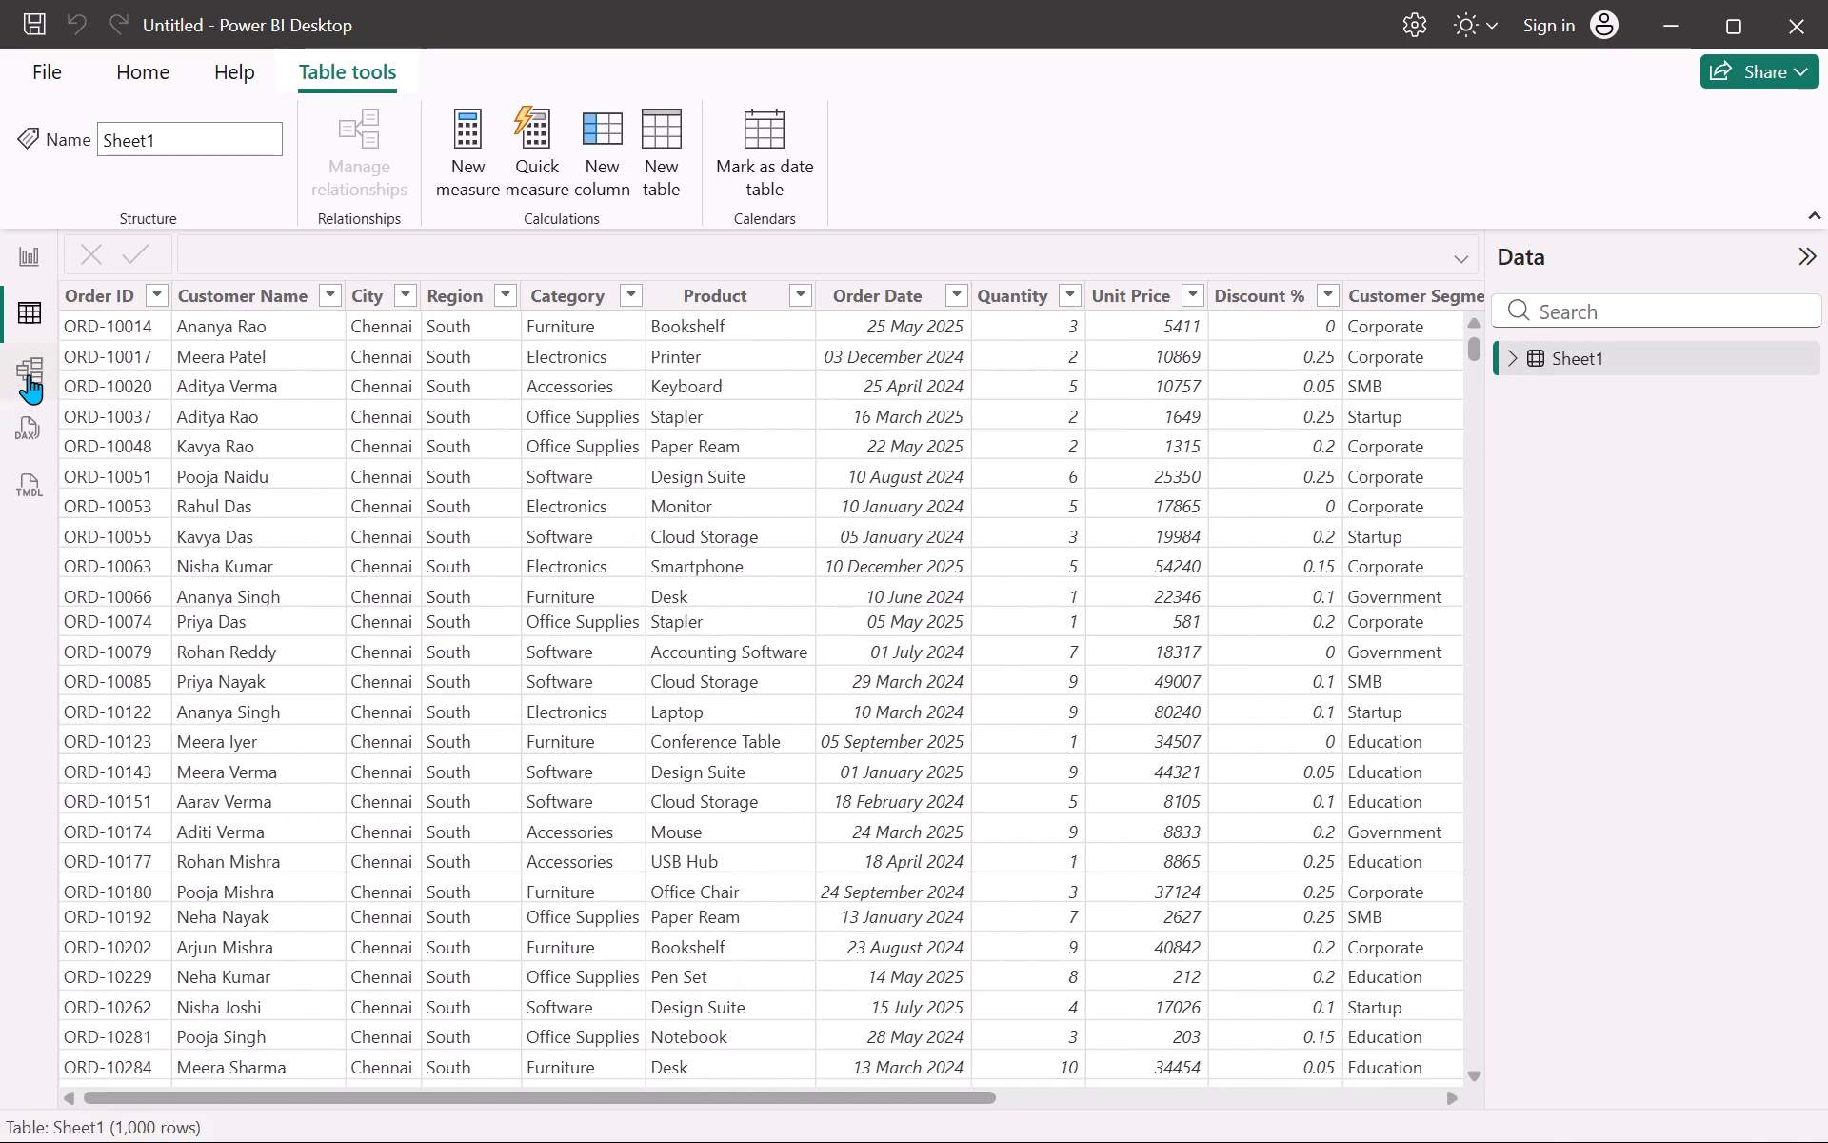
{"action": "left_click", "coordinate": [30, 374]}
{"action": "left_click", "coordinate": [658, 486]}
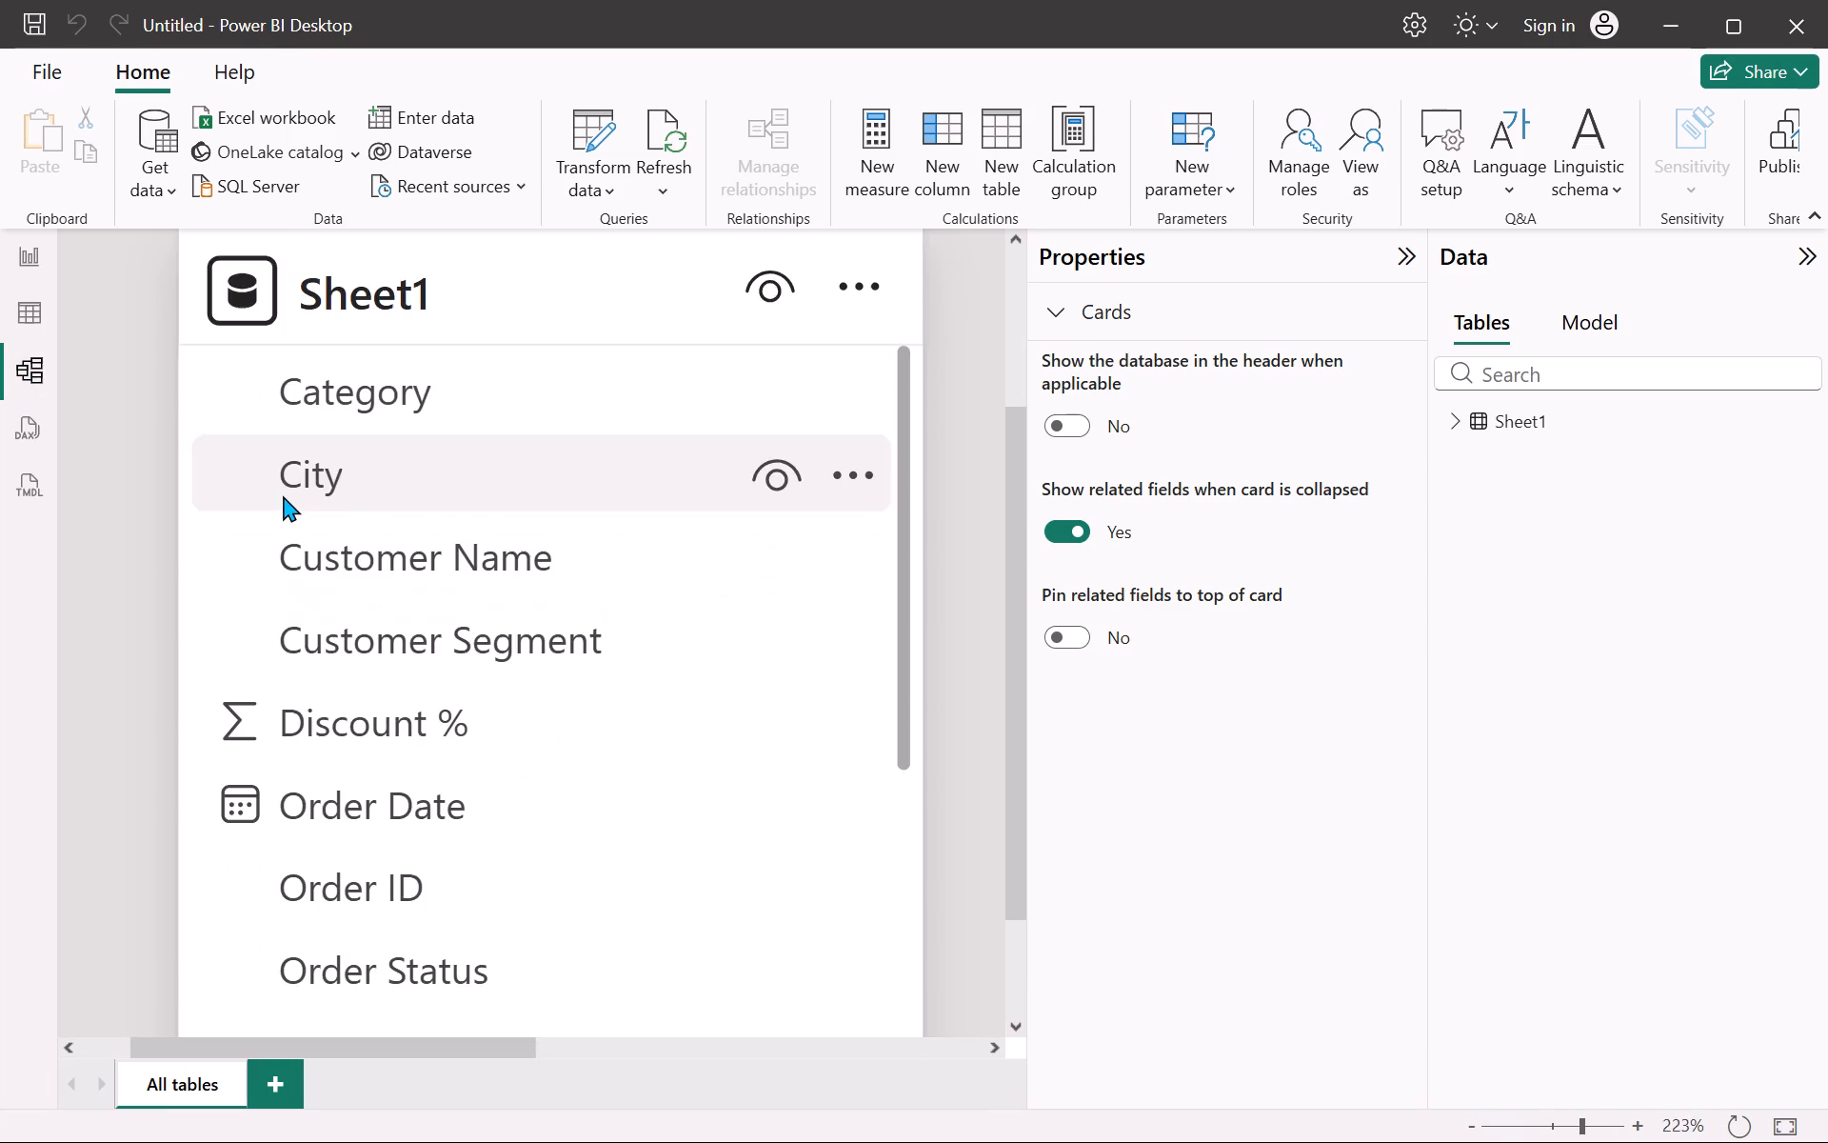
{"action": "left_click", "coordinate": [12, 459]}
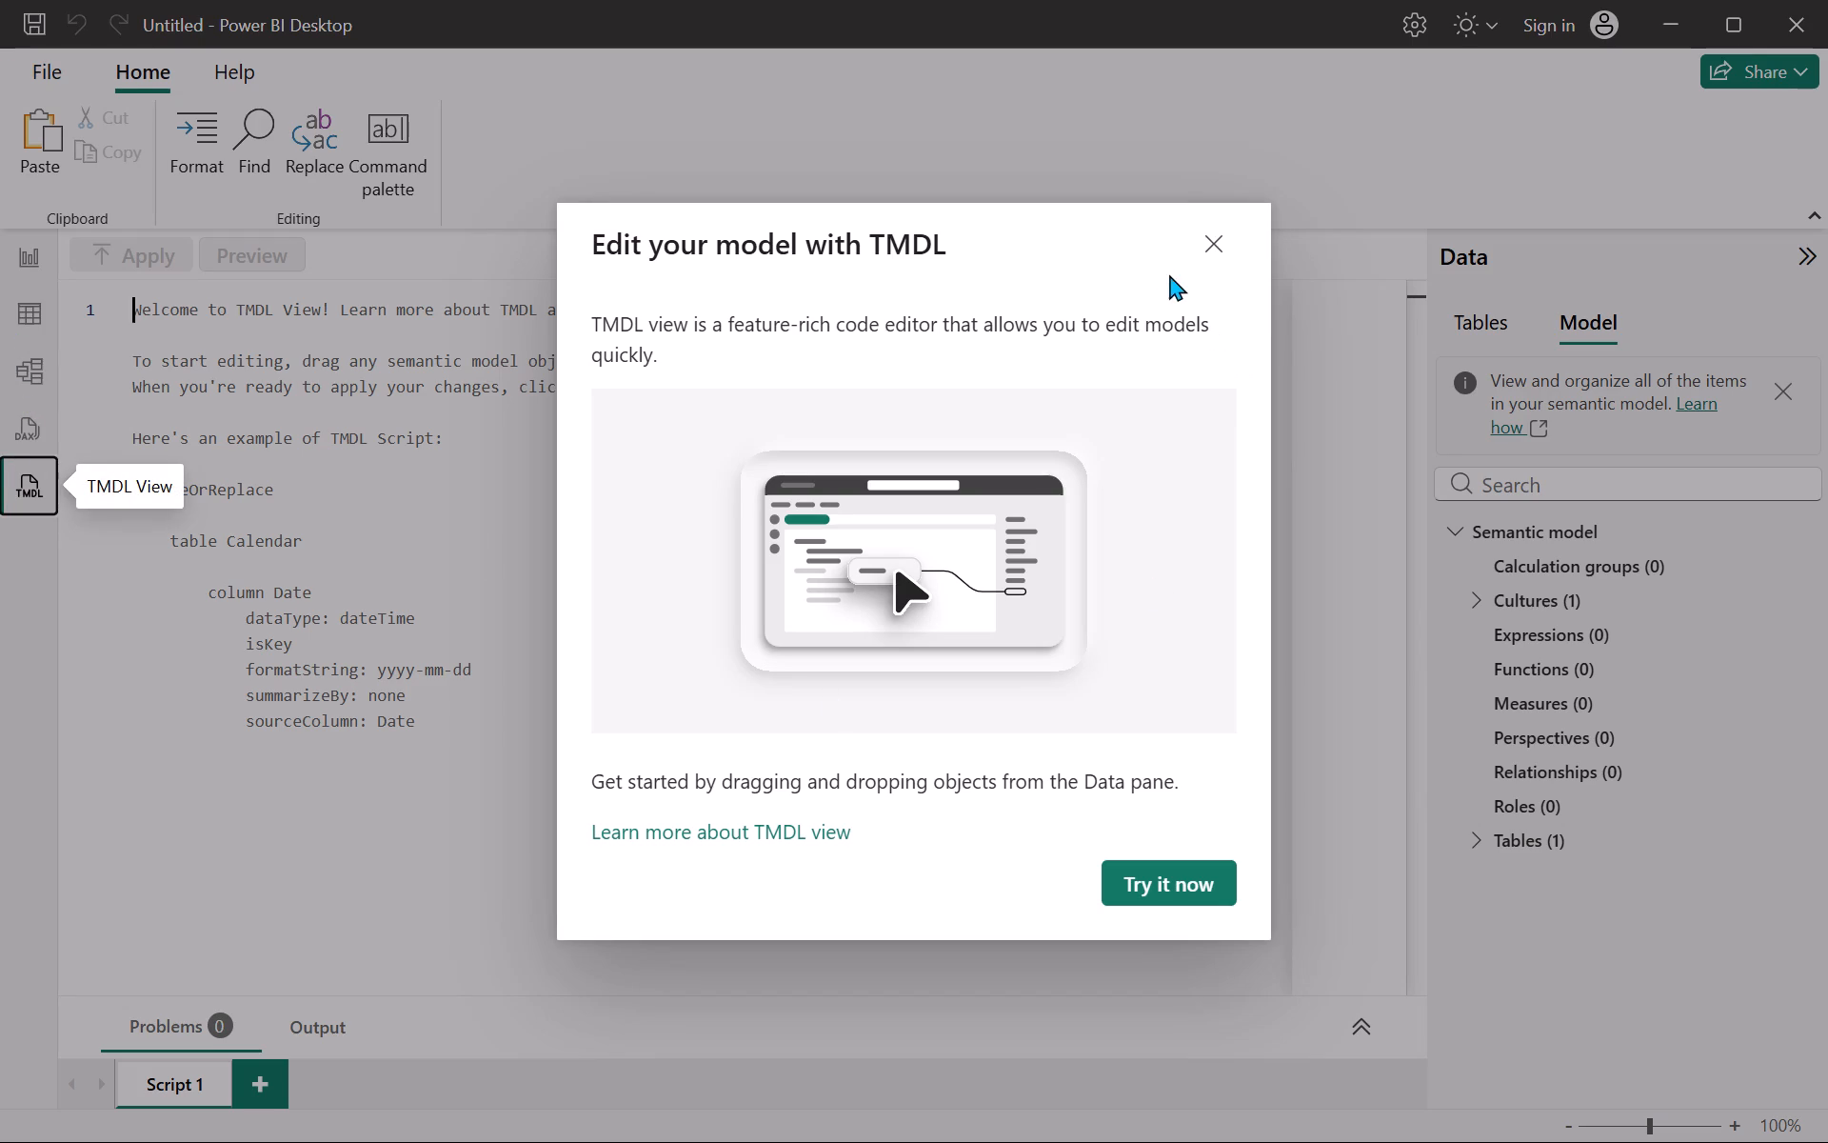
{"action": "left_click", "coordinate": [1199, 245]}
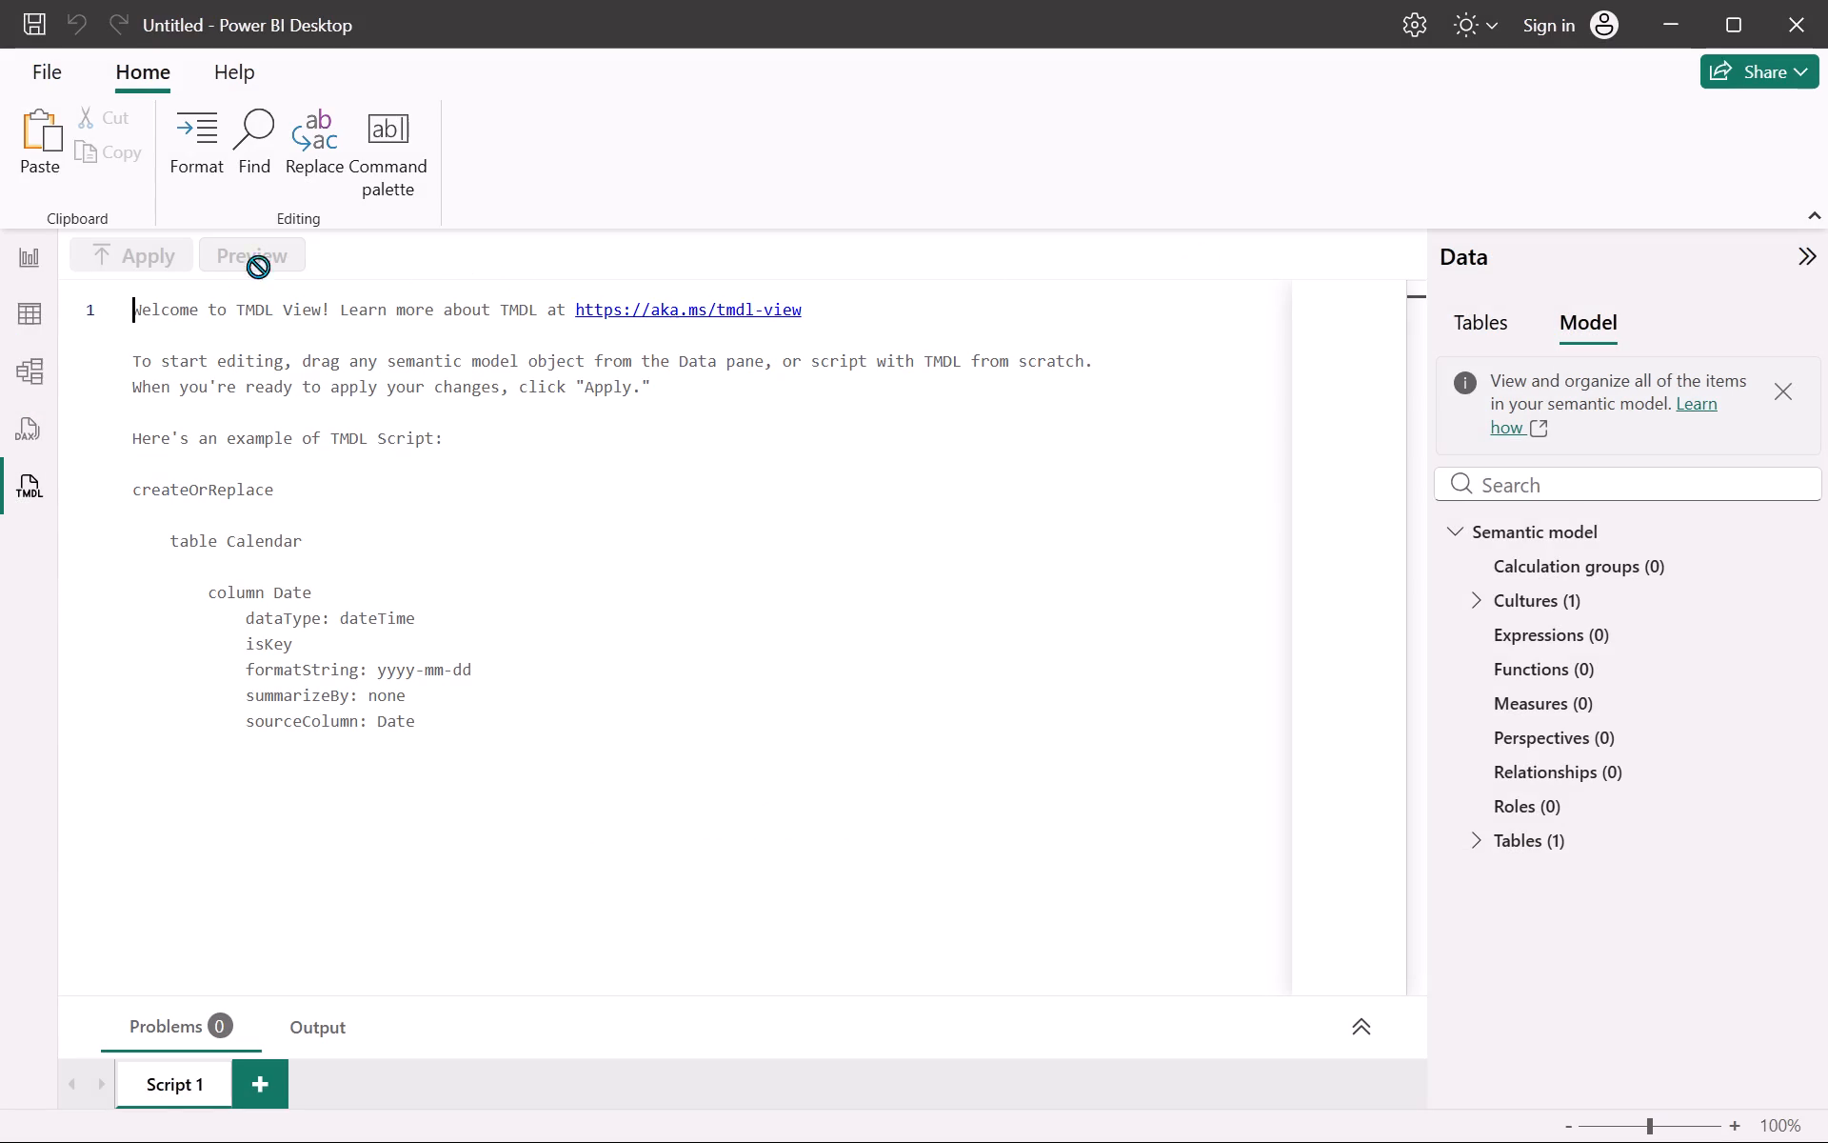
Examine the columns of Sheet1 in table view, from Order ID across to Order Status.
{"action": "left_click", "coordinate": [26, 307]}
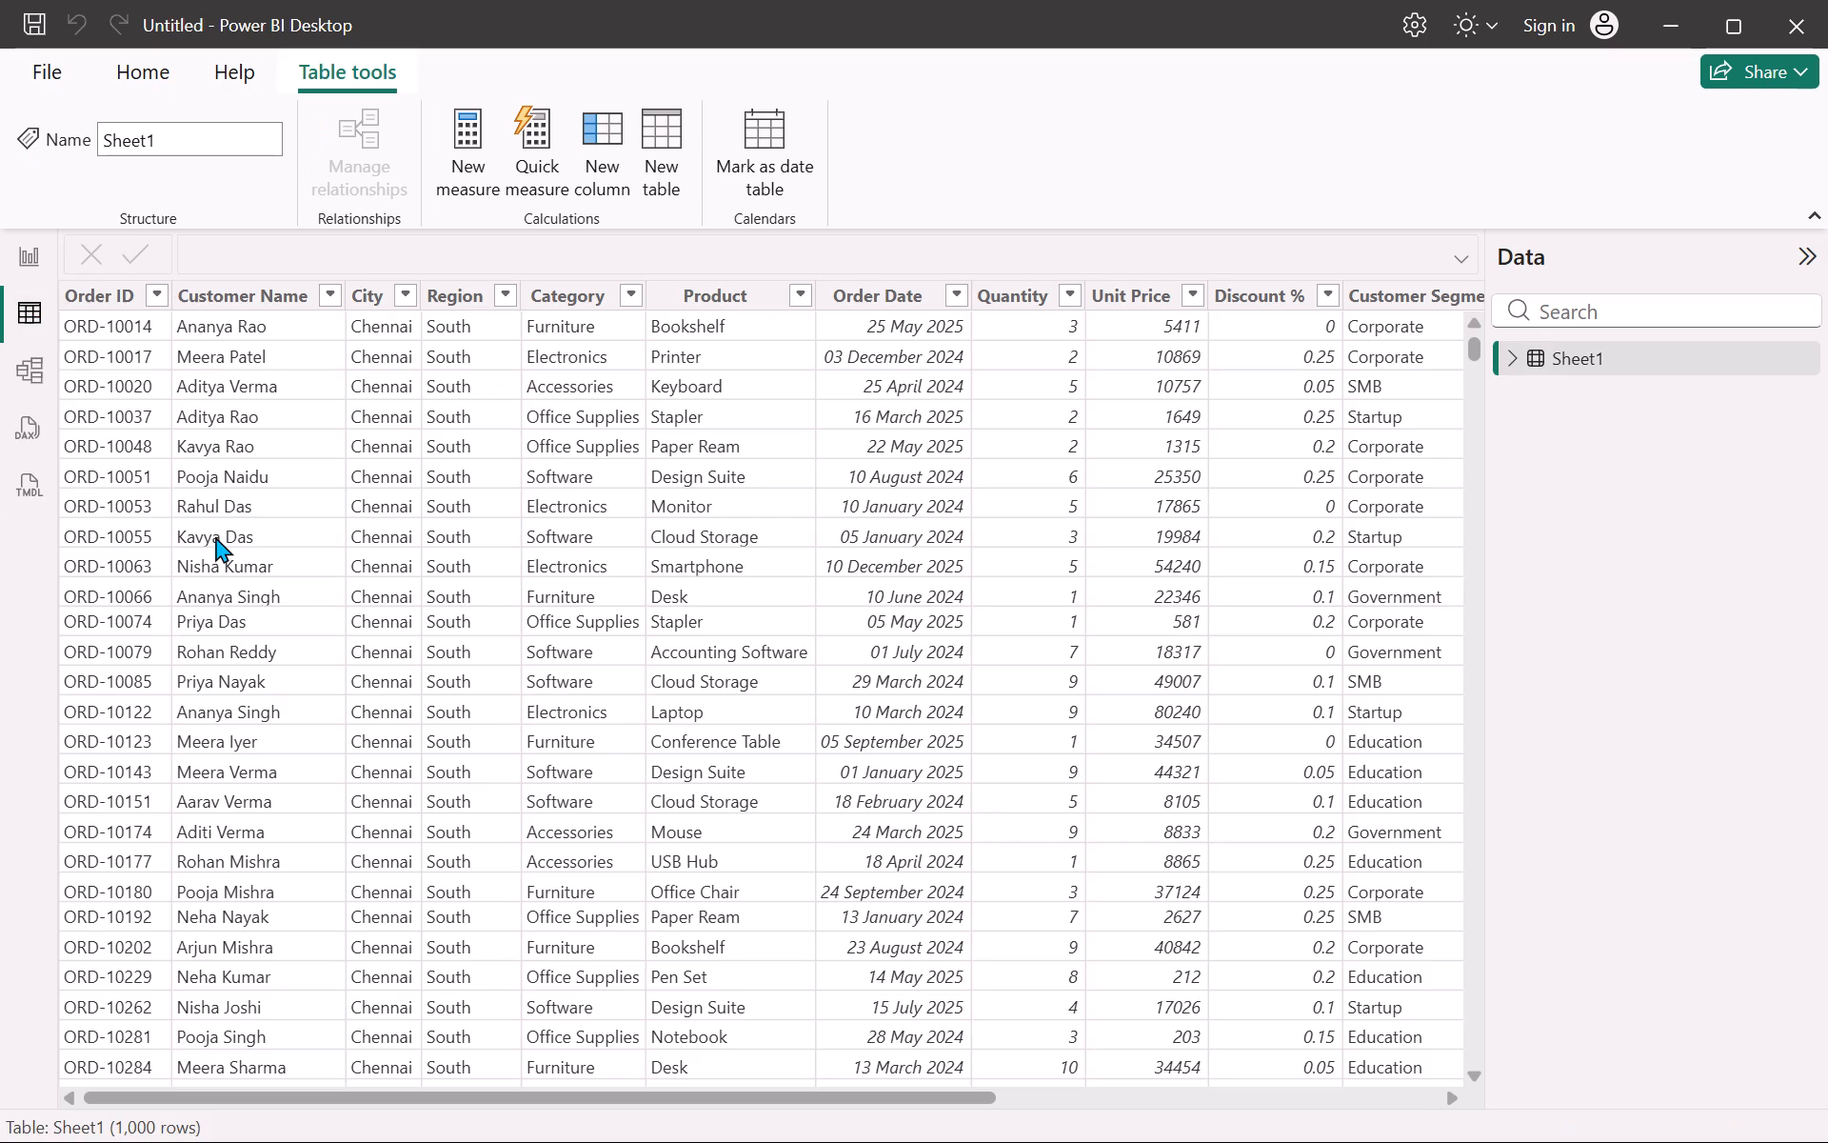
{"action": "scroll", "coordinate": [215, 536], "scroll_direction": "right", "scroll_amount": 5}
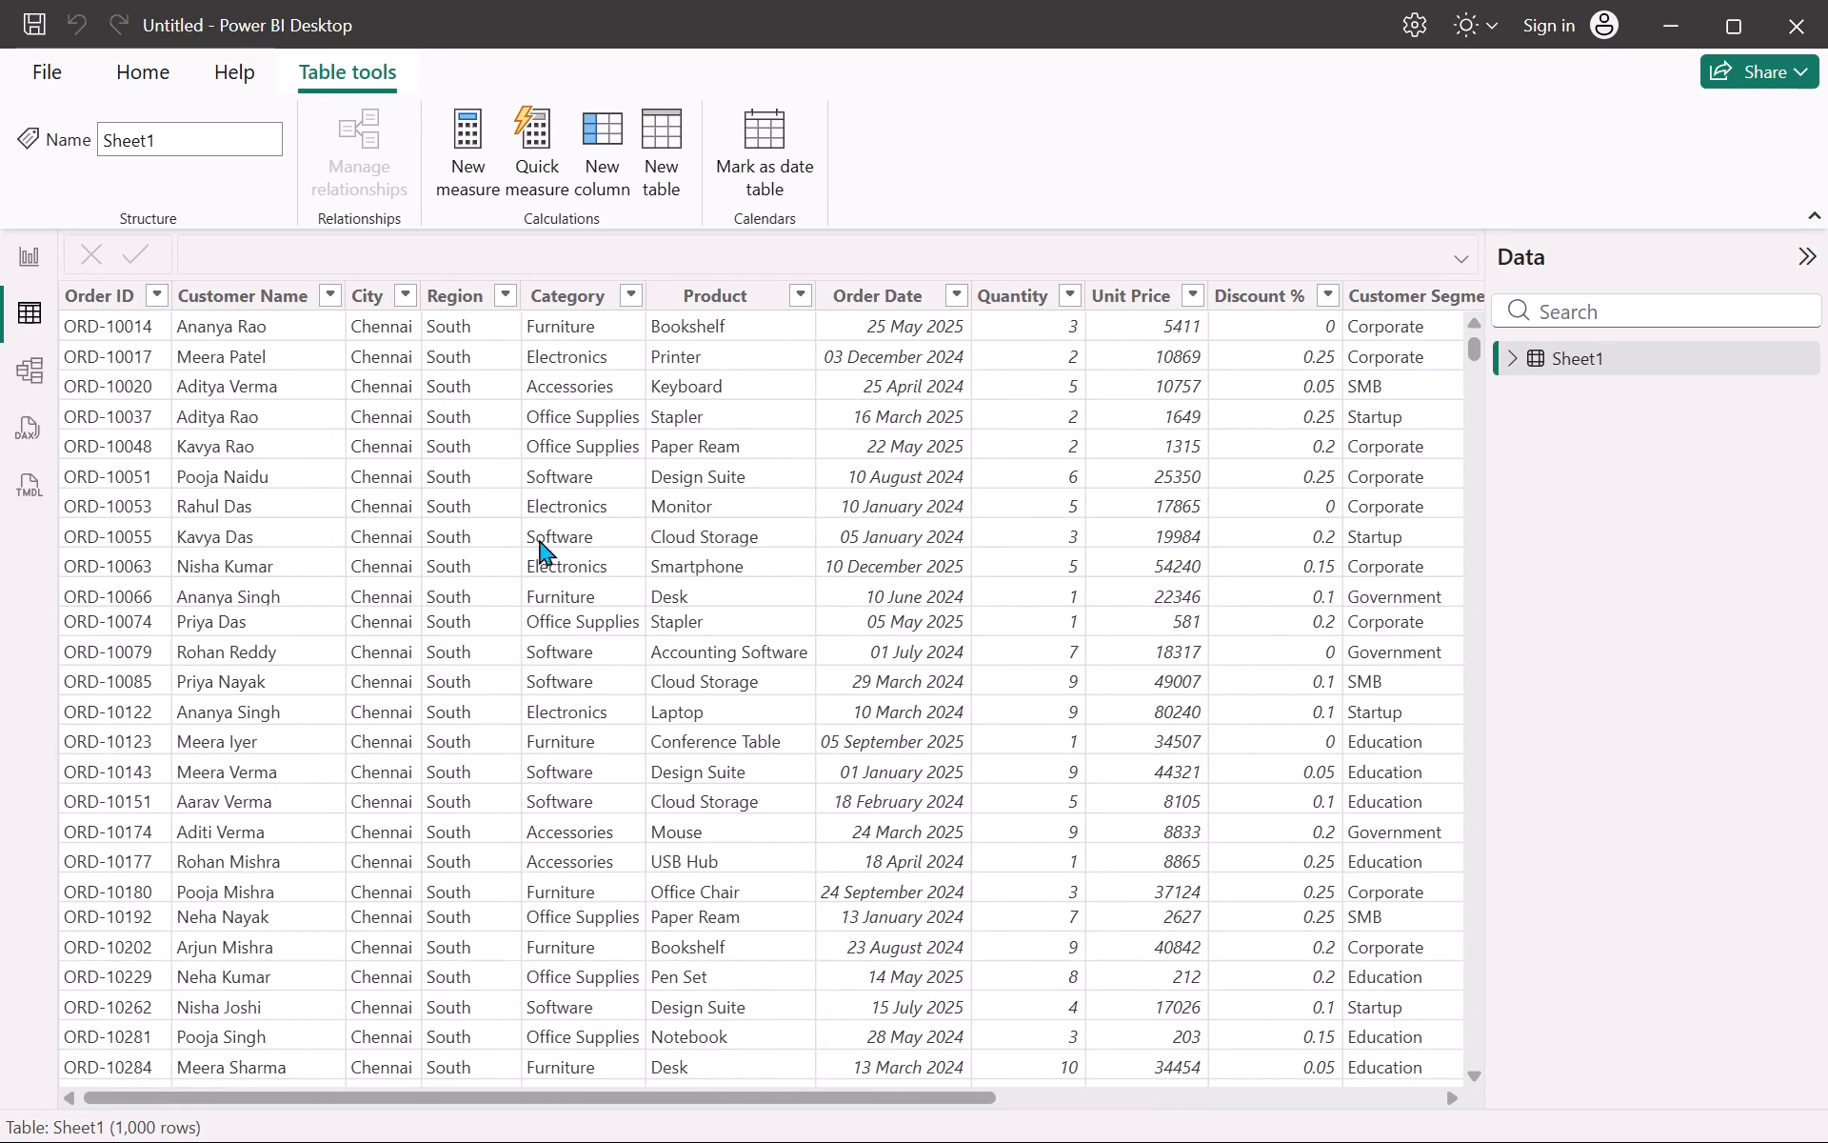
{"action": "scroll", "coordinate": [887, 487], "scroll_direction": "left", "scroll_amount": 5}
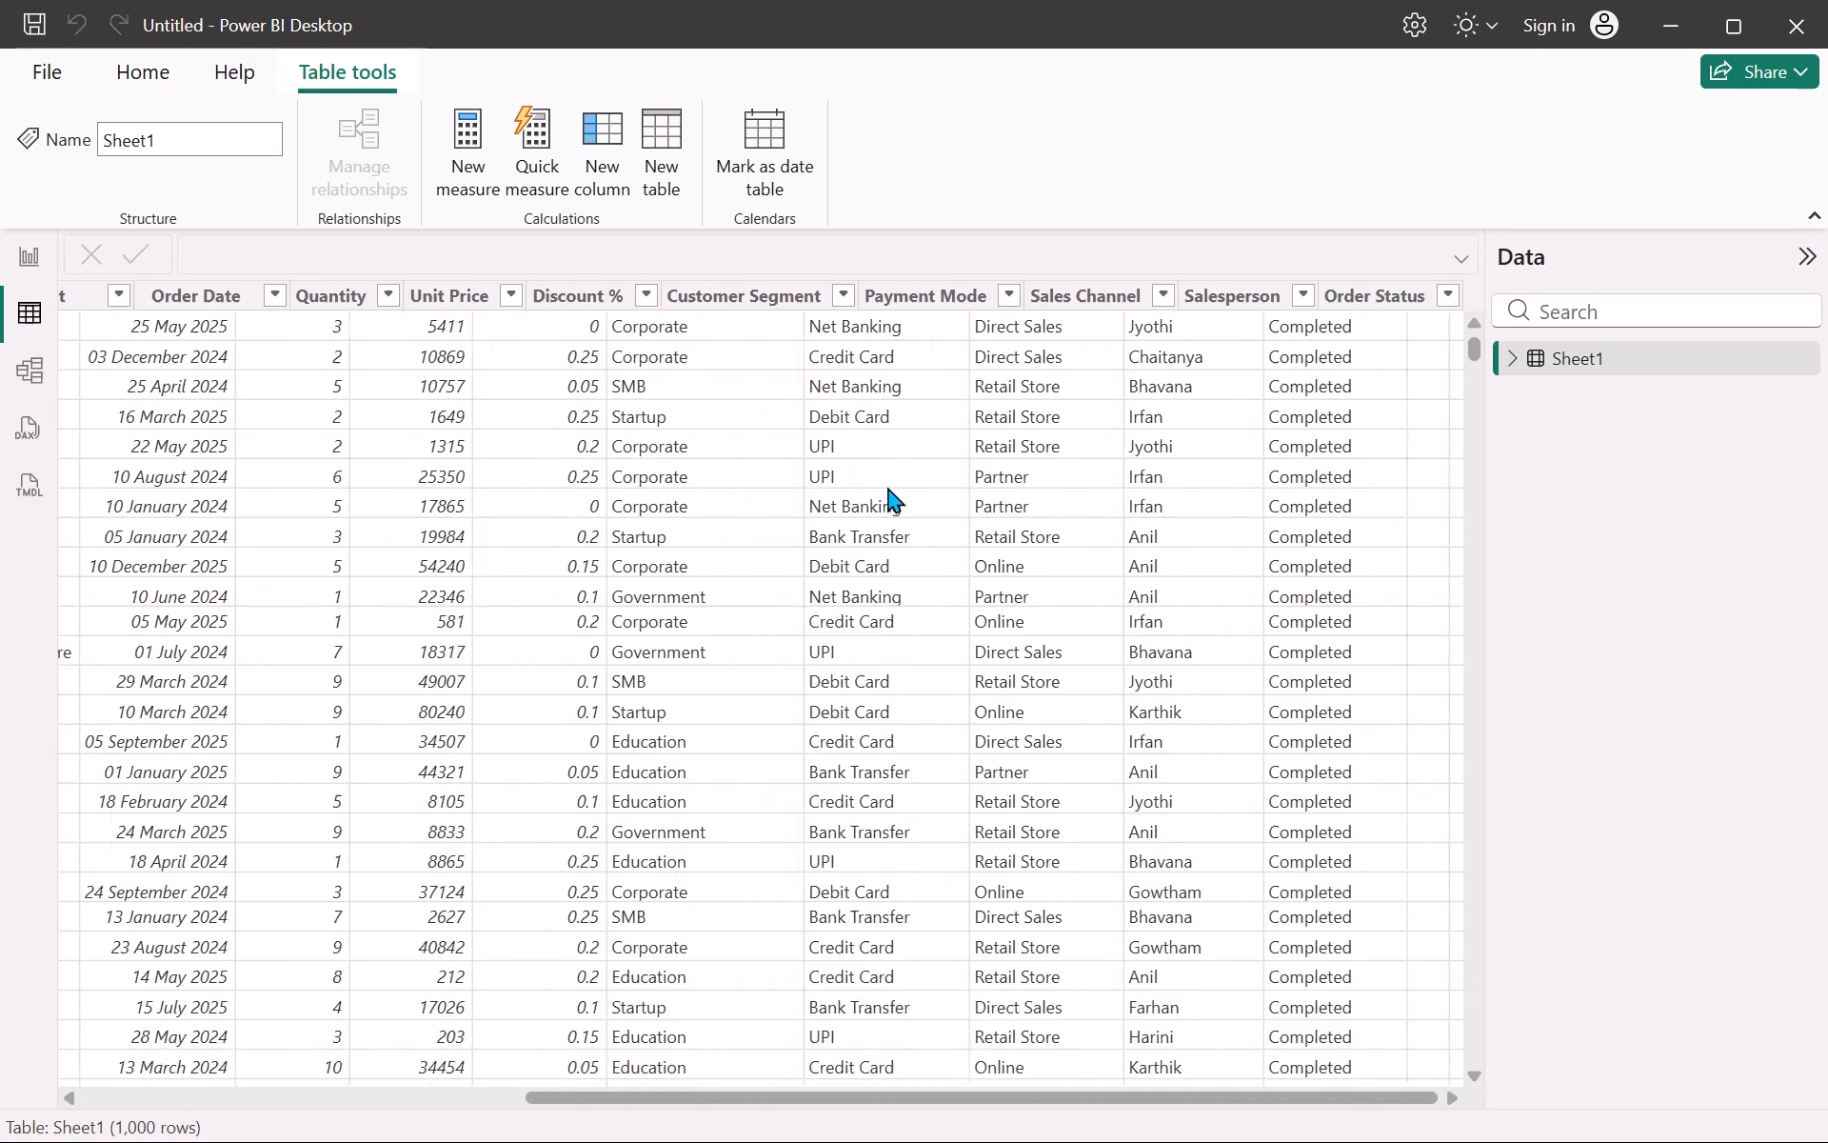
{"action": "scroll", "coordinate": [887, 487], "scroll_direction": "left", "scroll_amount": 2}
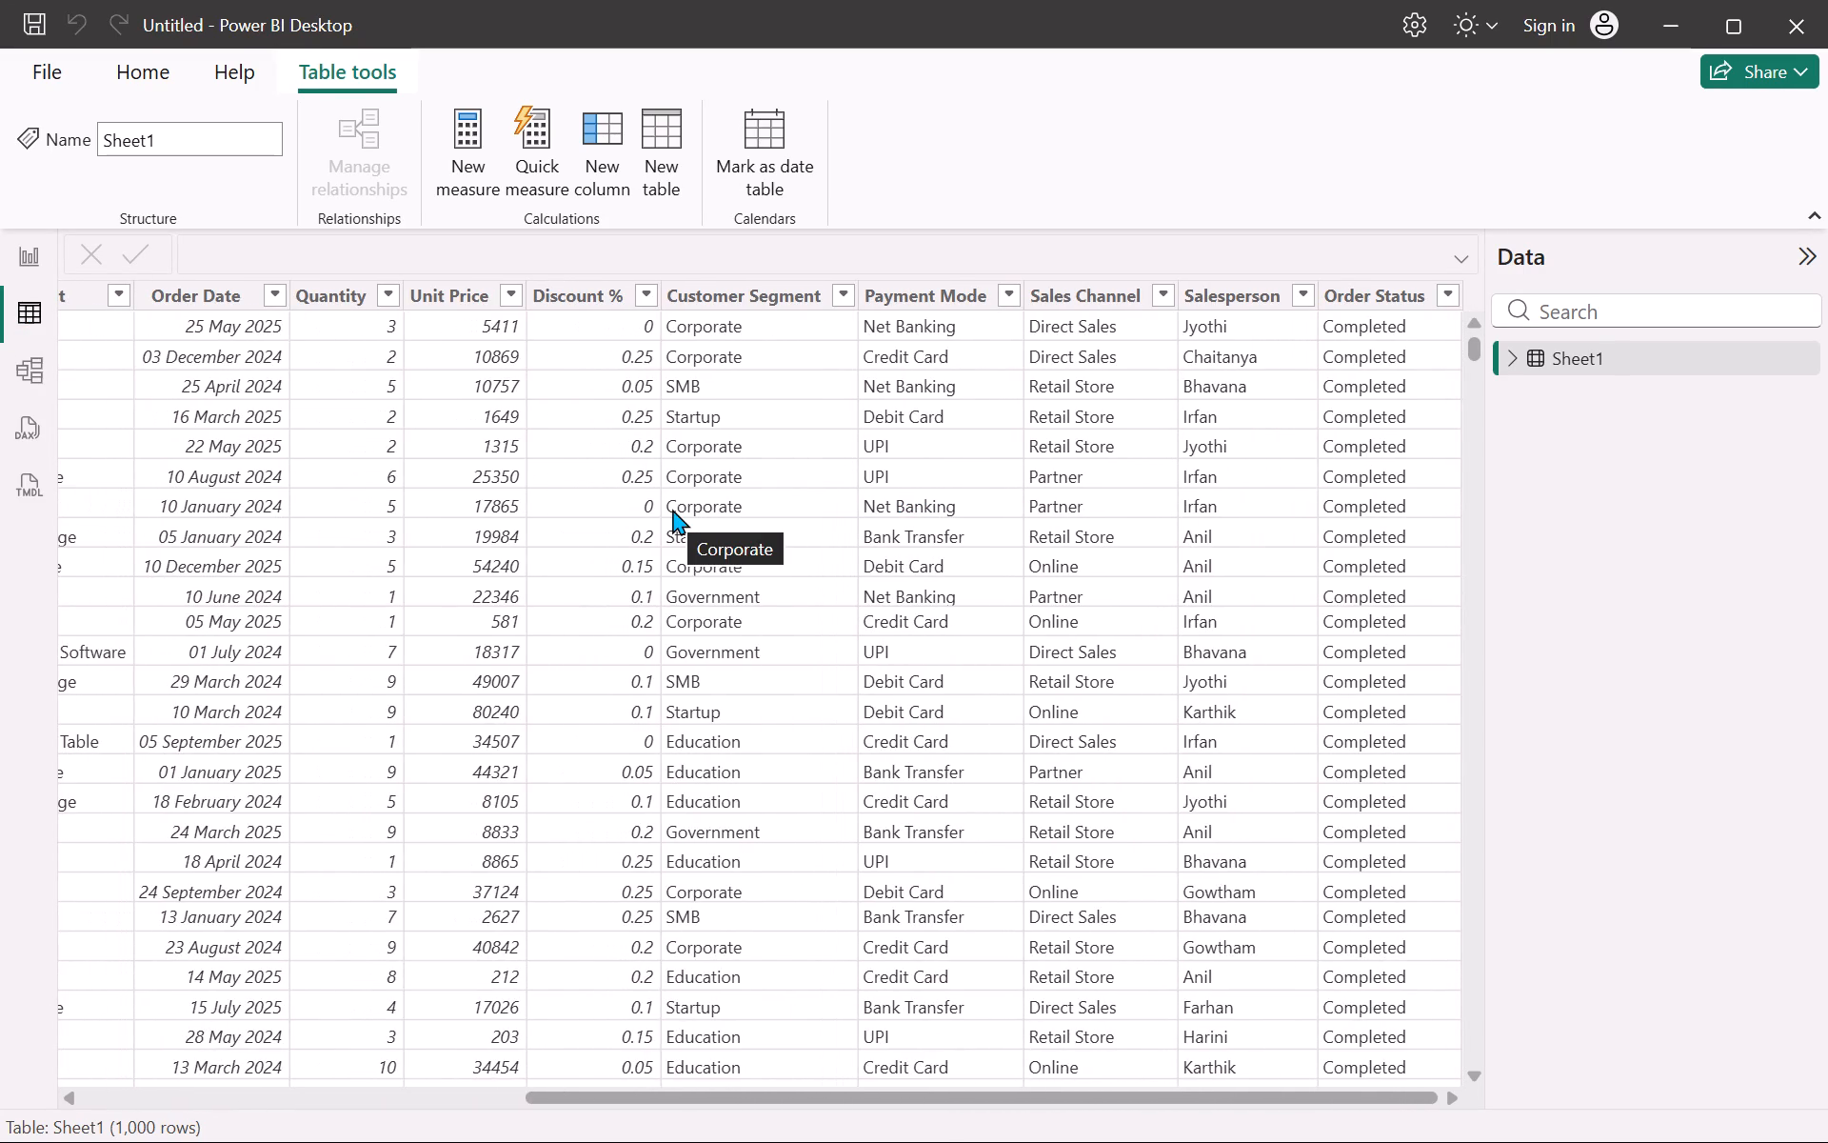
{"action": "scroll", "coordinate": [672, 509], "scroll_direction": "right", "scroll_amount": 8}
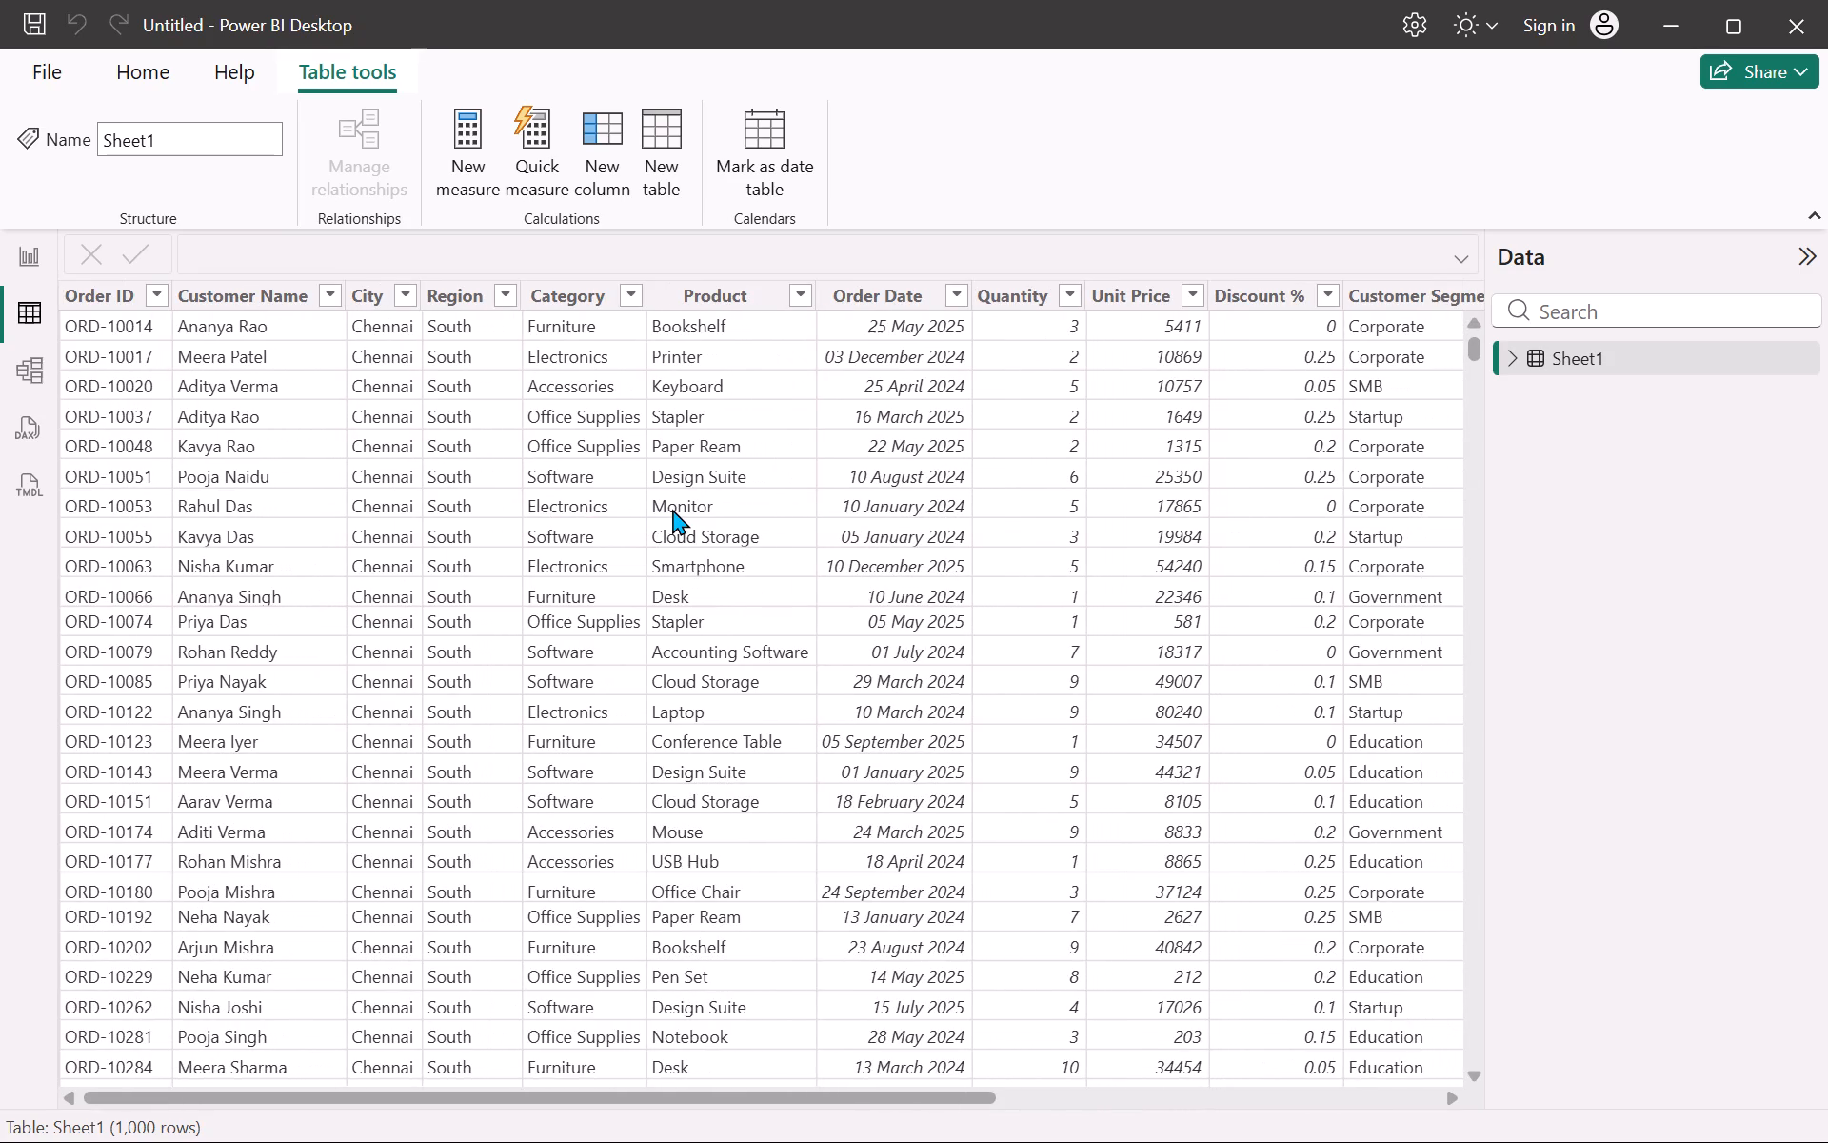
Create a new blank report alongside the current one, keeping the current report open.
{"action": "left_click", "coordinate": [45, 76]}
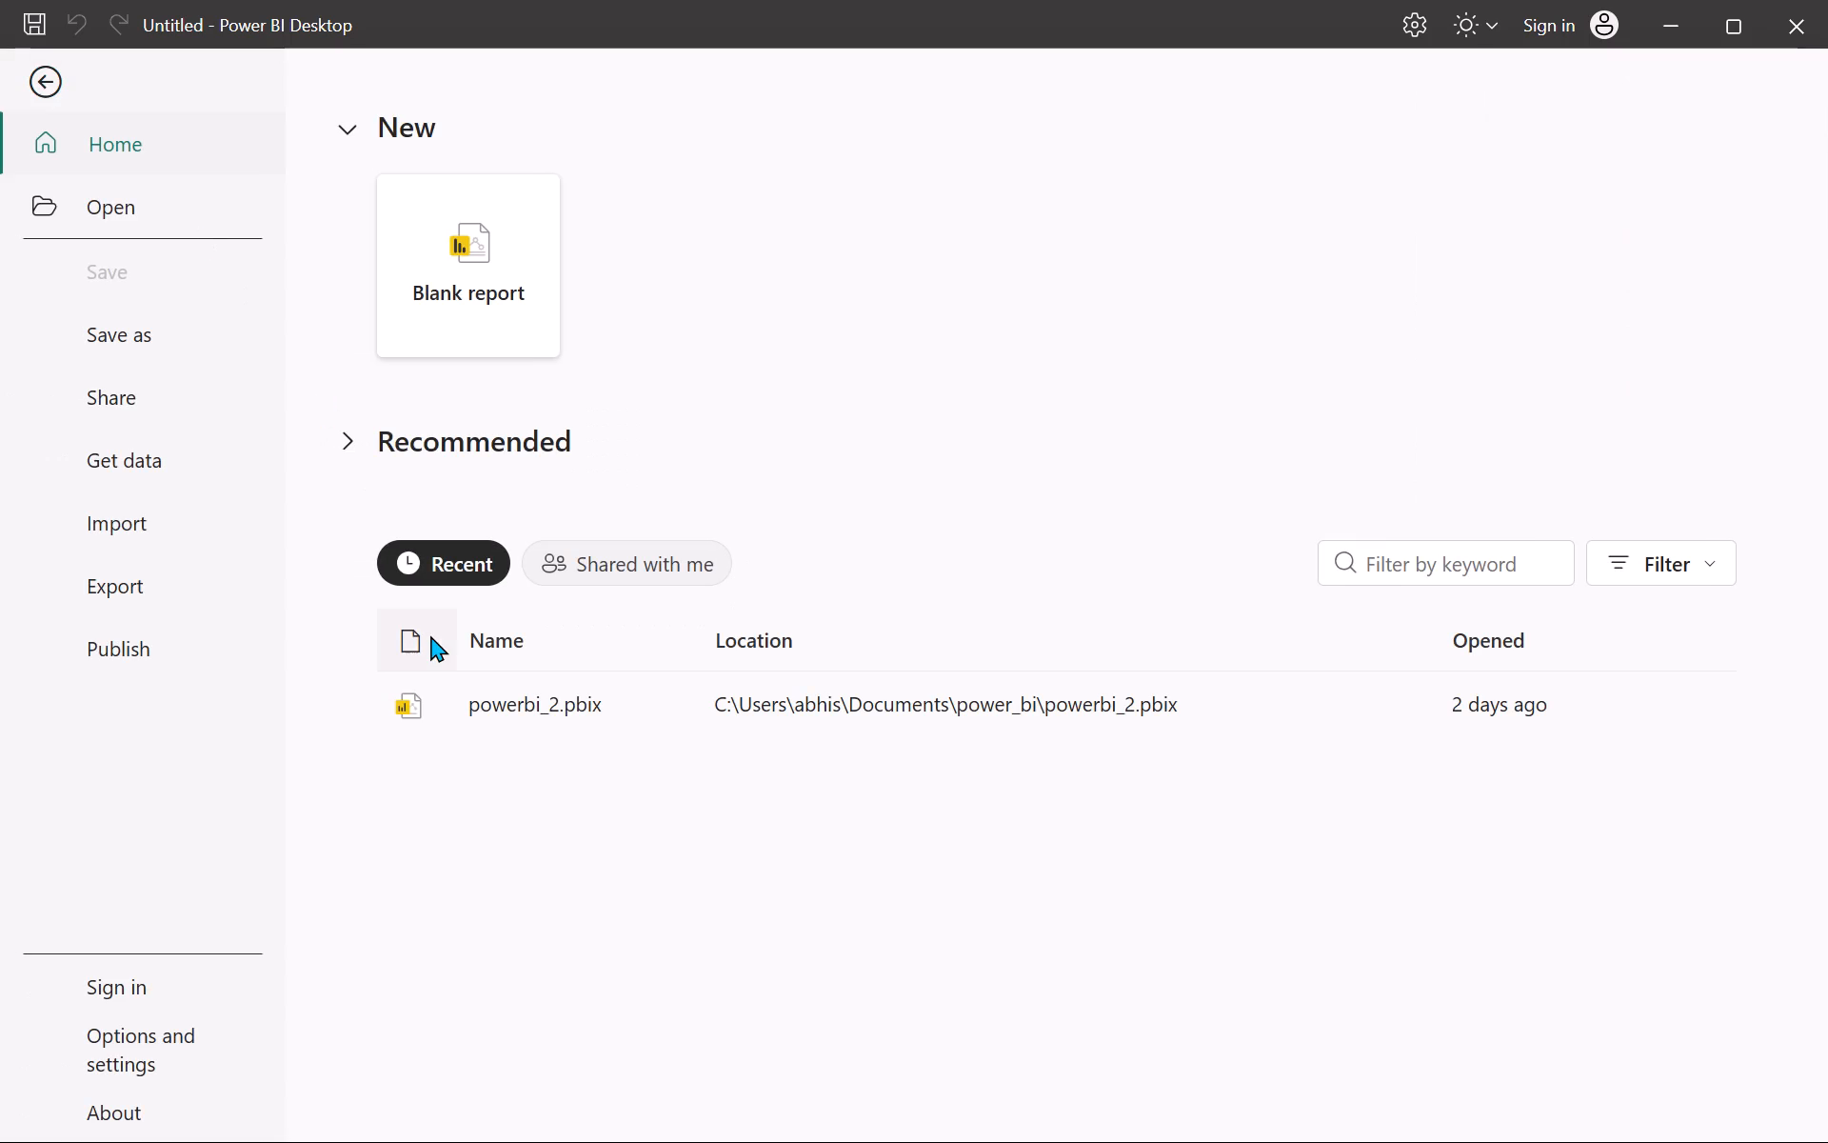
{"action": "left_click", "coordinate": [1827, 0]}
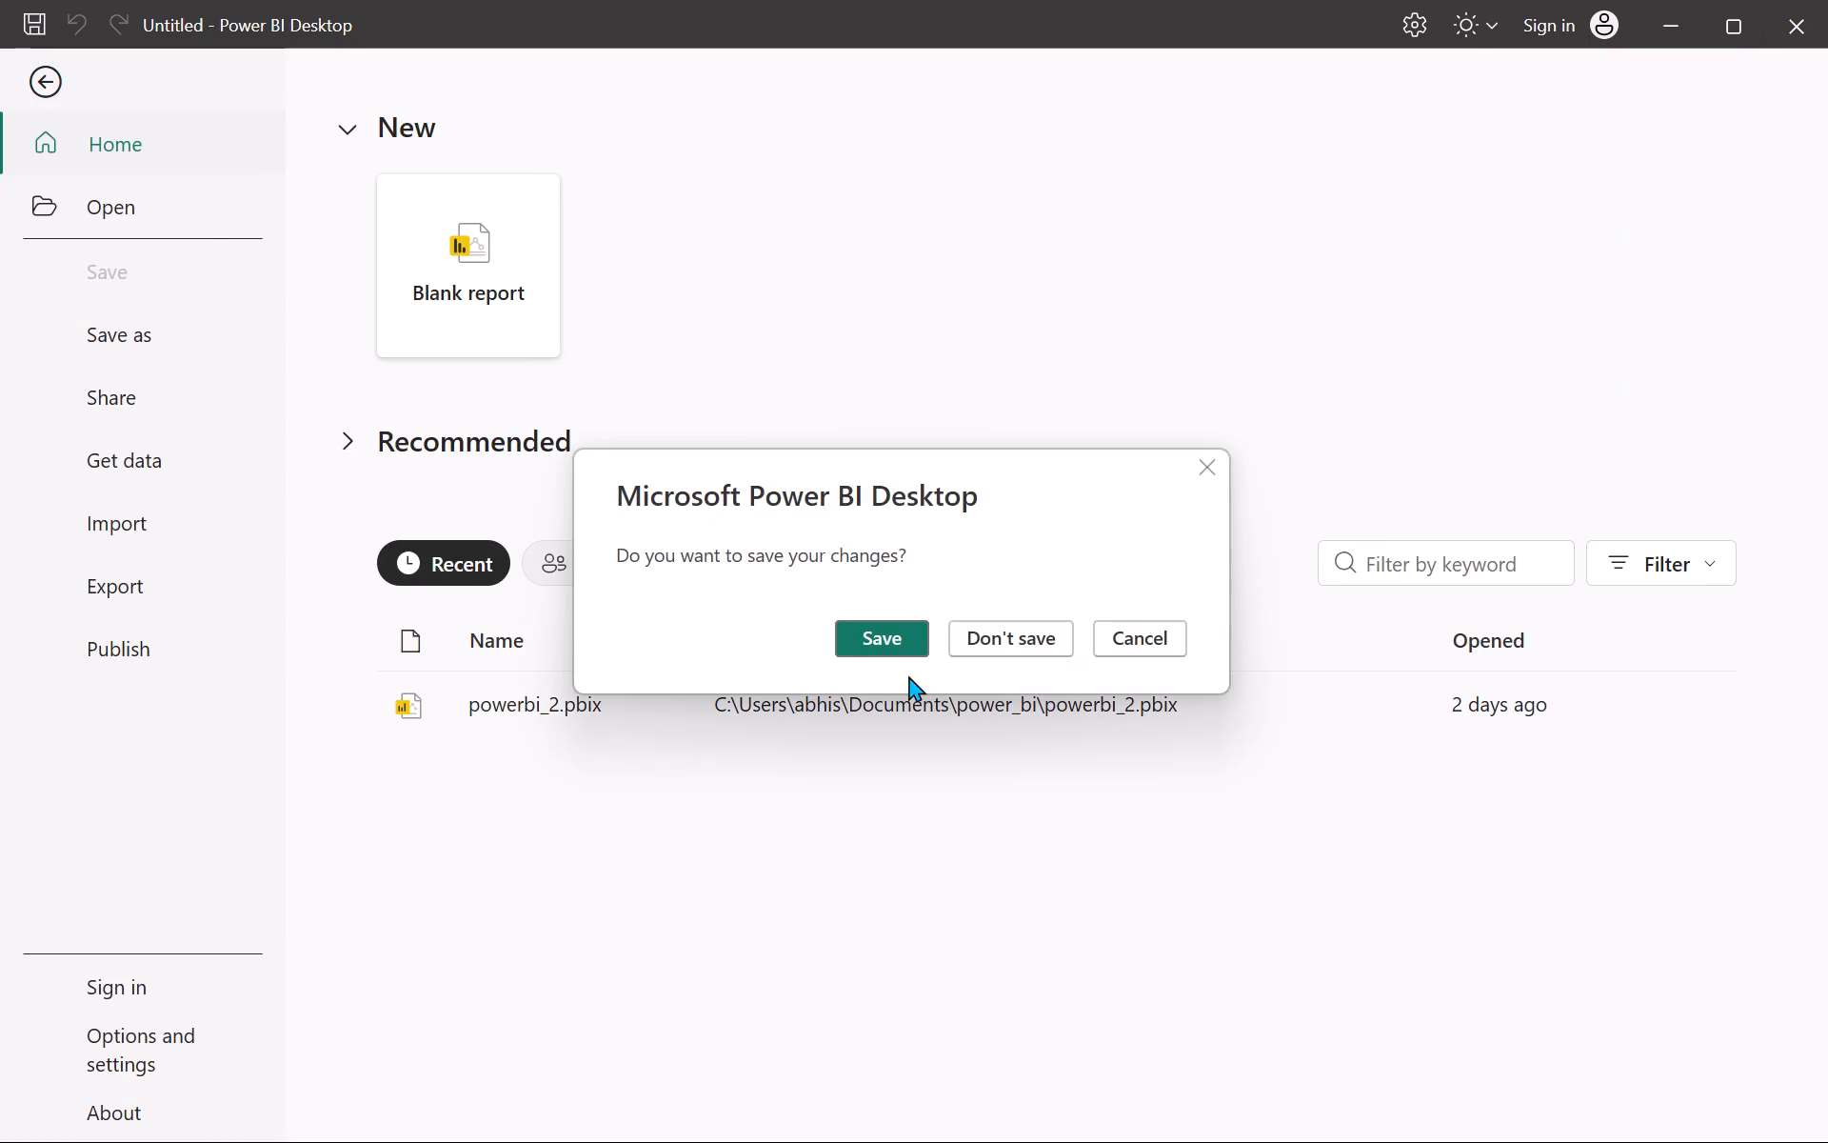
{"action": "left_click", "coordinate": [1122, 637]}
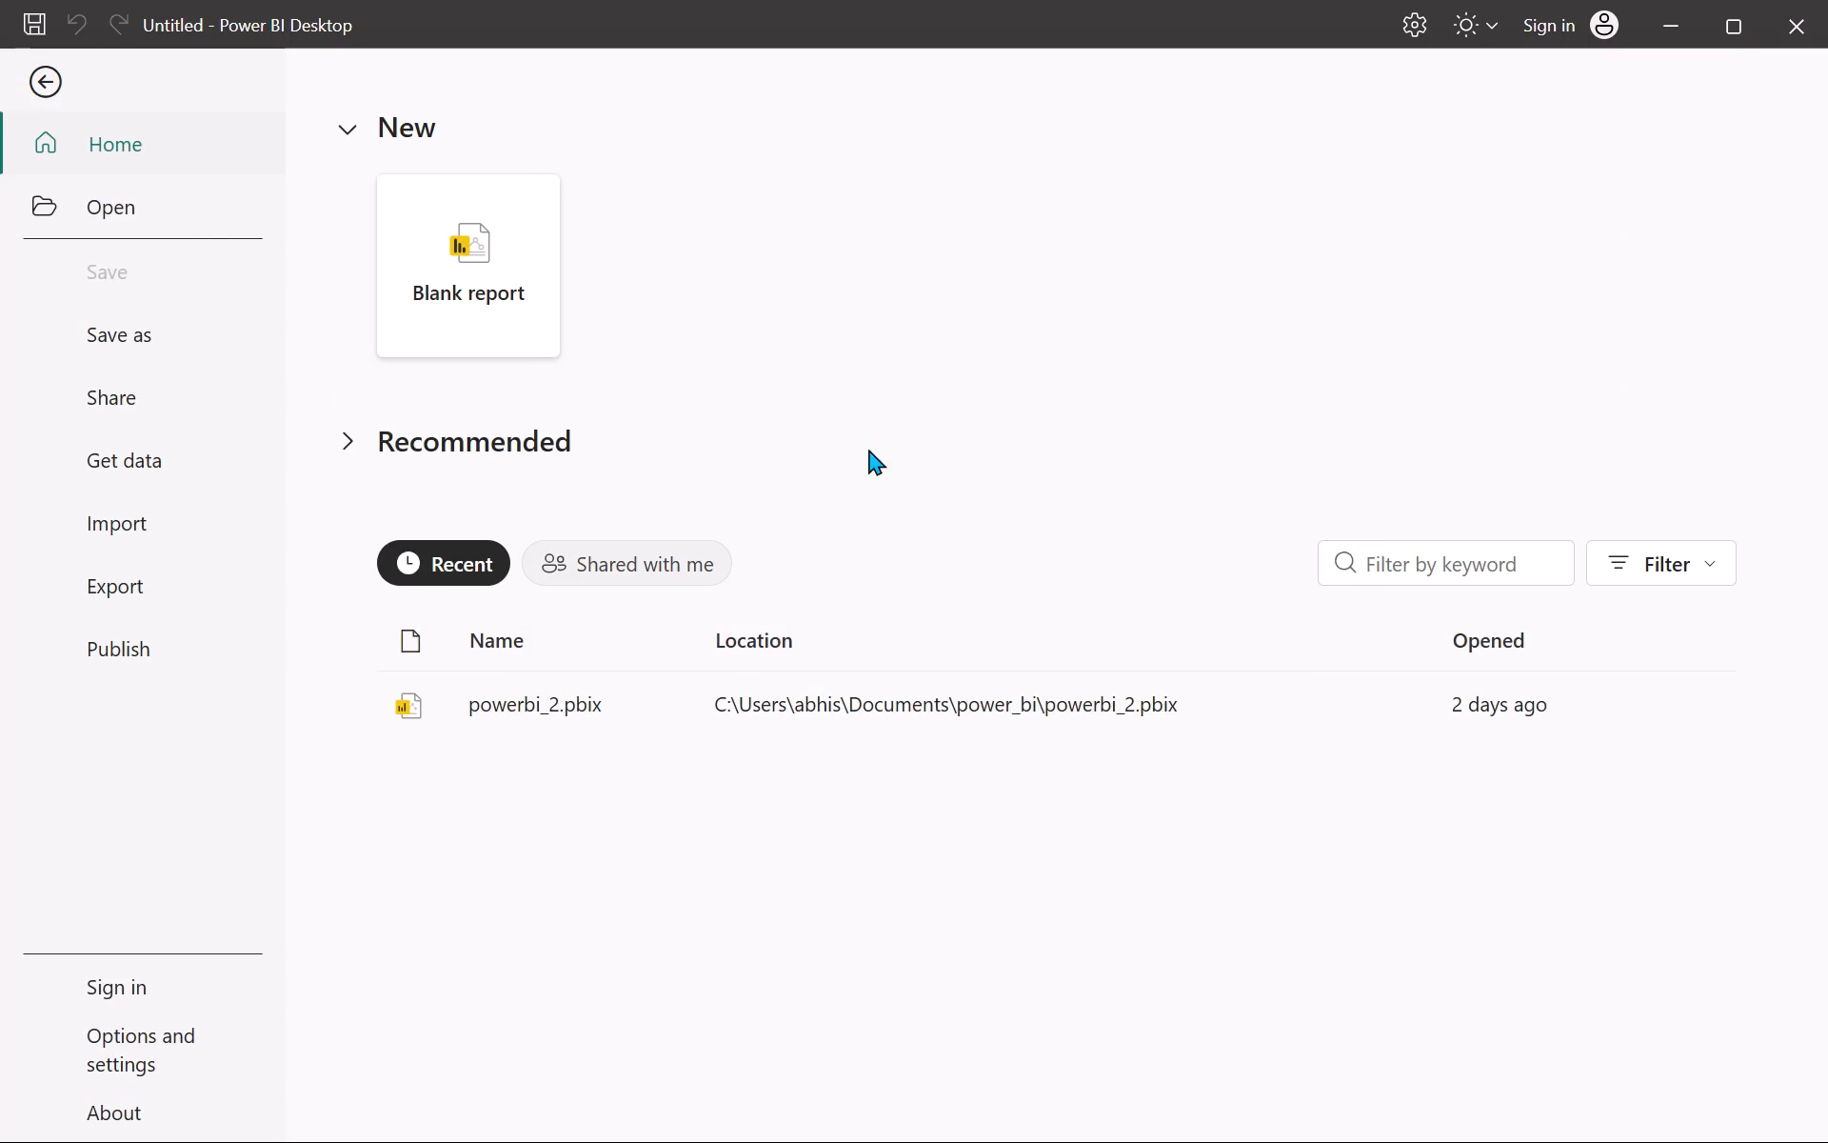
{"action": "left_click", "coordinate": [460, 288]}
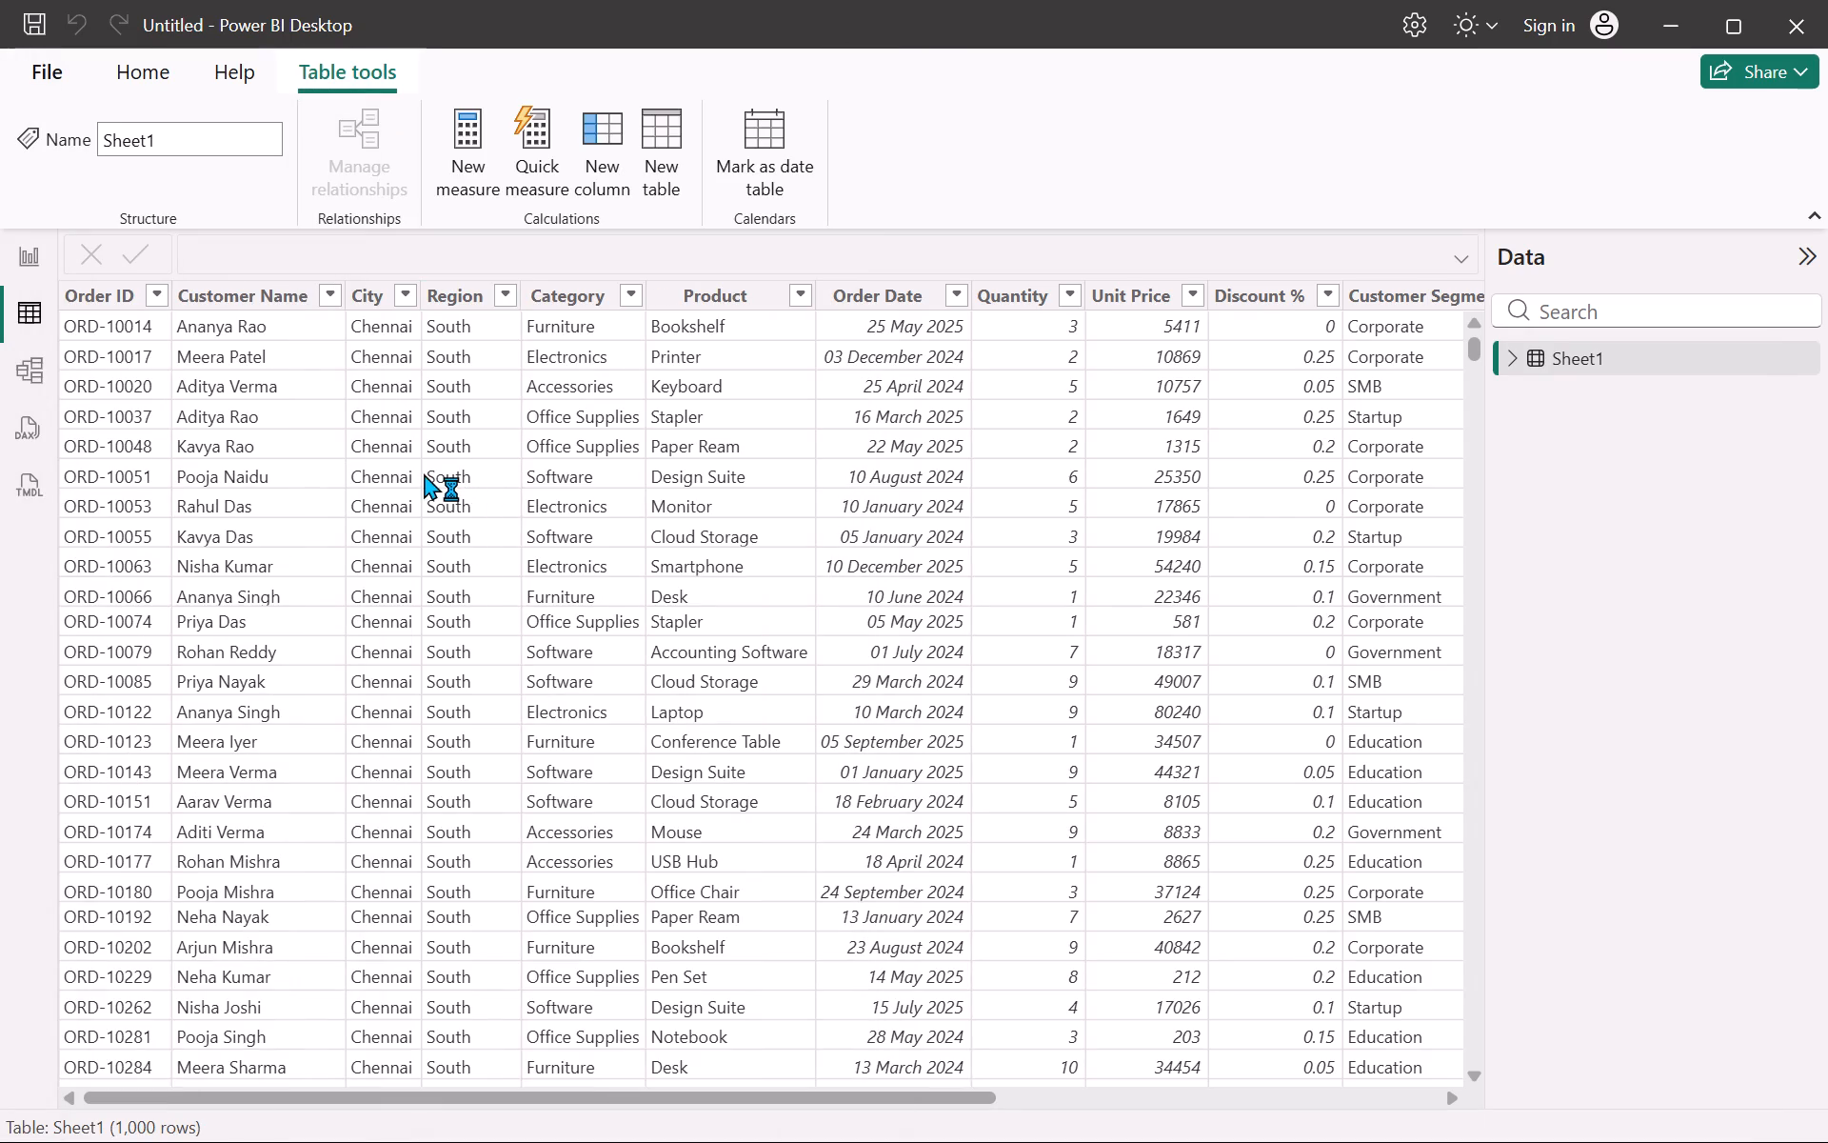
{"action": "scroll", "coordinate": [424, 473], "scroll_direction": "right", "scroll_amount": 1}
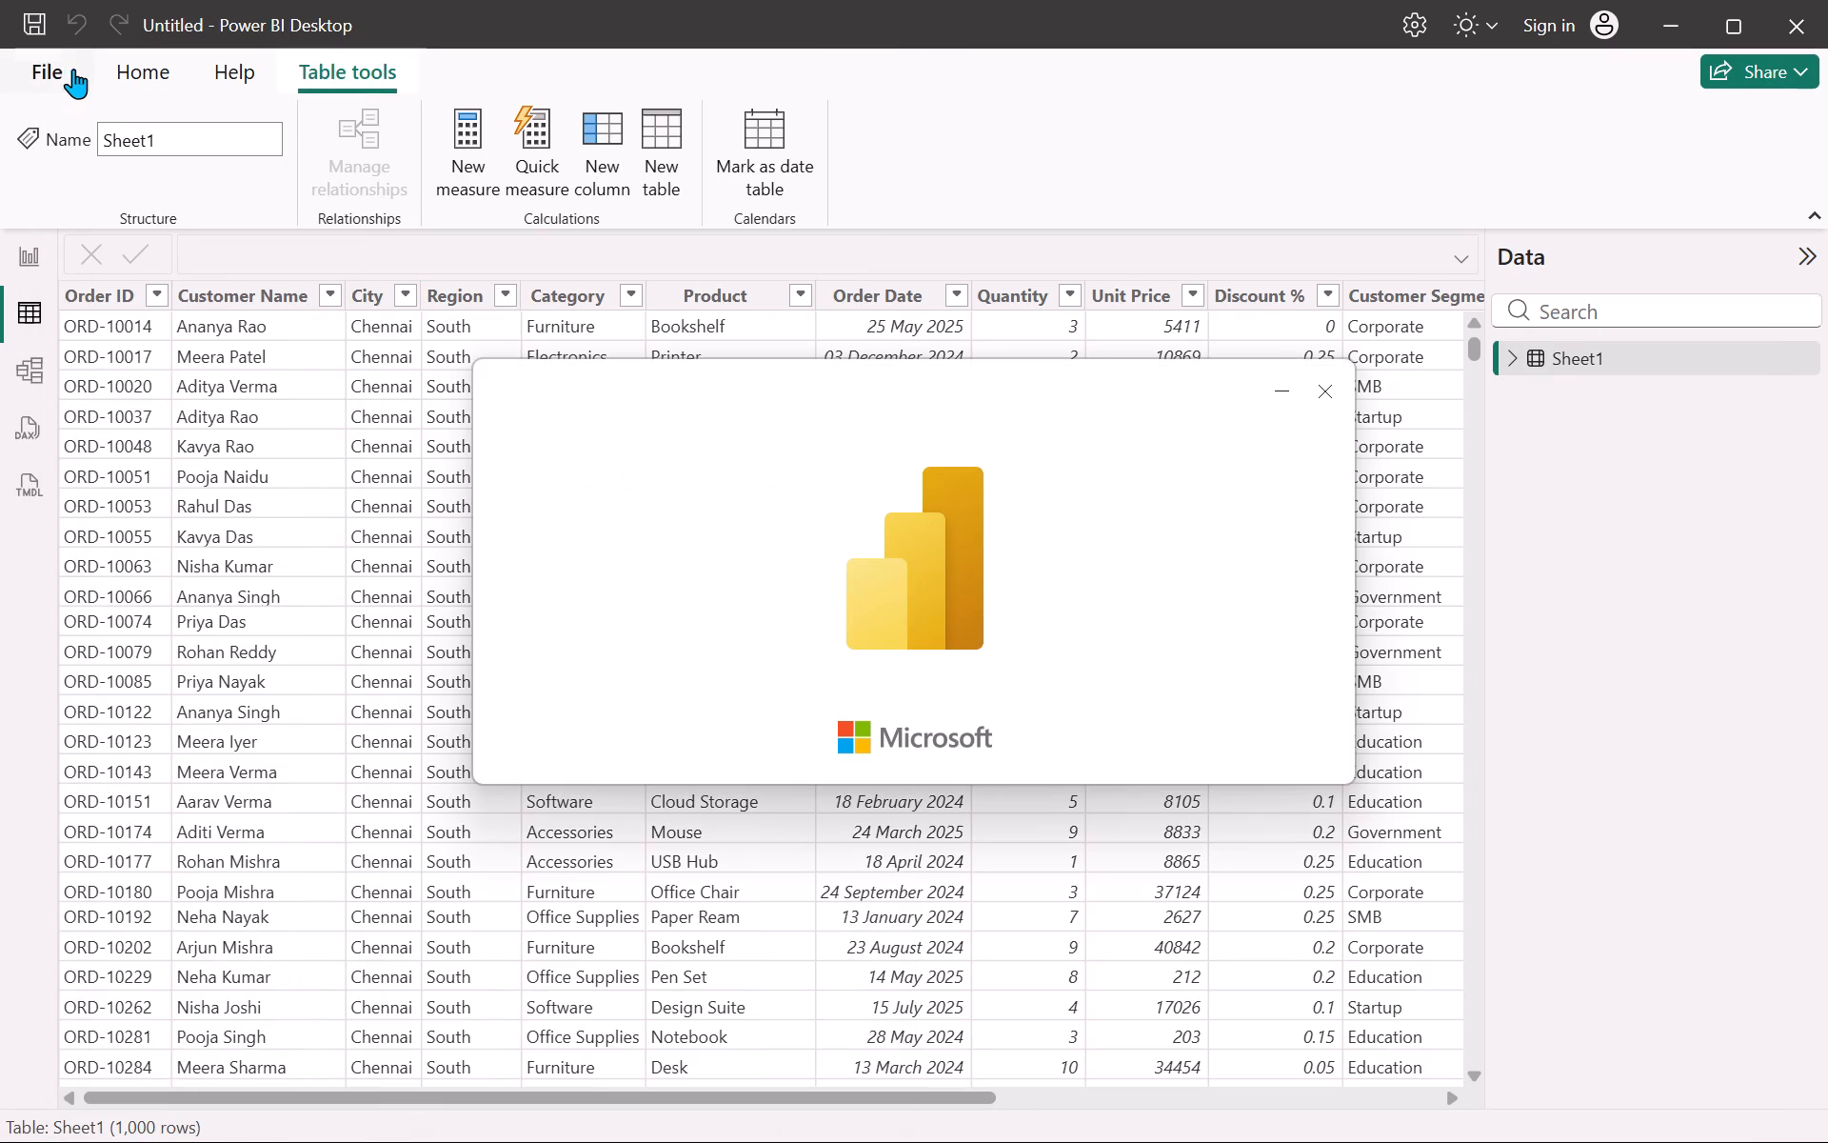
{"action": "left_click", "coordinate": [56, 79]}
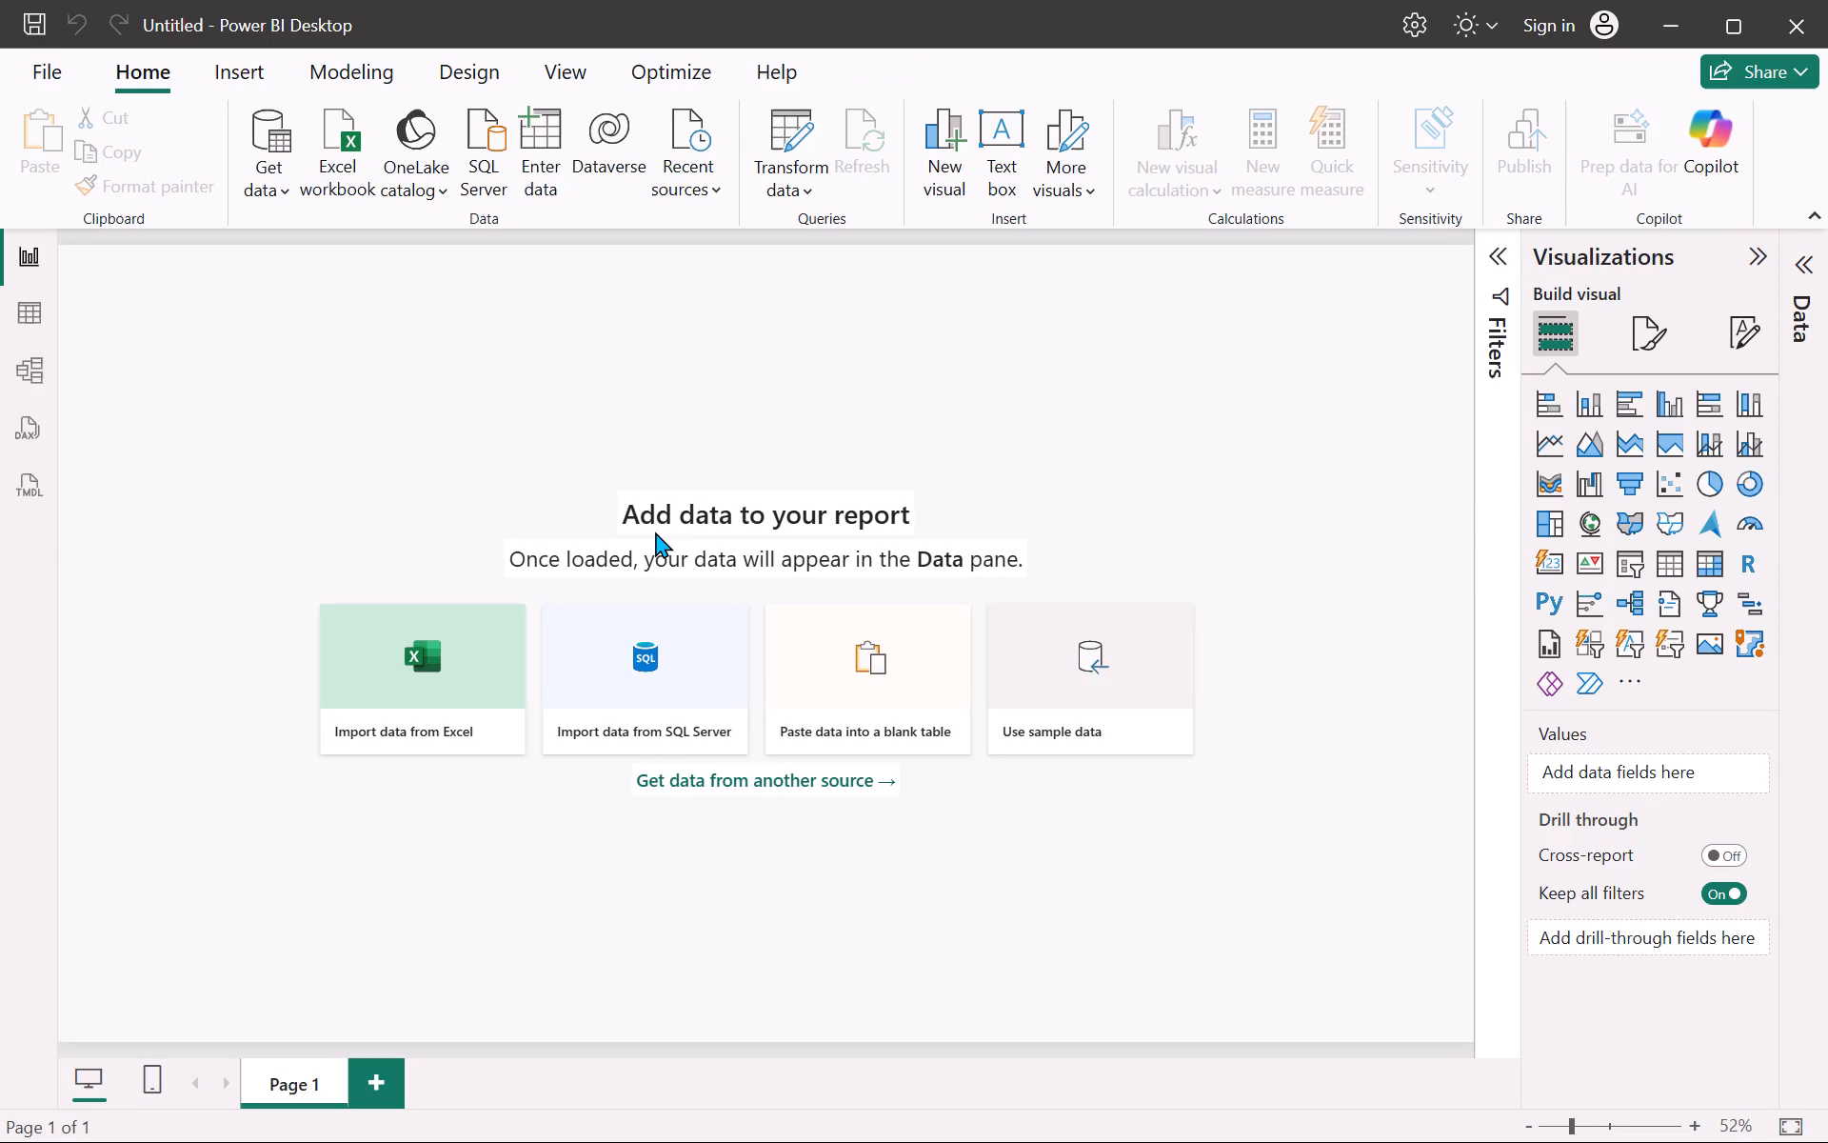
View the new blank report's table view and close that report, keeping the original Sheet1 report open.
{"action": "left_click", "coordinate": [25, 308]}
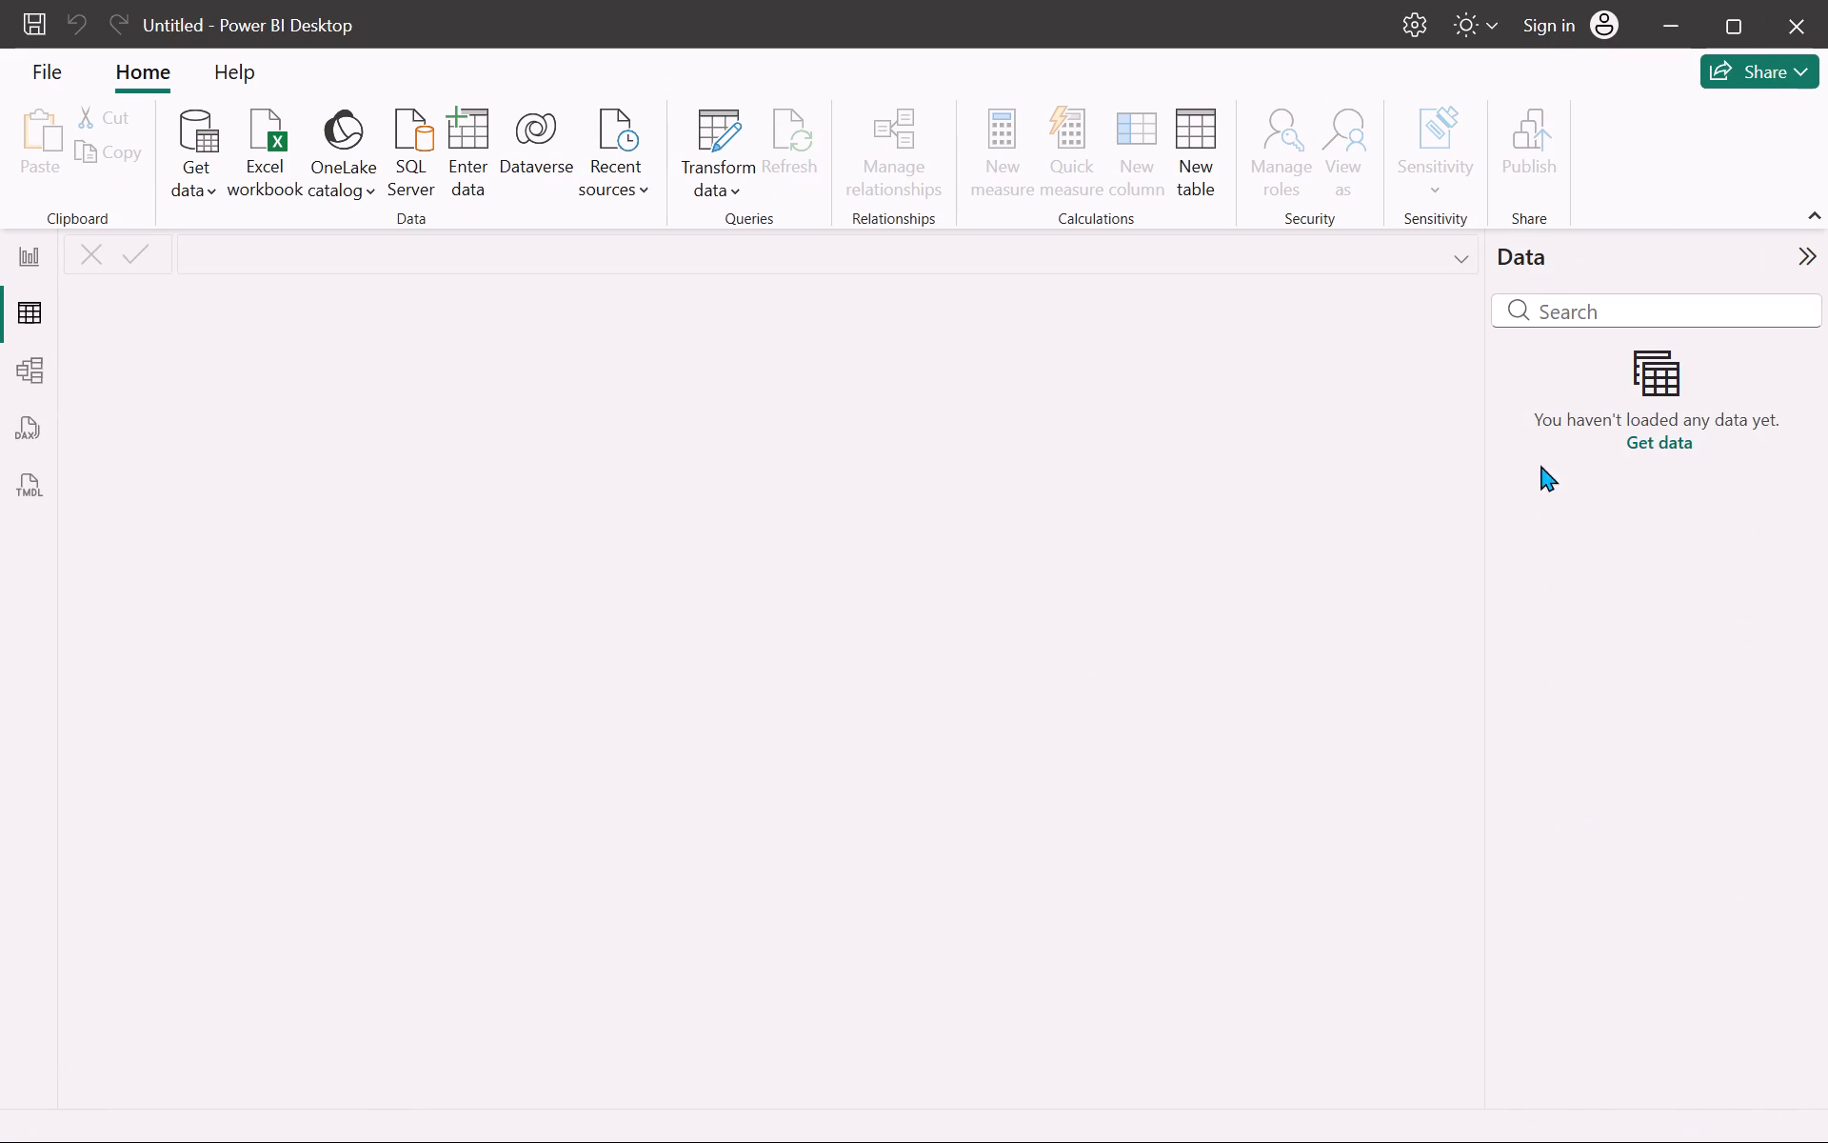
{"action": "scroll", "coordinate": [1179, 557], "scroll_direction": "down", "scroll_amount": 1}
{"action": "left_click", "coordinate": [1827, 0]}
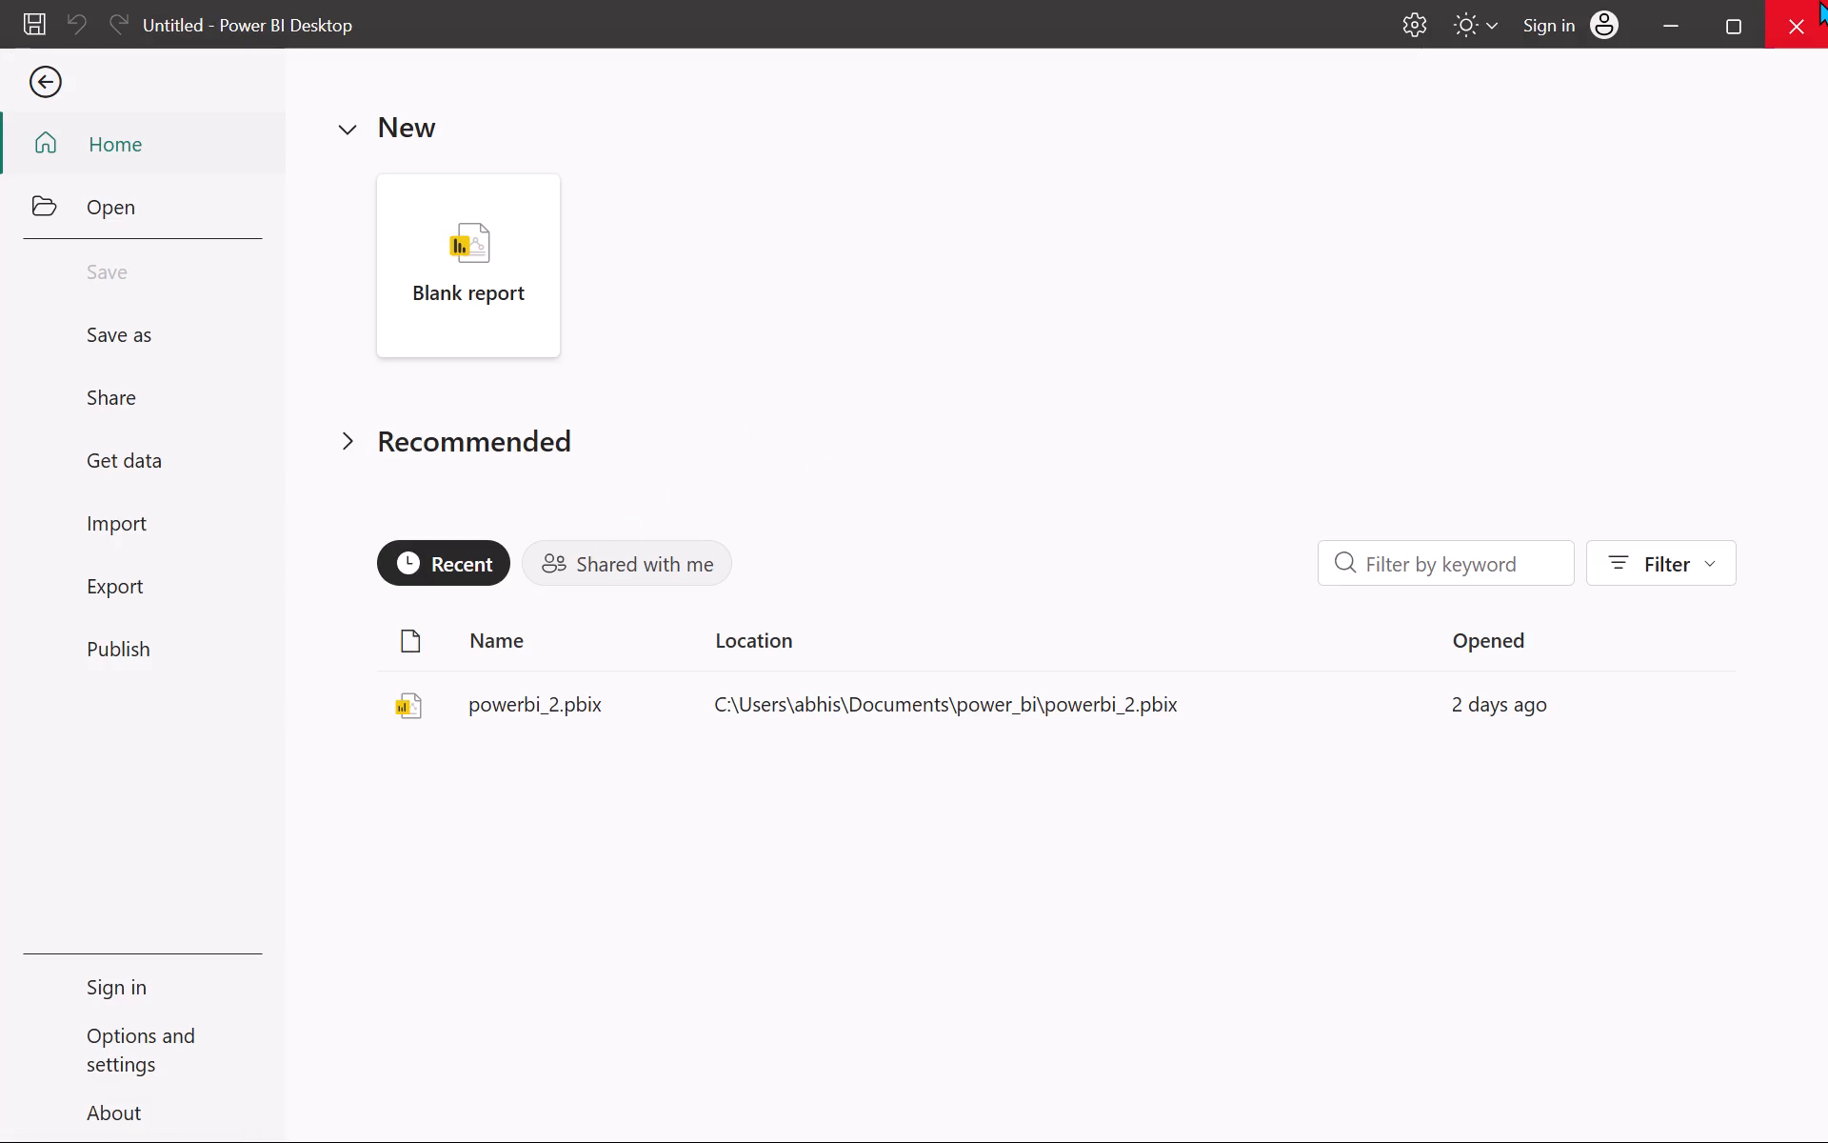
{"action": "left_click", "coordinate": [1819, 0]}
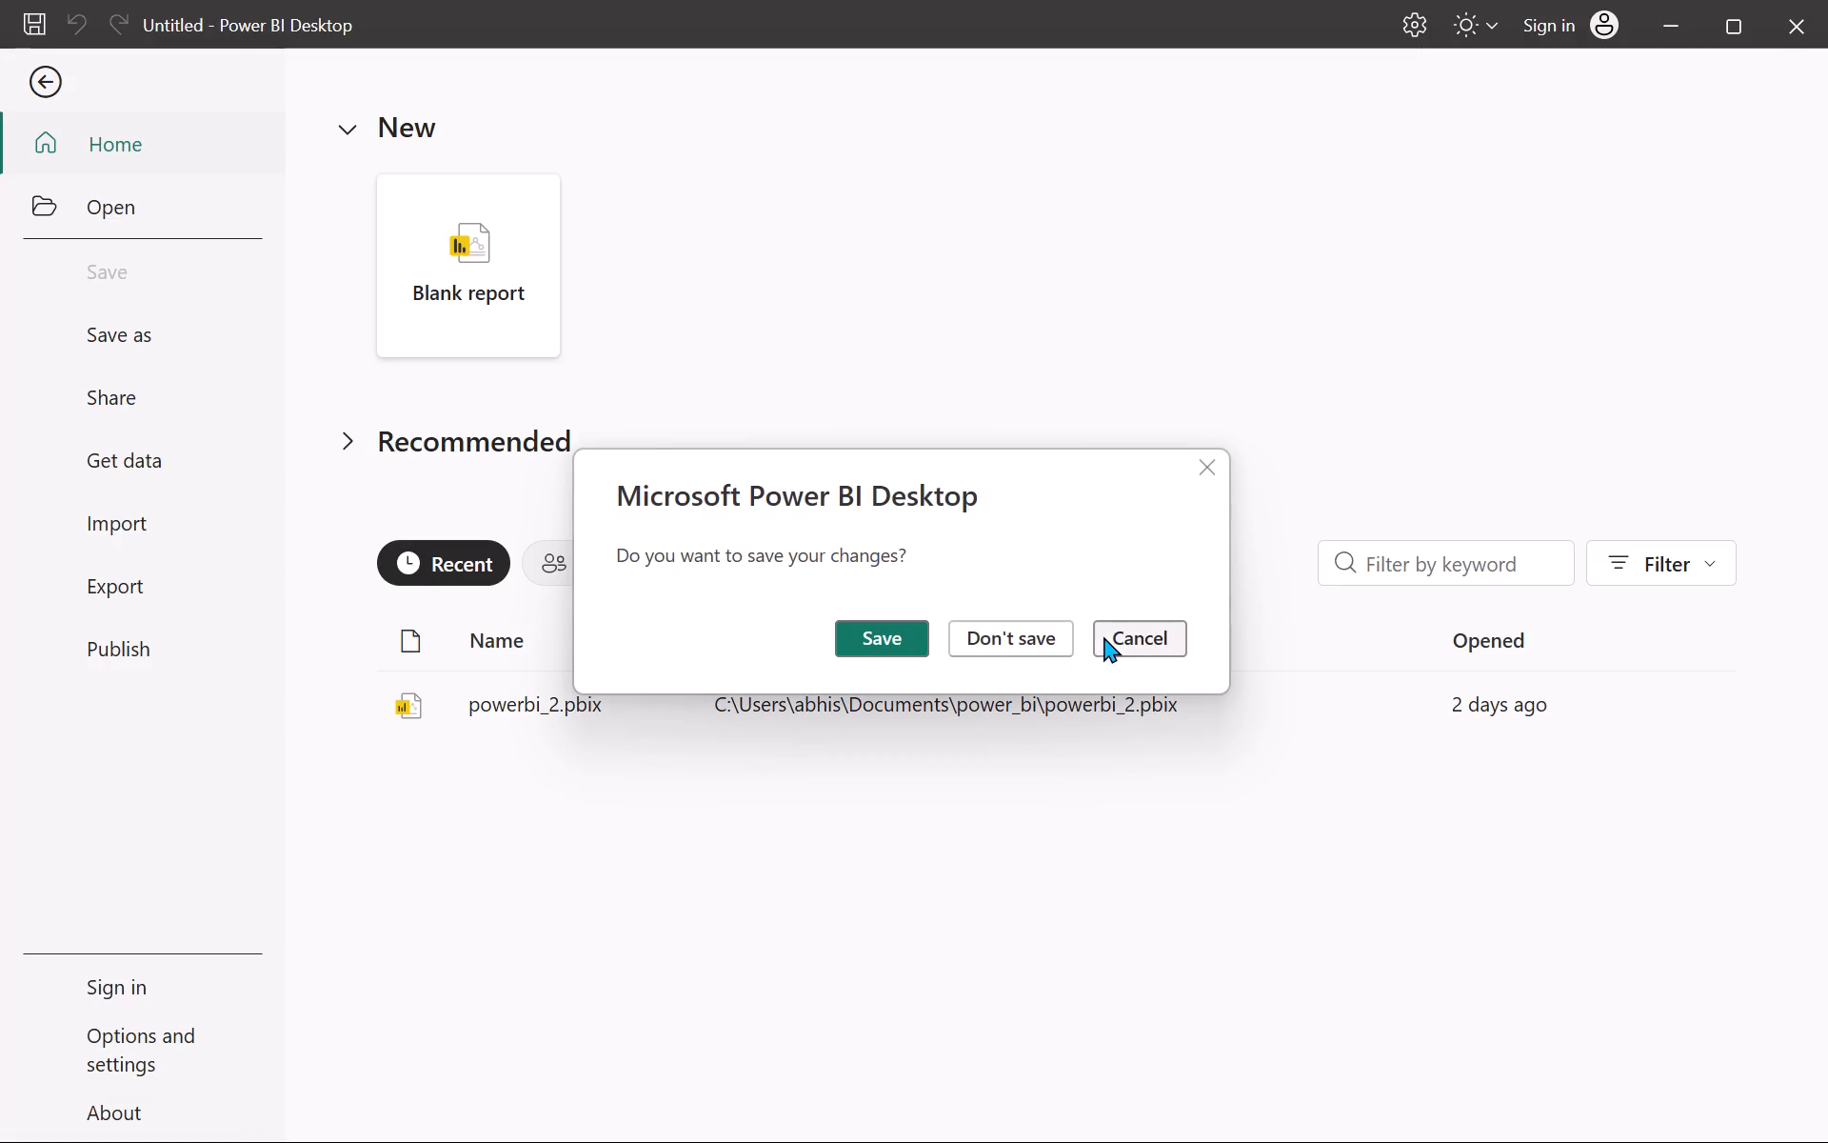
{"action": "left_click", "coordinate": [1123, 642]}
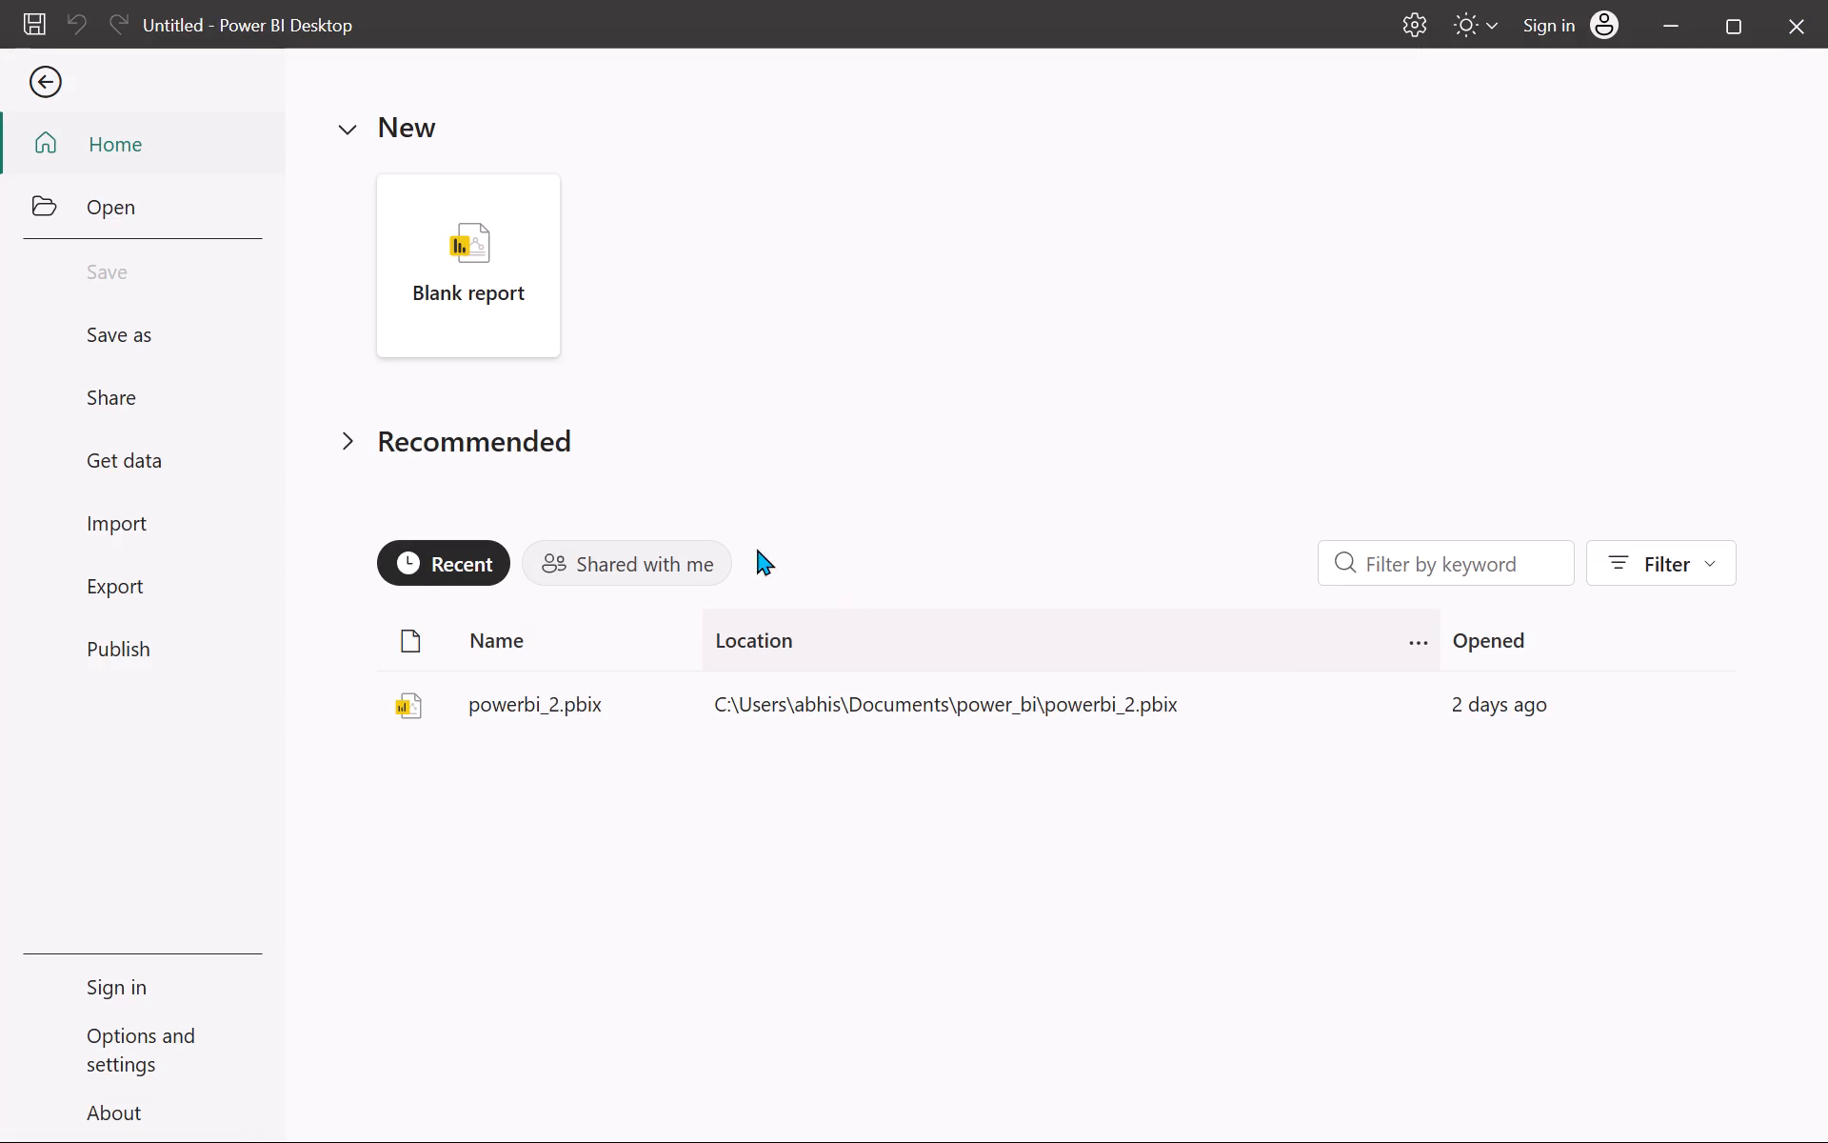
View the locations for opening a report and the account sign-in dialog, leaving without signing in.
{"action": "left_click", "coordinate": [122, 225]}
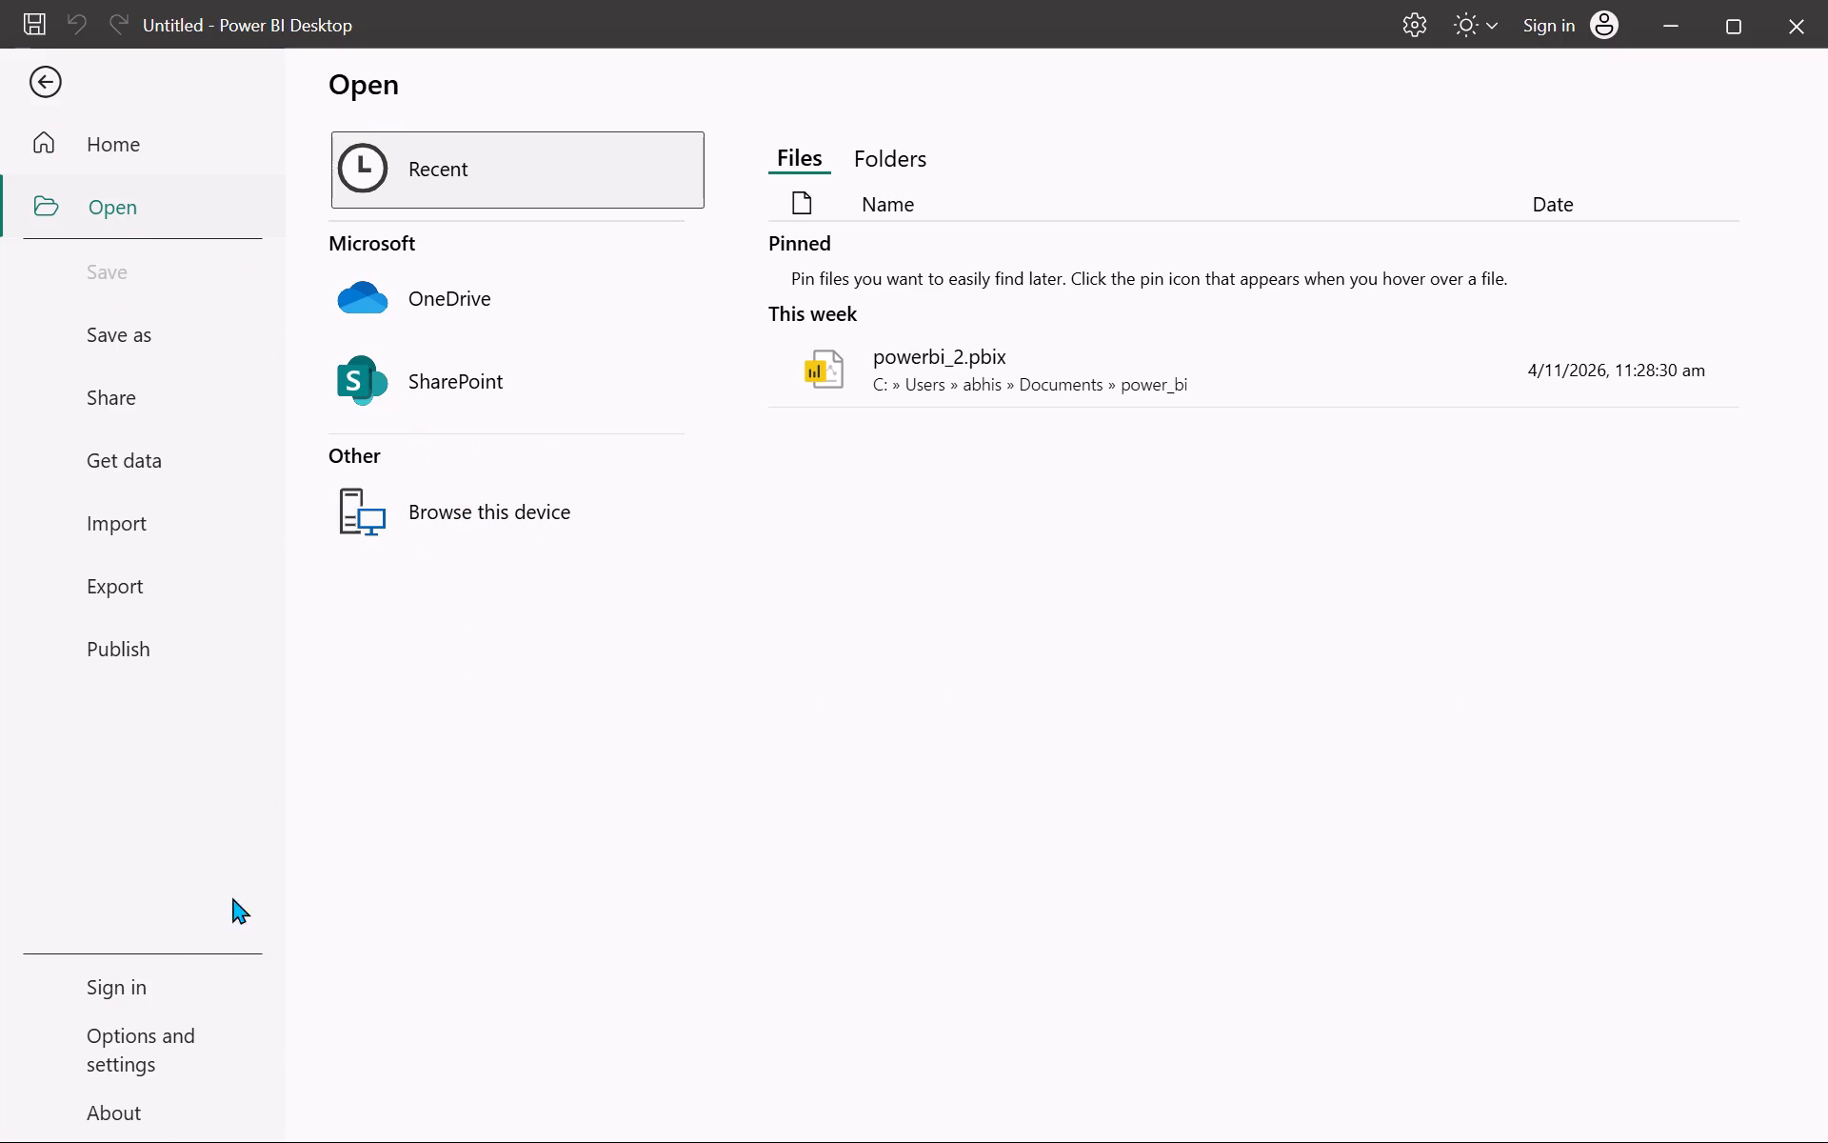
{"action": "left_click", "coordinate": [147, 1010]}
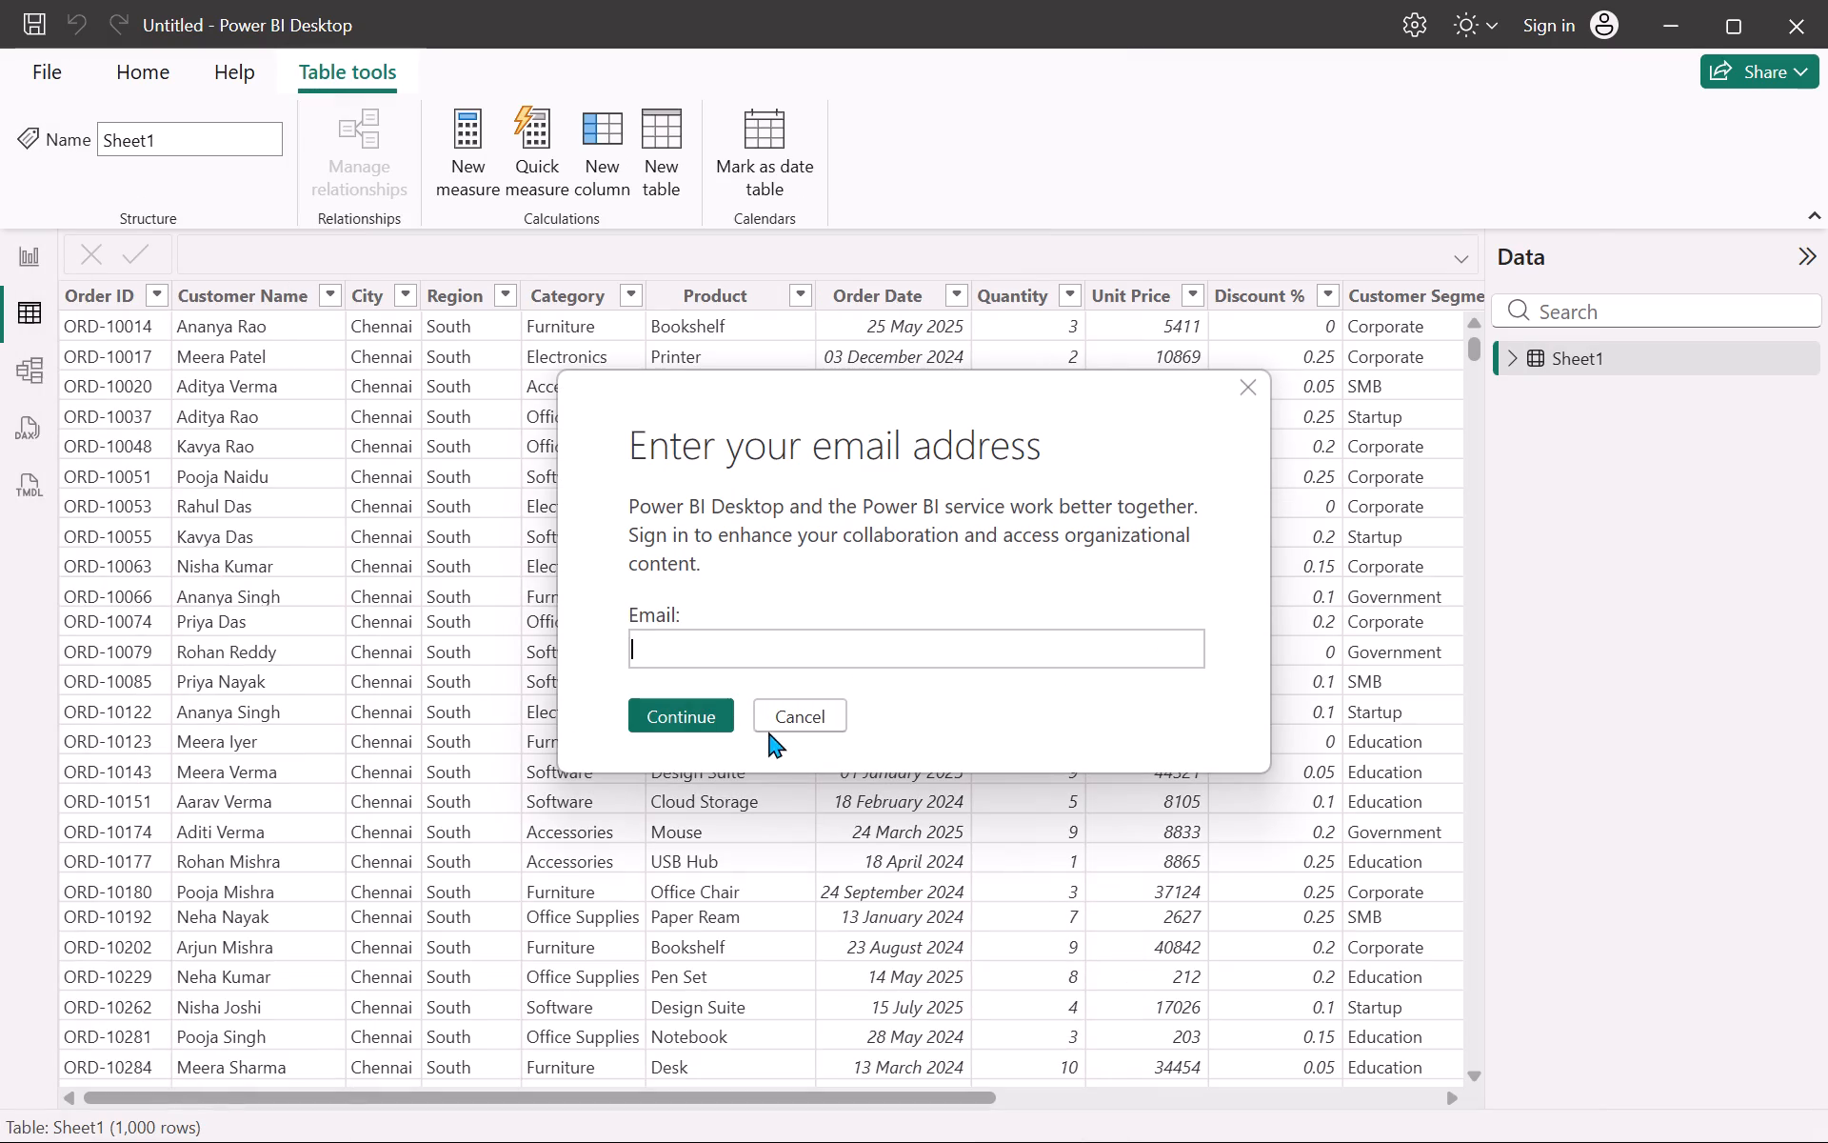
{"action": "left_click", "coordinate": [781, 713]}
Examine the Sheet1 columns in table view across to Order Status and back to Order ID.
{"action": "scroll", "coordinate": [382, 506], "scroll_direction": "right", "scroll_amount": 5}
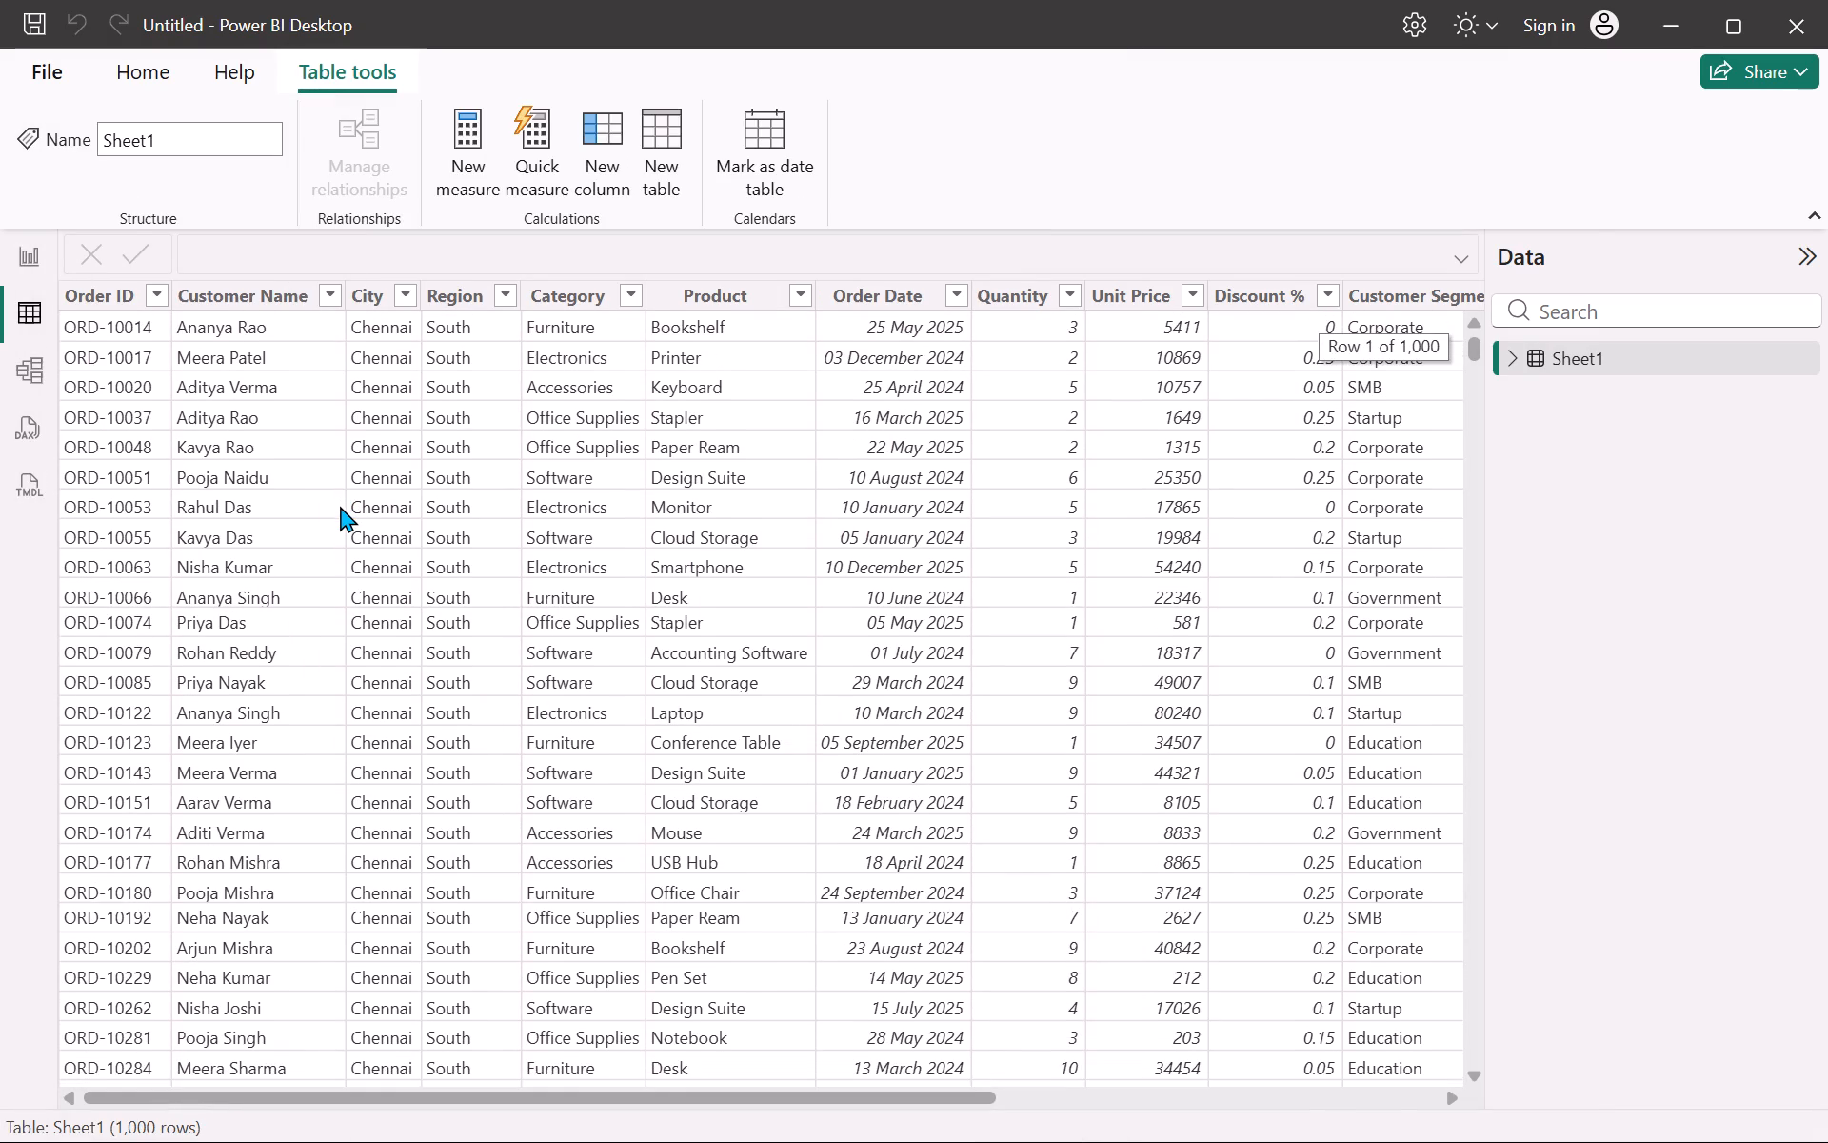
{"action": "scroll", "coordinate": [923, 517], "scroll_direction": "left", "scroll_amount": 2}
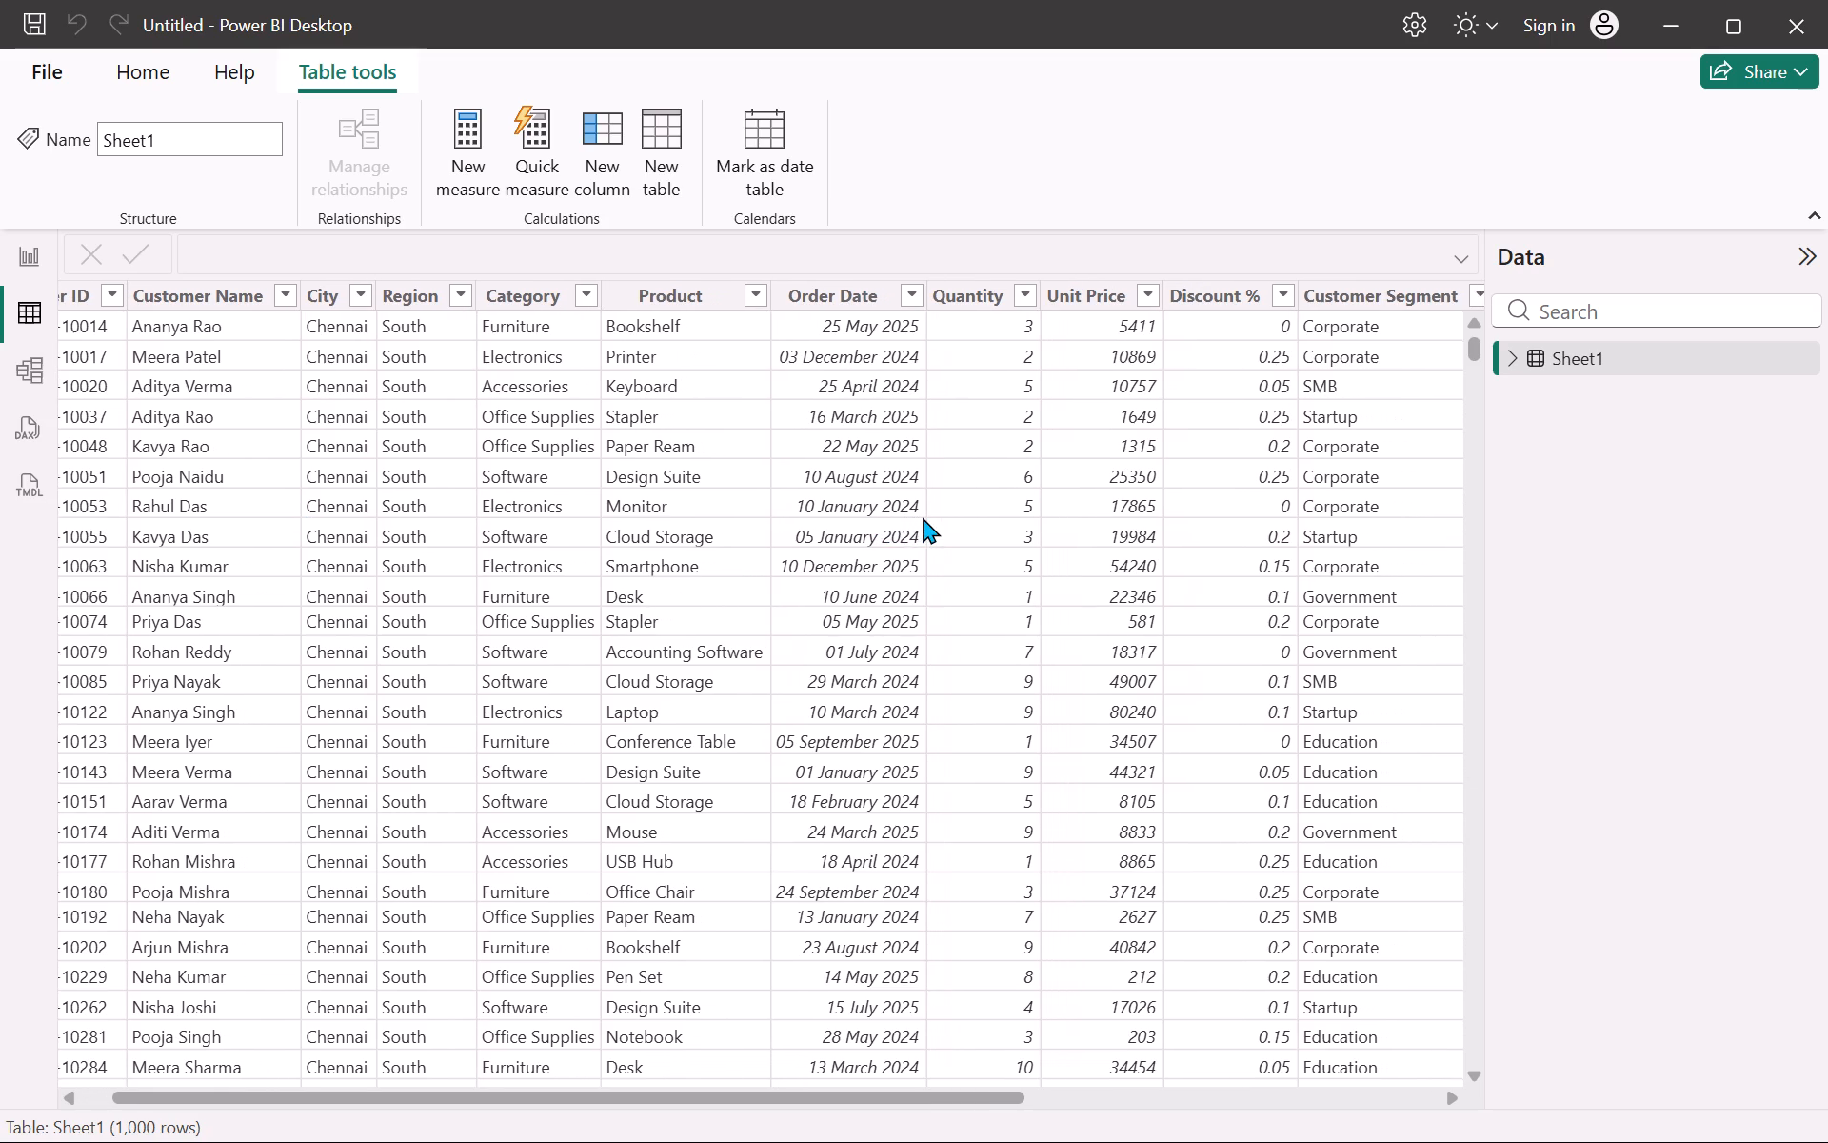
{"action": "scroll", "coordinate": [923, 517], "scroll_direction": "left", "scroll_amount": 2}
{"action": "scroll", "coordinate": [1293, 482], "scroll_direction": "left", "scroll_amount": 1}
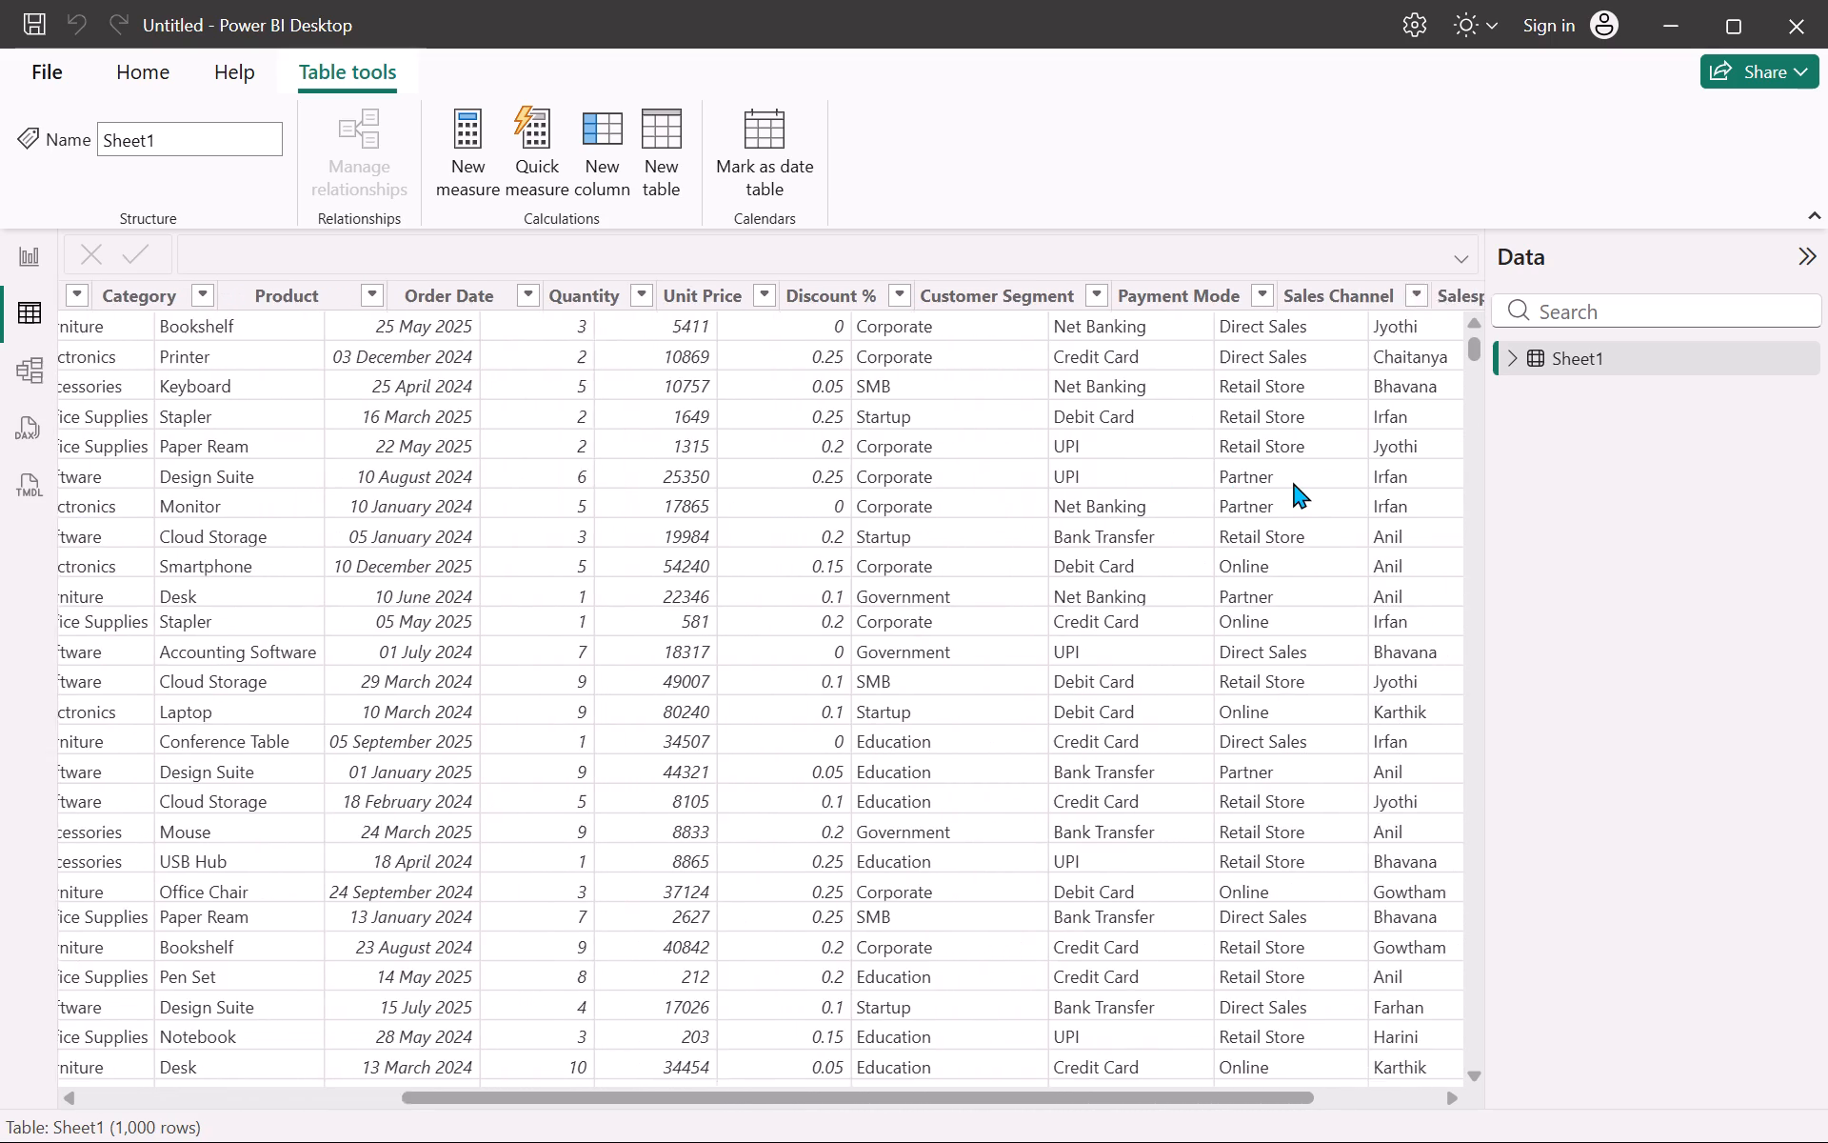
{"action": "scroll", "coordinate": [1293, 482], "scroll_direction": "left", "scroll_amount": 5}
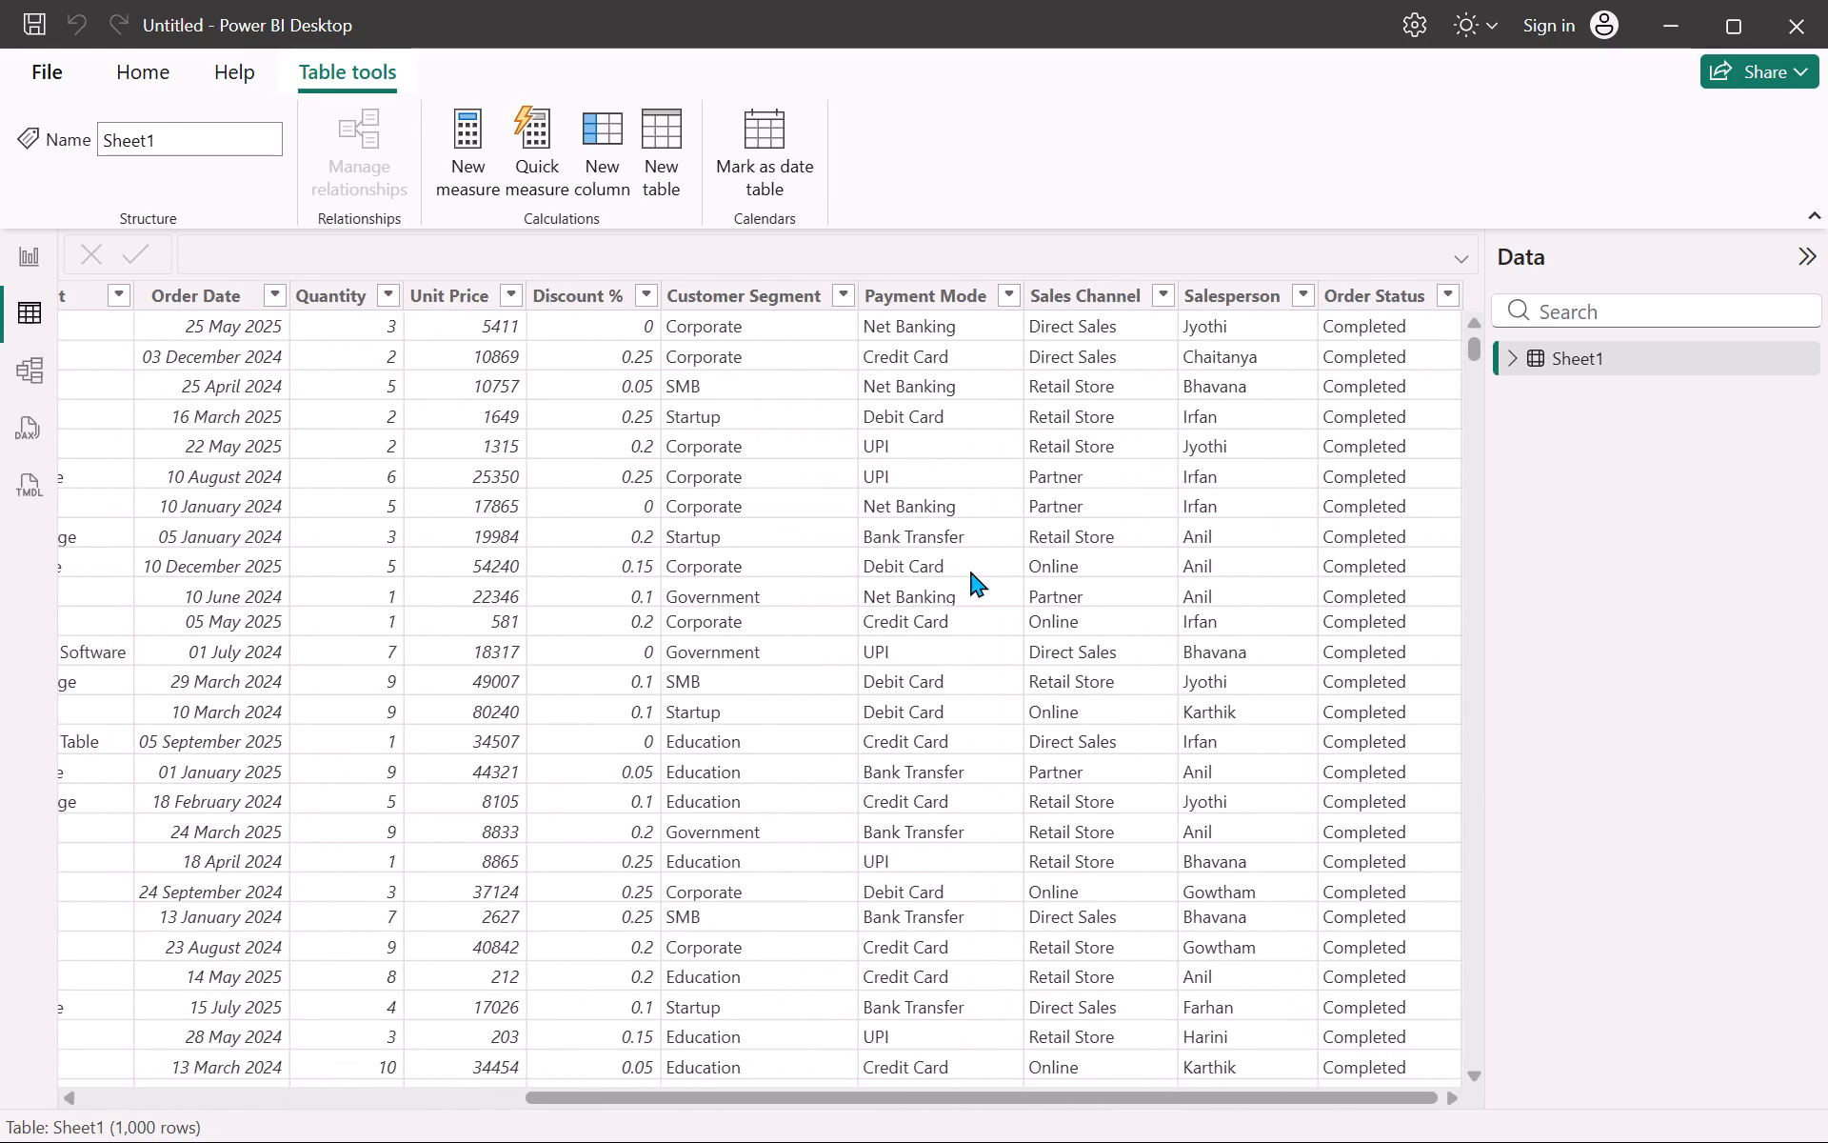
{"action": "scroll", "coordinate": [513, 525], "scroll_direction": "right", "scroll_amount": 10}
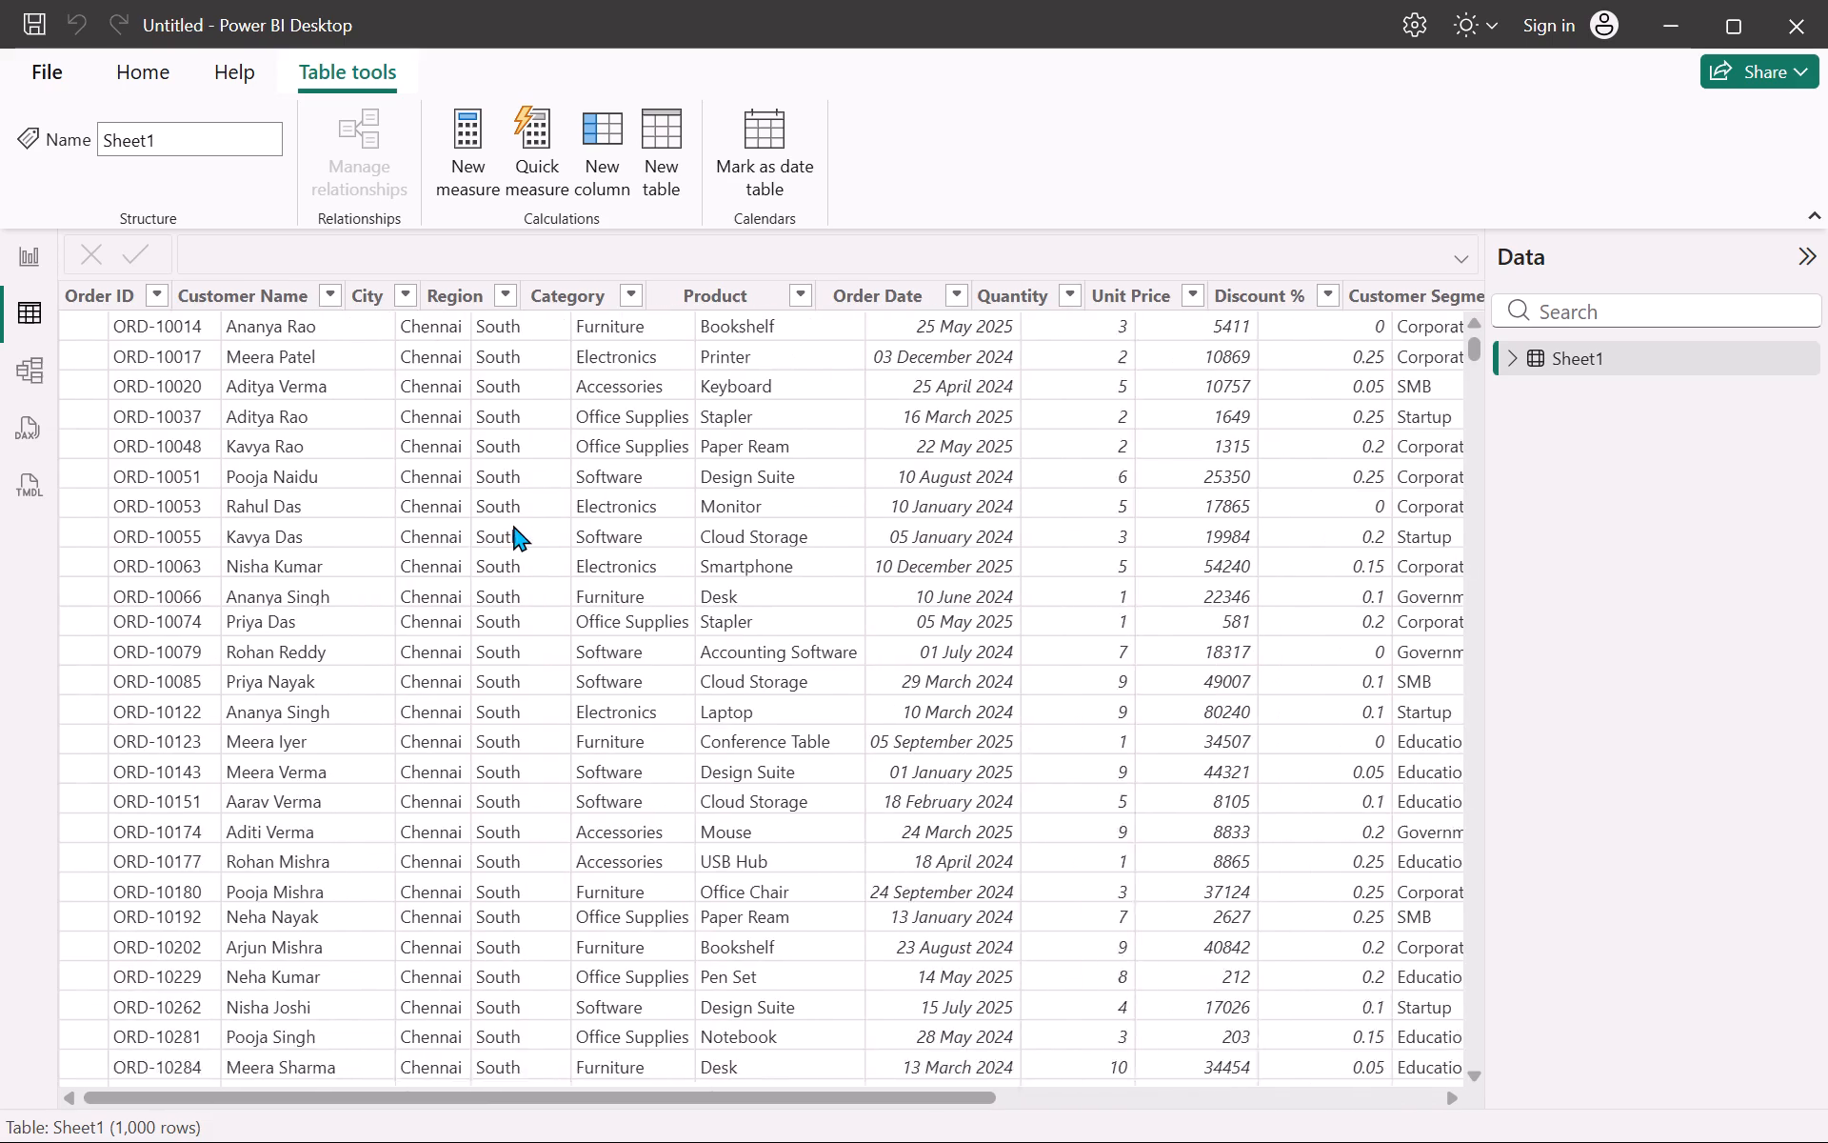
{"action": "scroll", "coordinate": [196, 527], "scroll_direction": "right", "scroll_amount": 1}
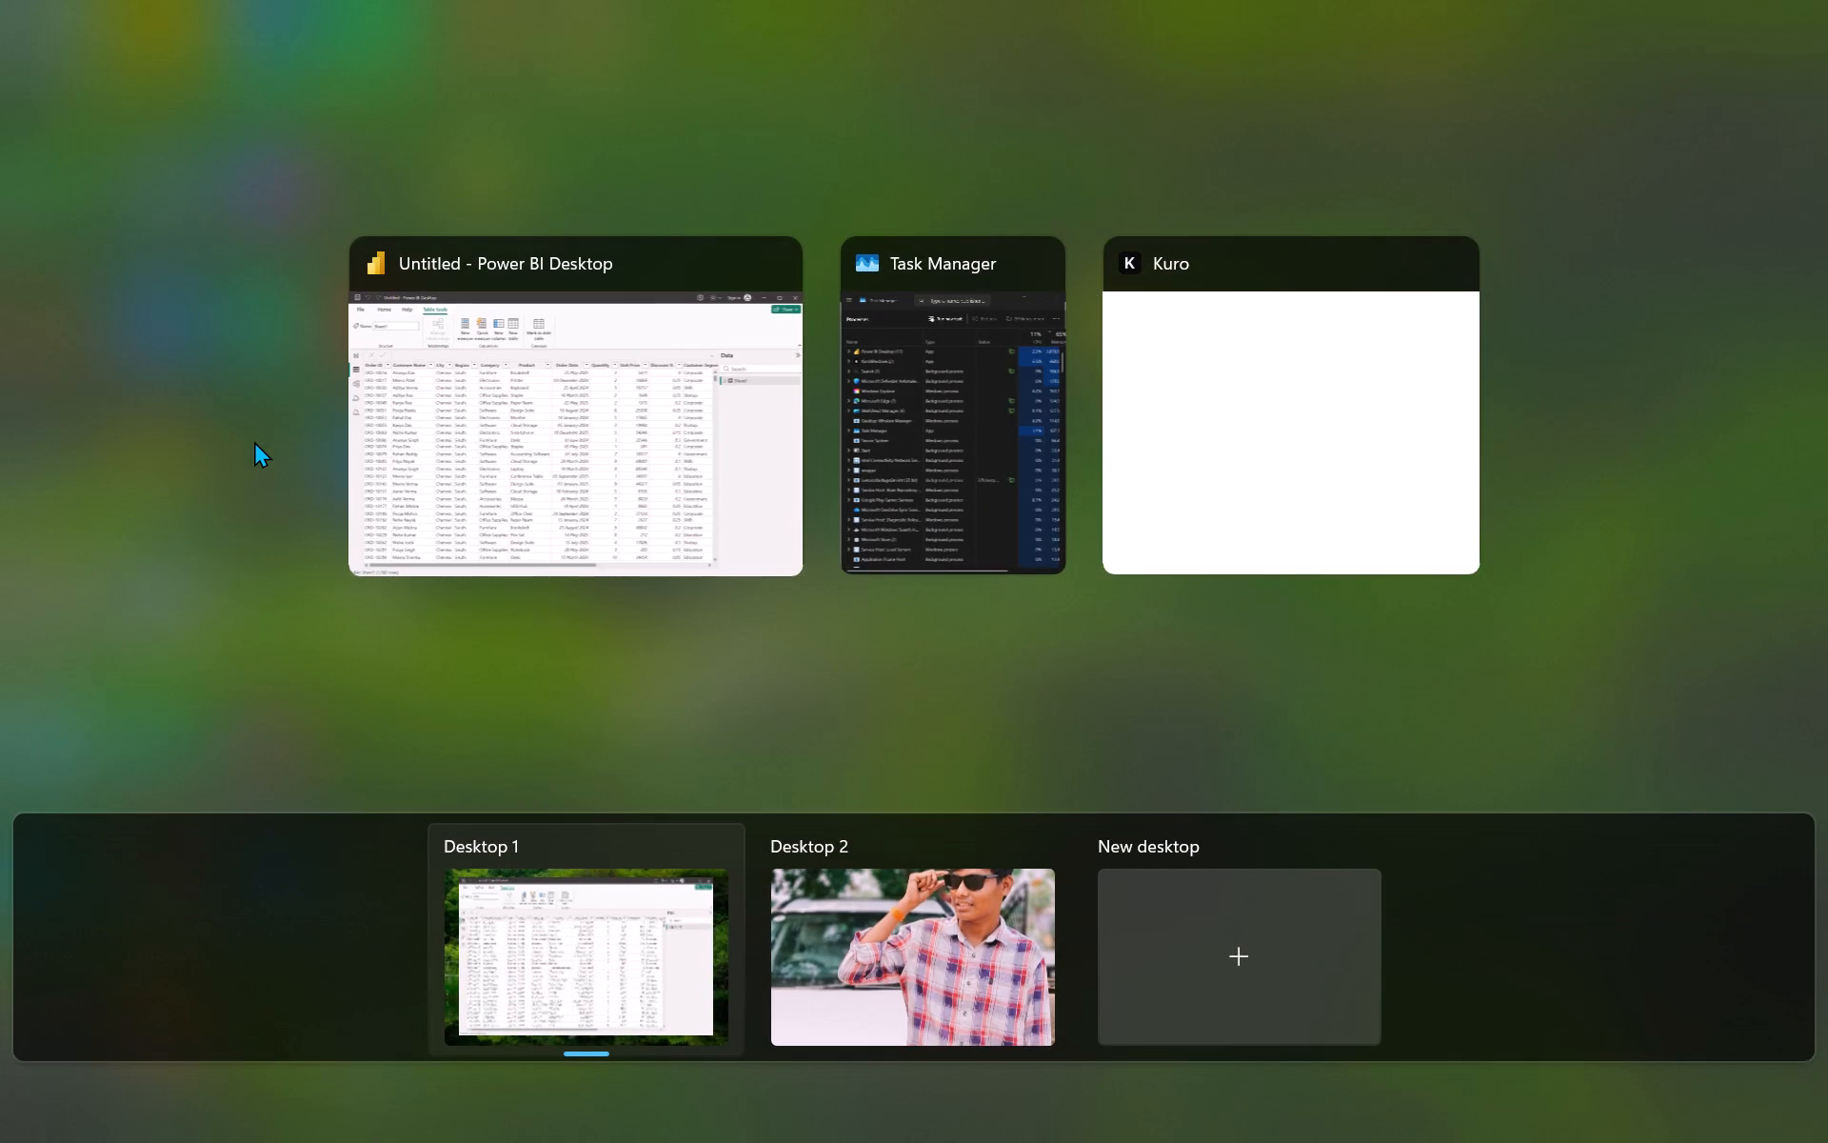
Close the Task Manager window and return to the untitled Power BI Desktop report.
{"action": "left_click", "coordinate": [1054, 265]}
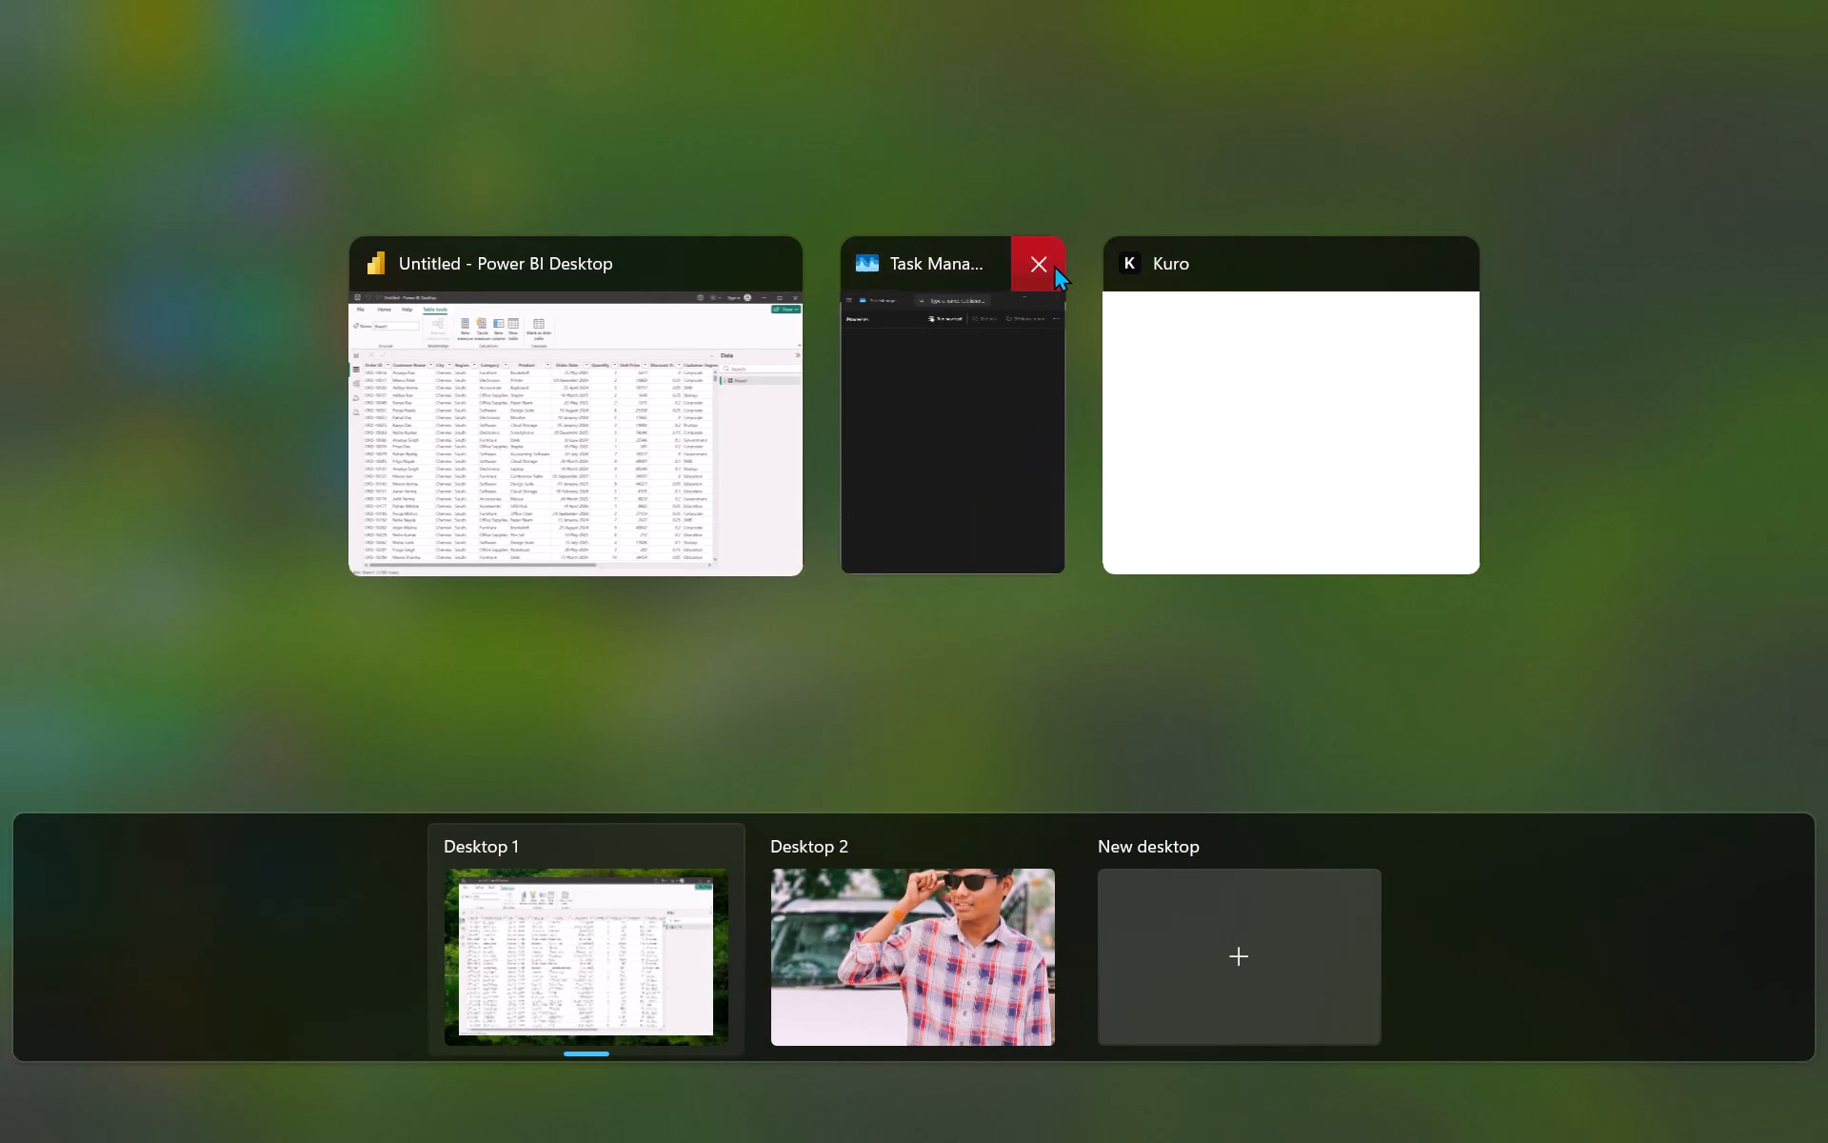
{"action": "left_click", "coordinate": [758, 433]}
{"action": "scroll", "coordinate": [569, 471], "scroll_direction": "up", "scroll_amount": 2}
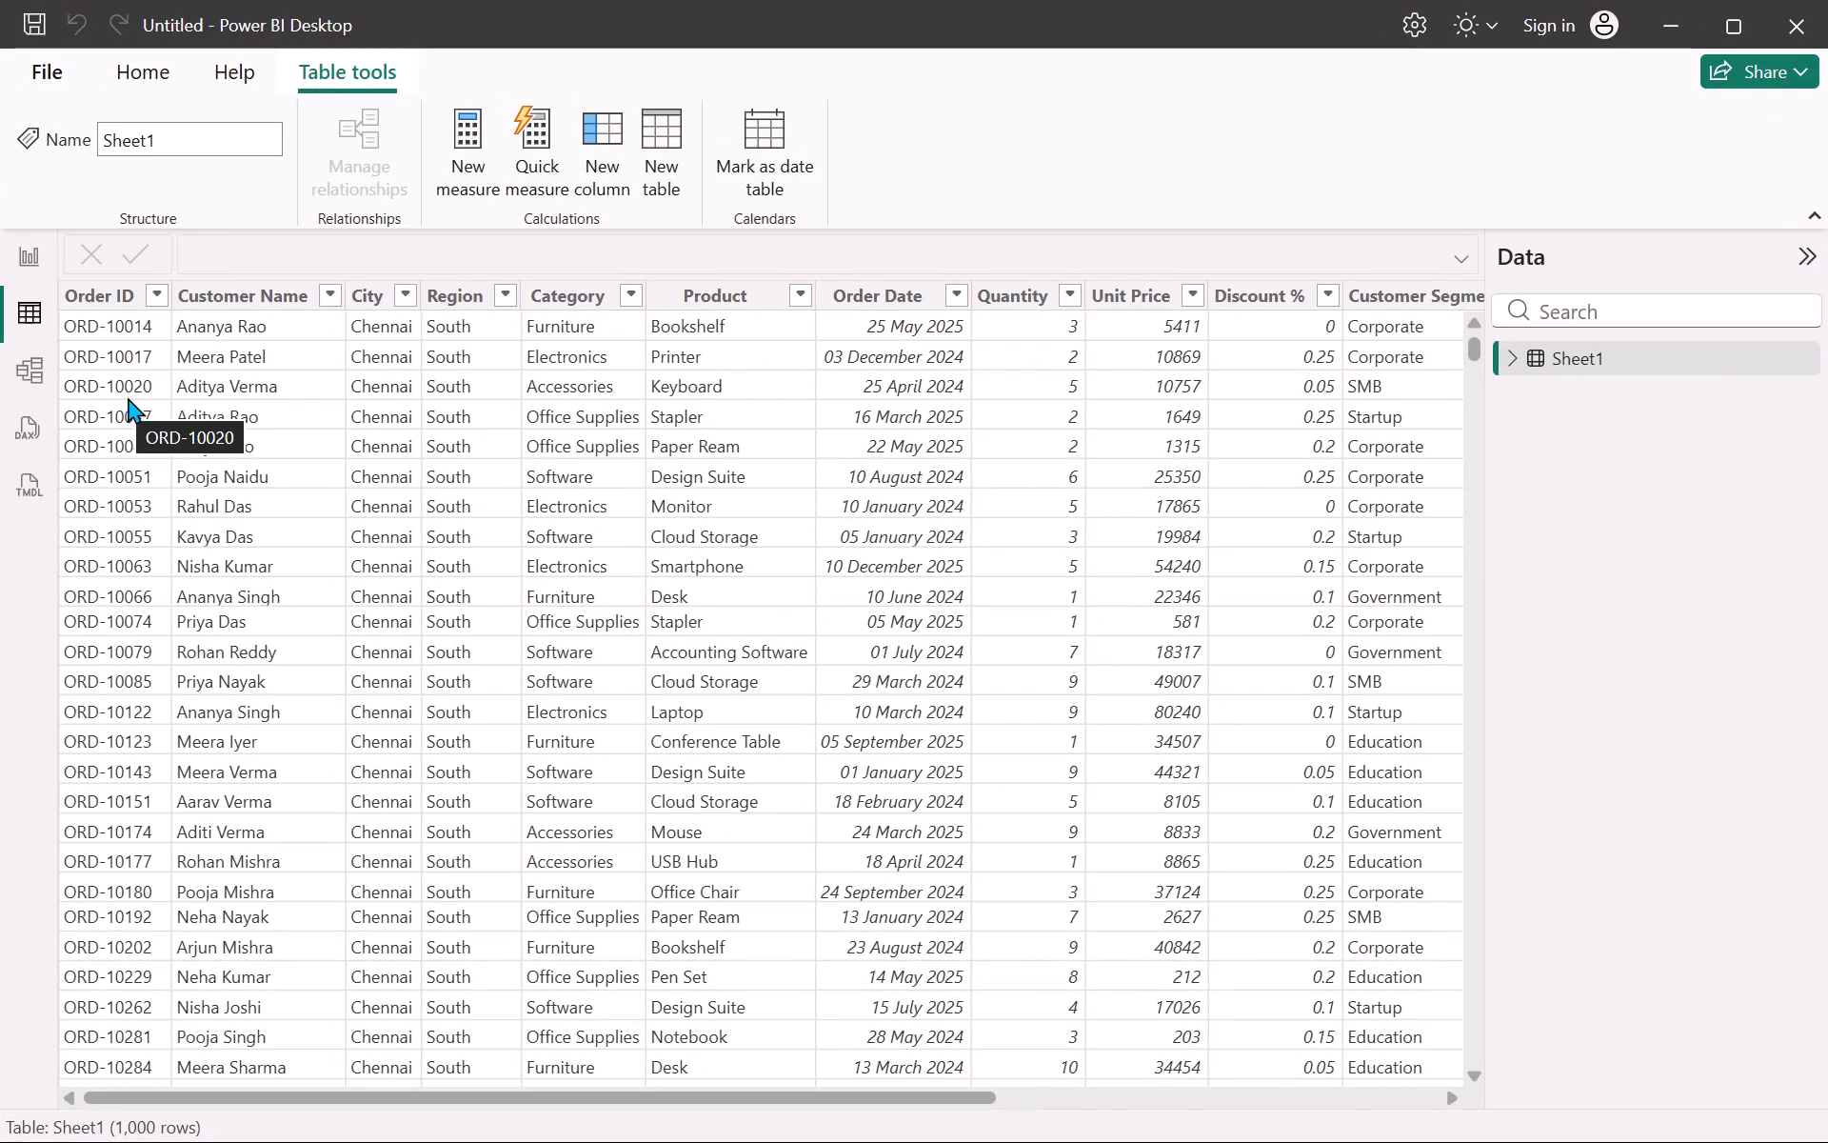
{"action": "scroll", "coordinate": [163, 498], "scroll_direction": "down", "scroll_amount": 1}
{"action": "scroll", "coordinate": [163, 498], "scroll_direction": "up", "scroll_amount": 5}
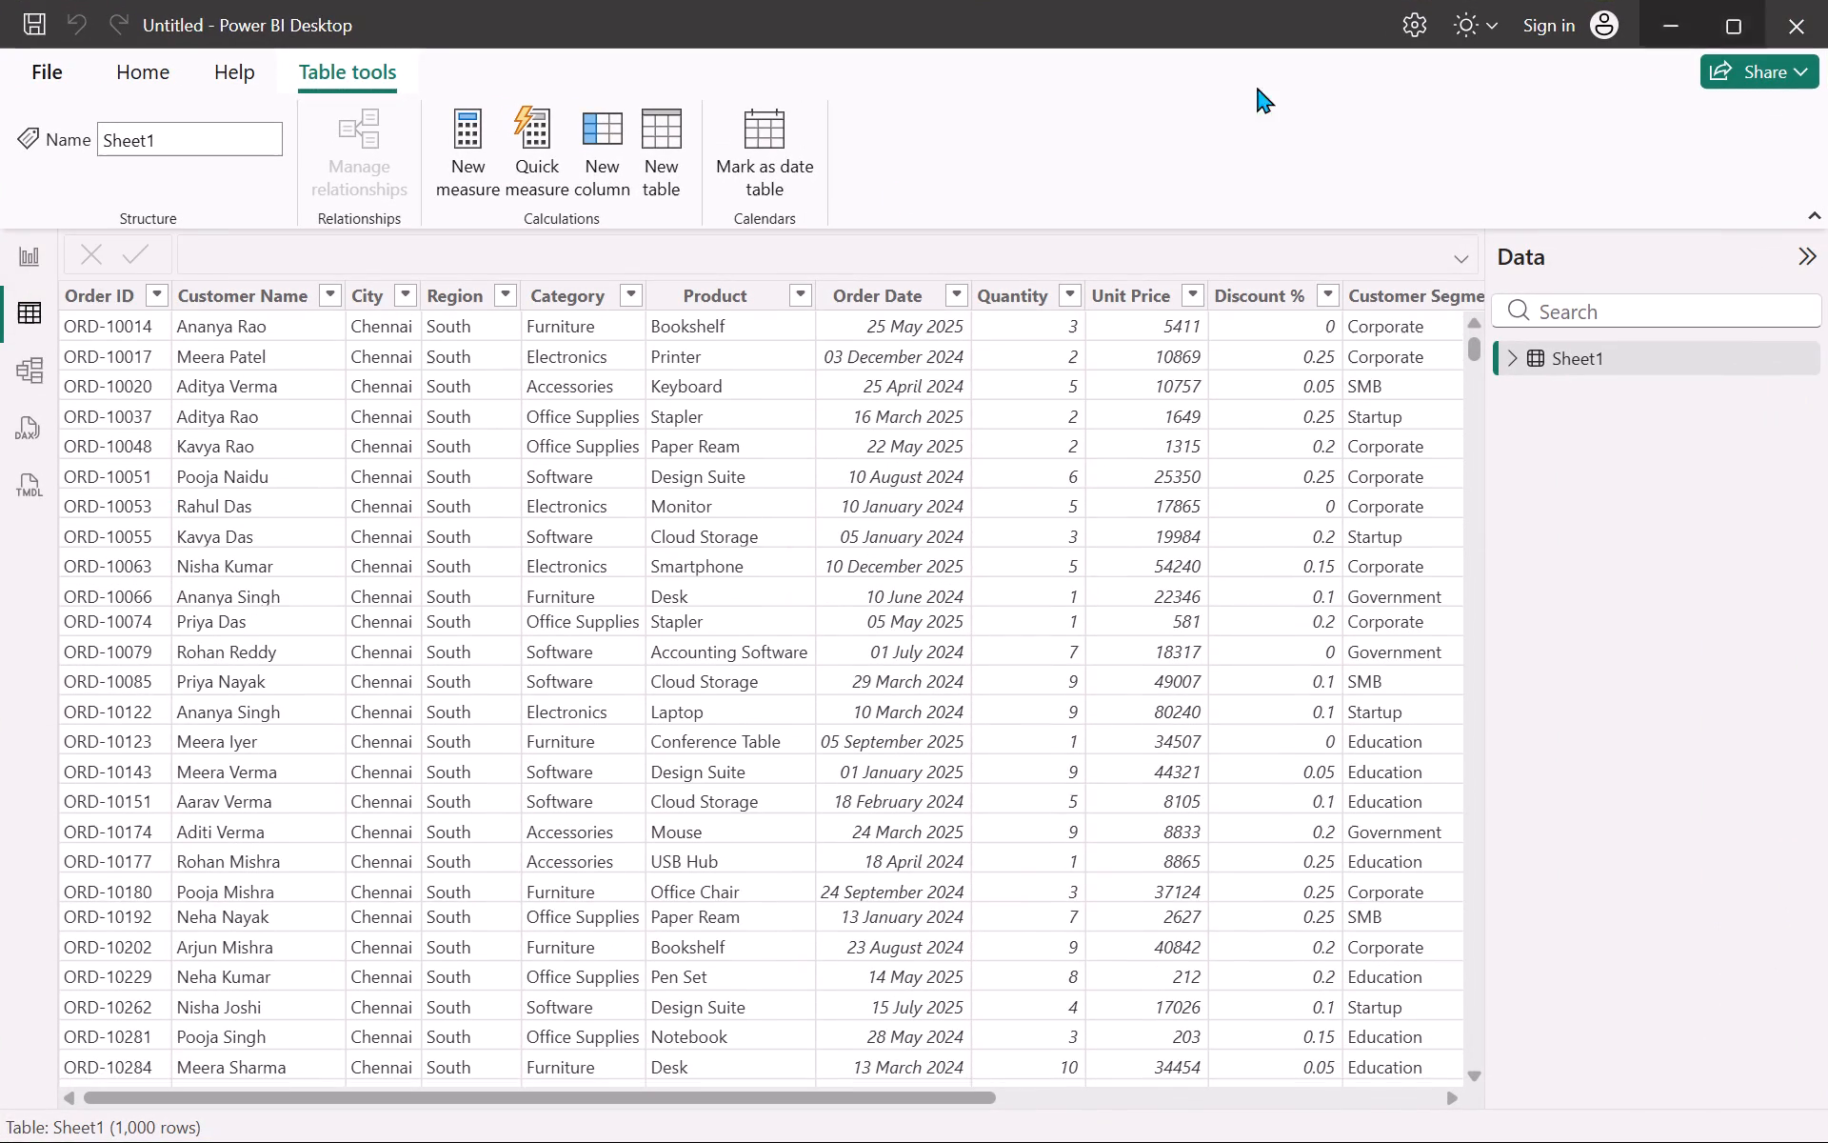
Switch from the Sheet1 table to the report view and close the untitled report.
{"action": "left_click", "coordinate": [31, 262]}
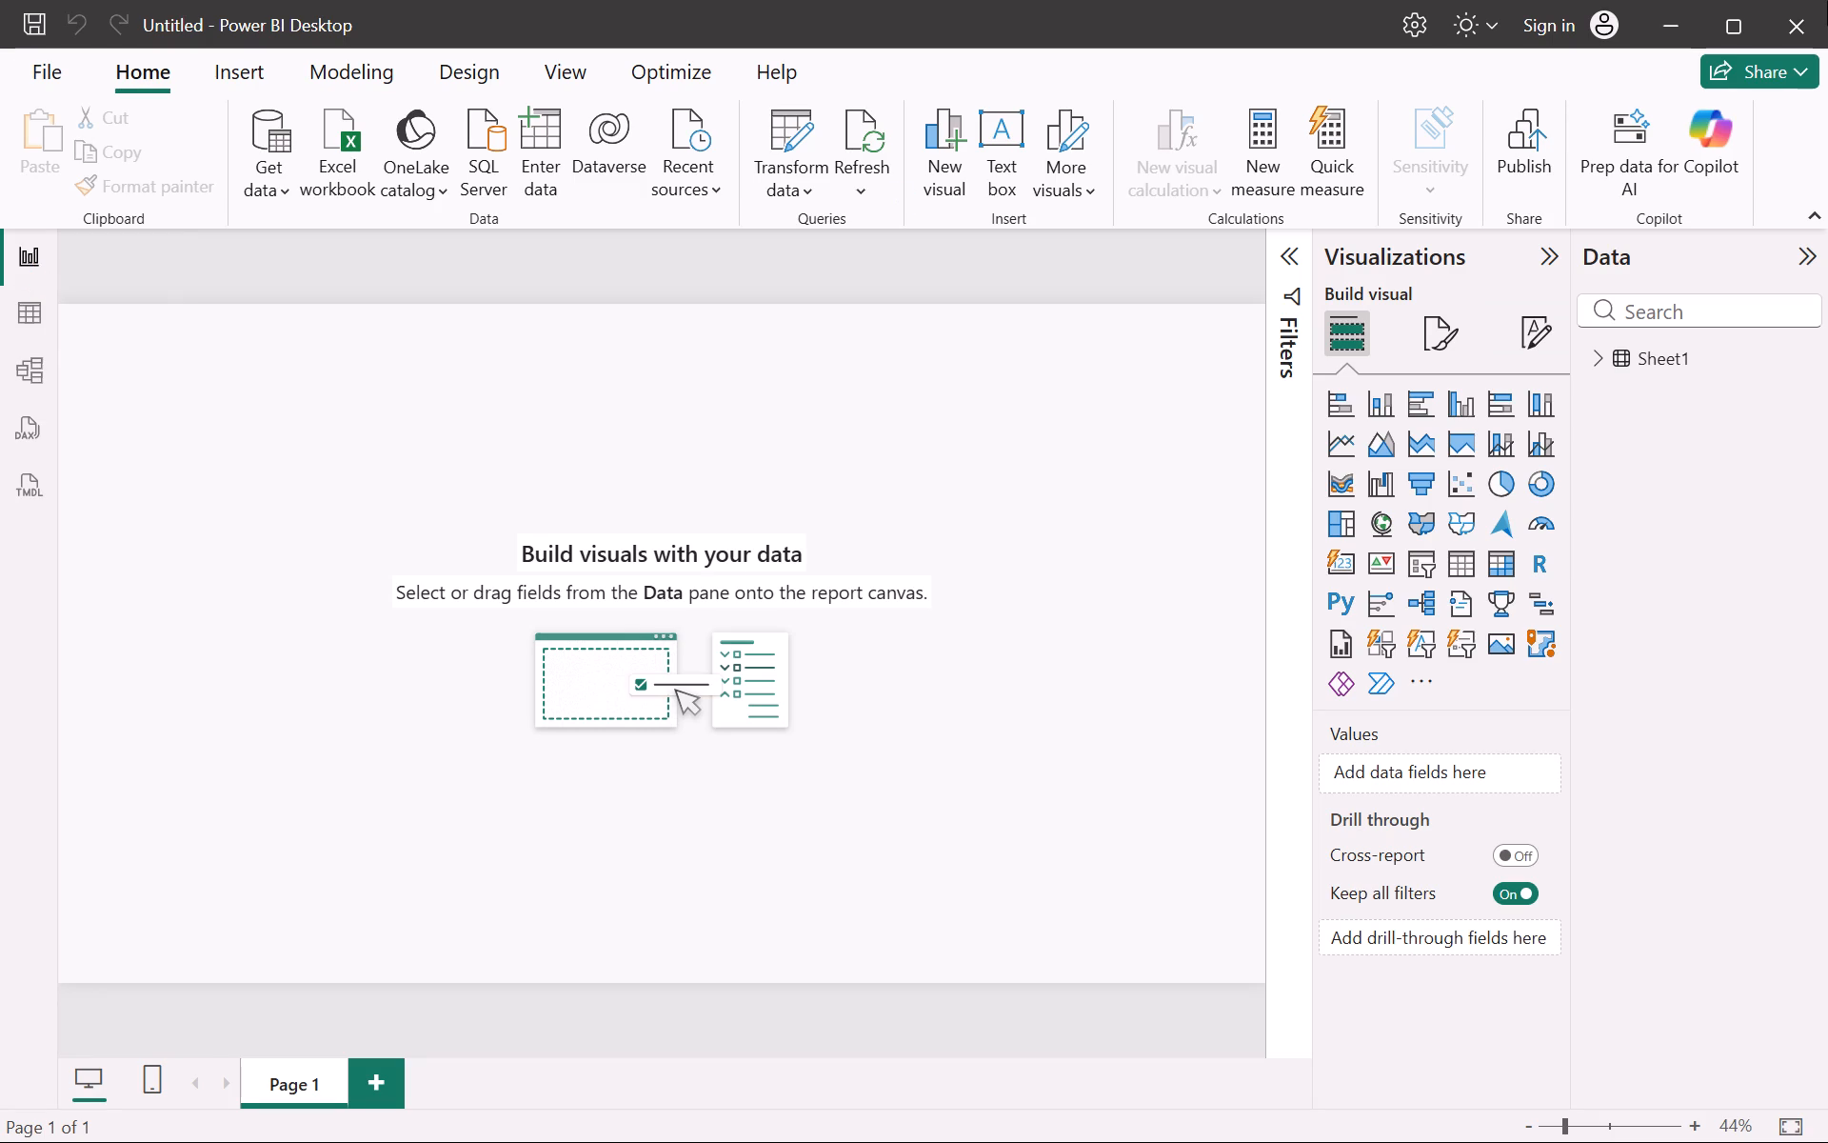
{"action": "left_click", "coordinate": [1827, 0]}
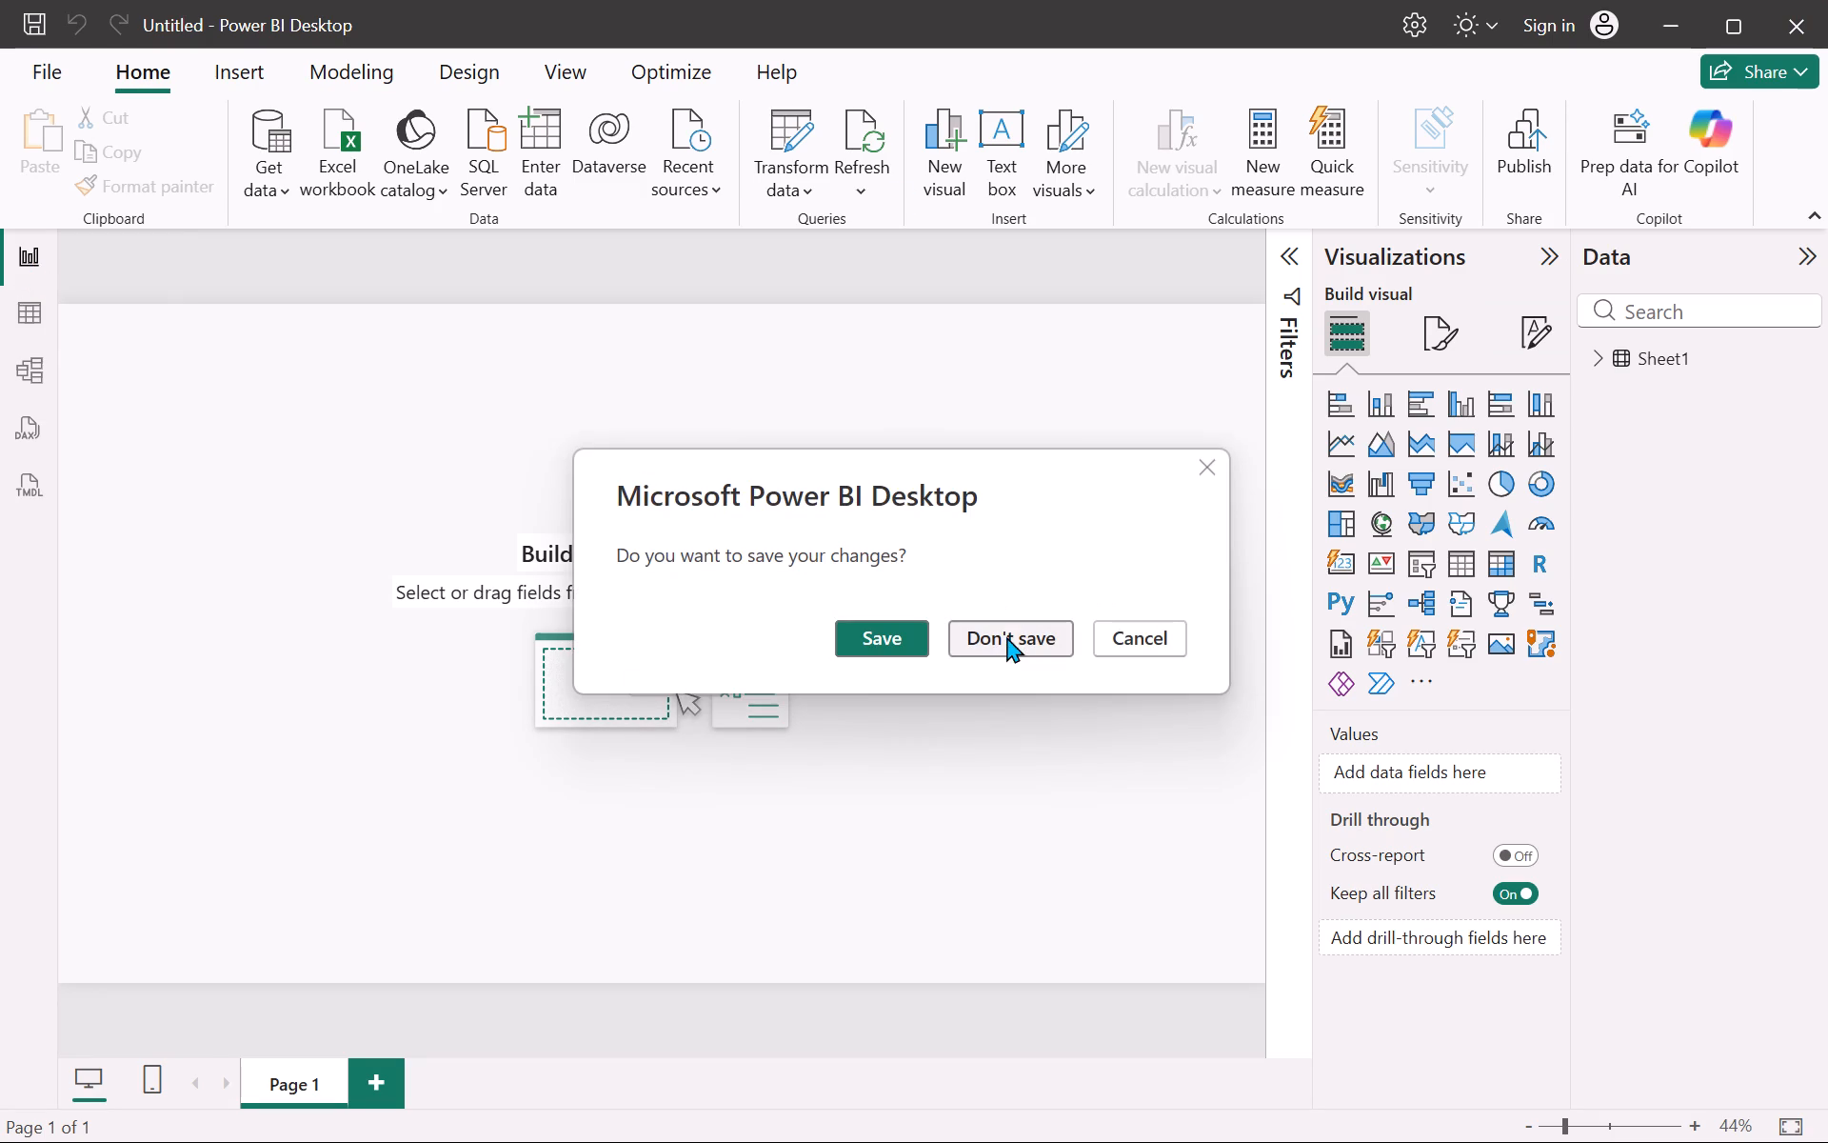
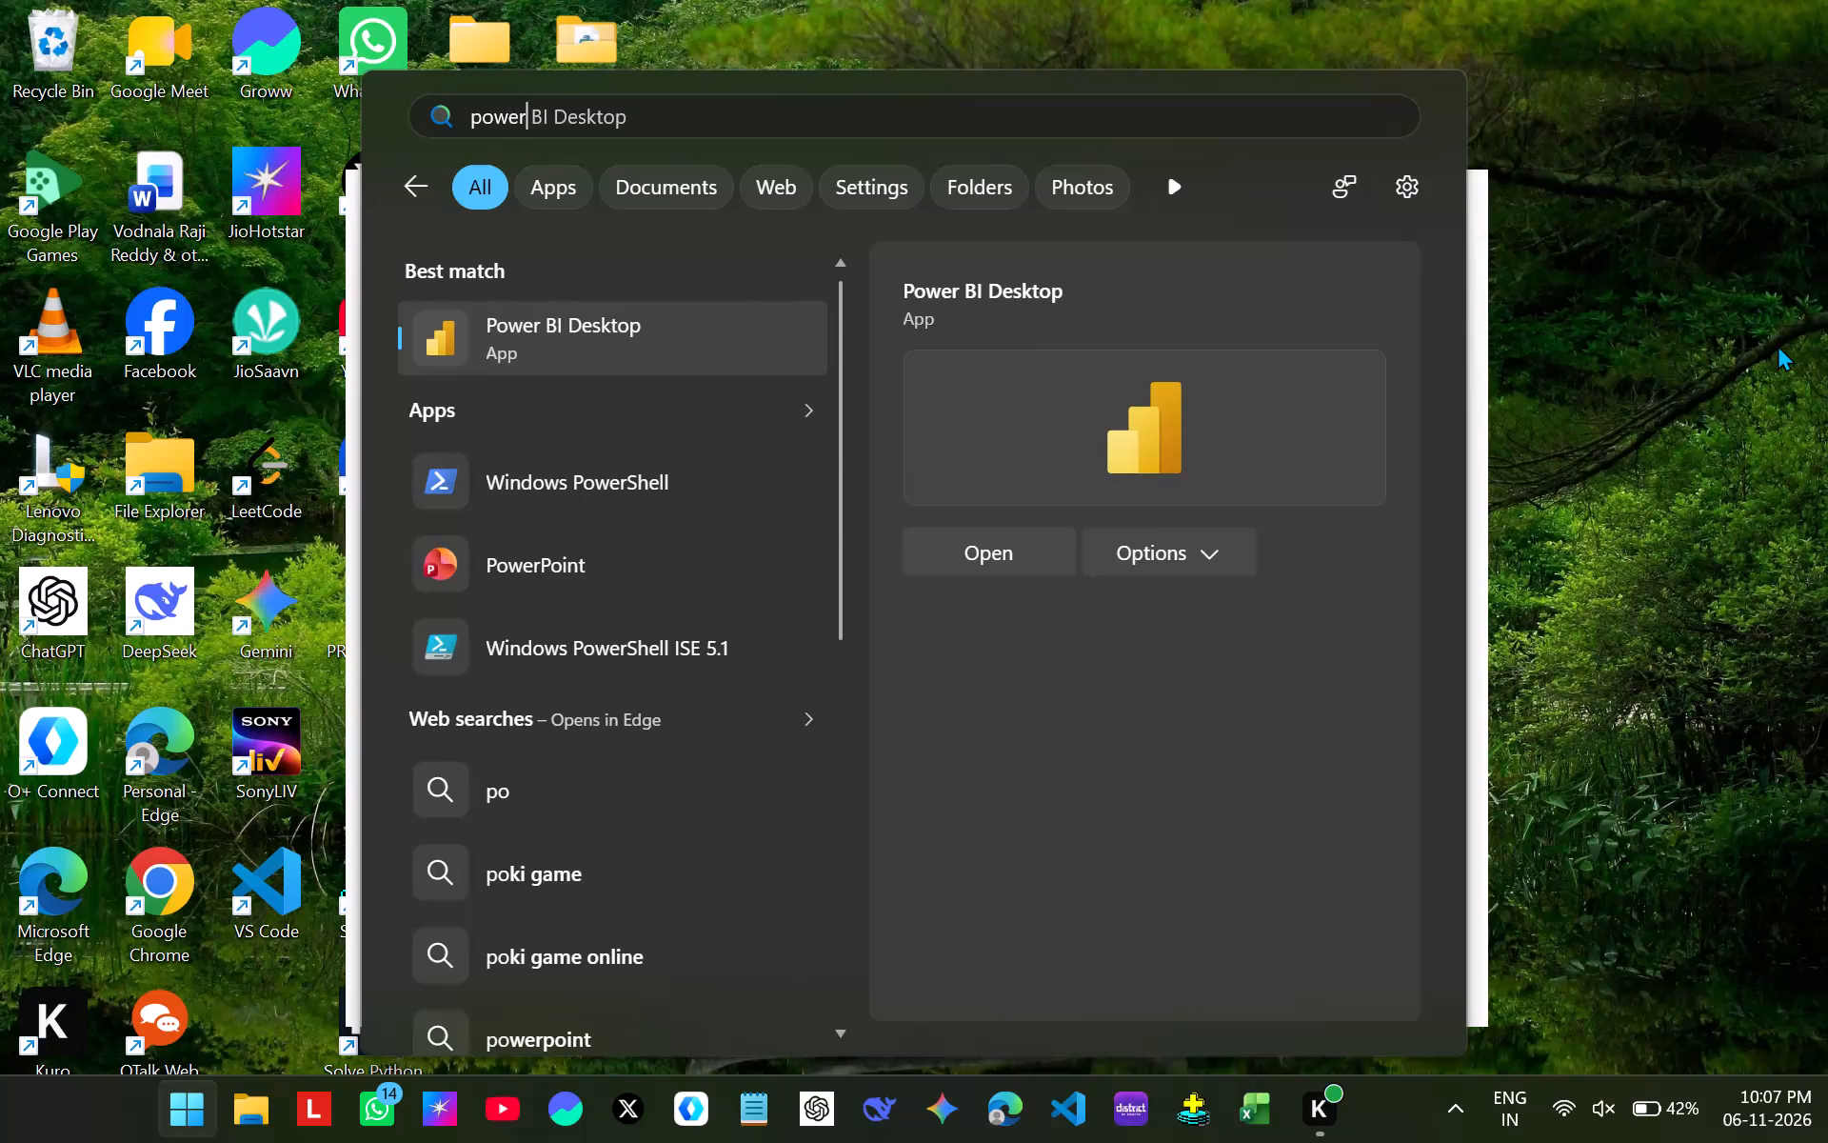
Launch Power BI Desktop from the Windows search for "power".
{"action": "key", "text": "Return"}
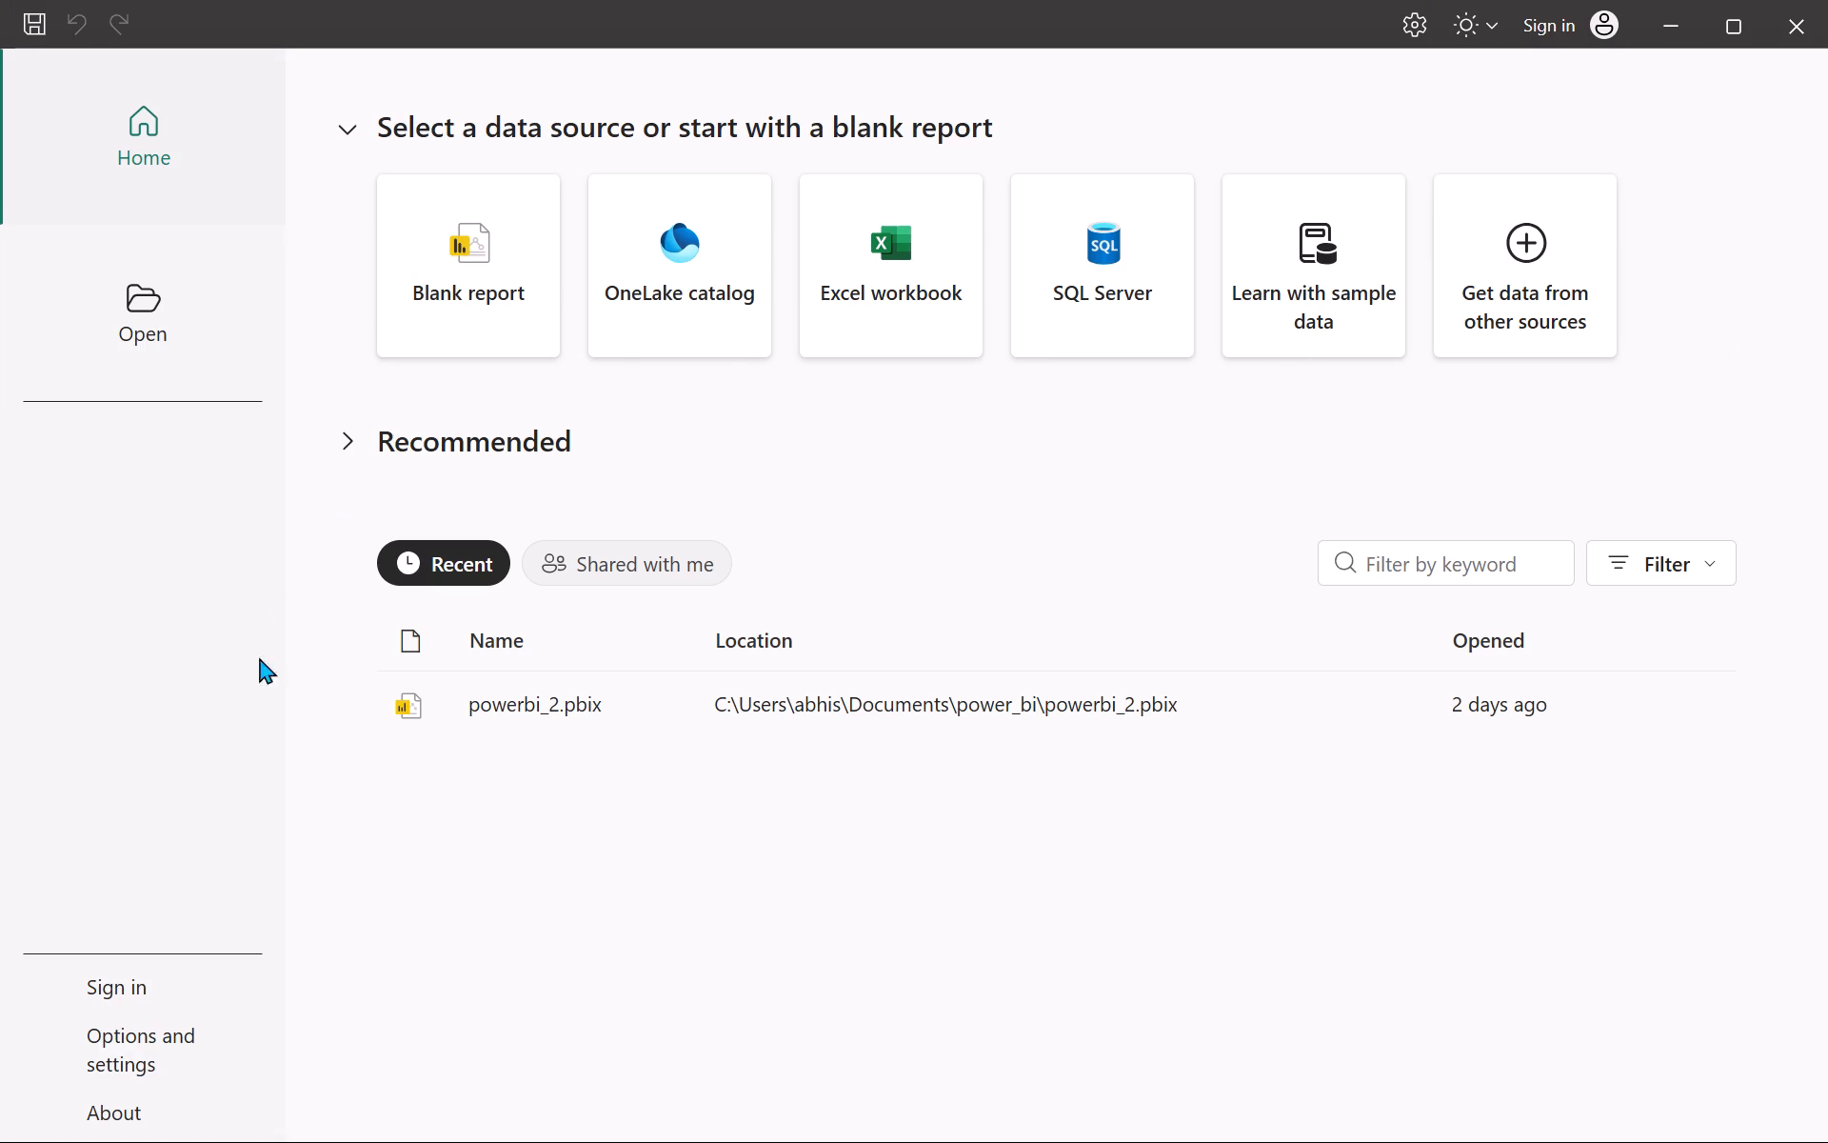
View the Options and settings page and the account sign-in dialog, leaving without signing in.
{"action": "left_click", "coordinate": [108, 1076]}
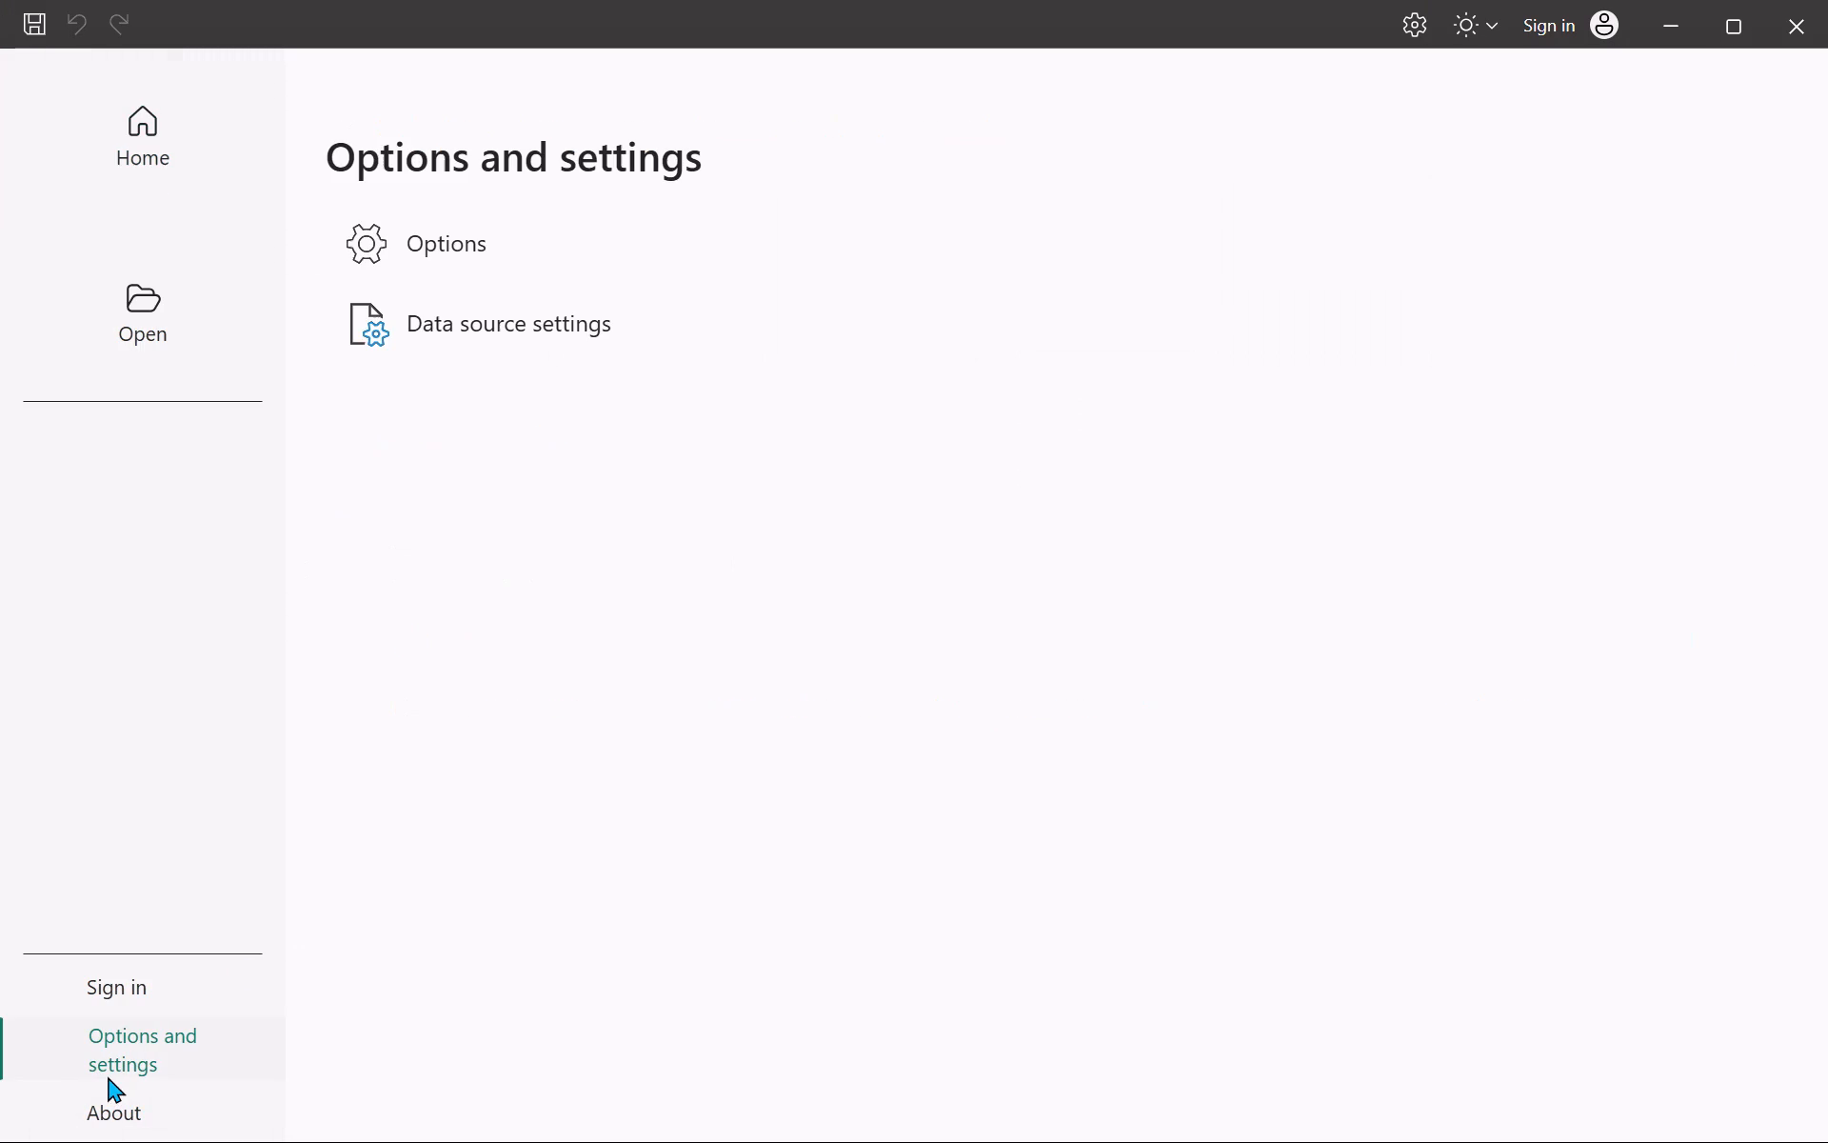
{"action": "left_click", "coordinate": [125, 996]}
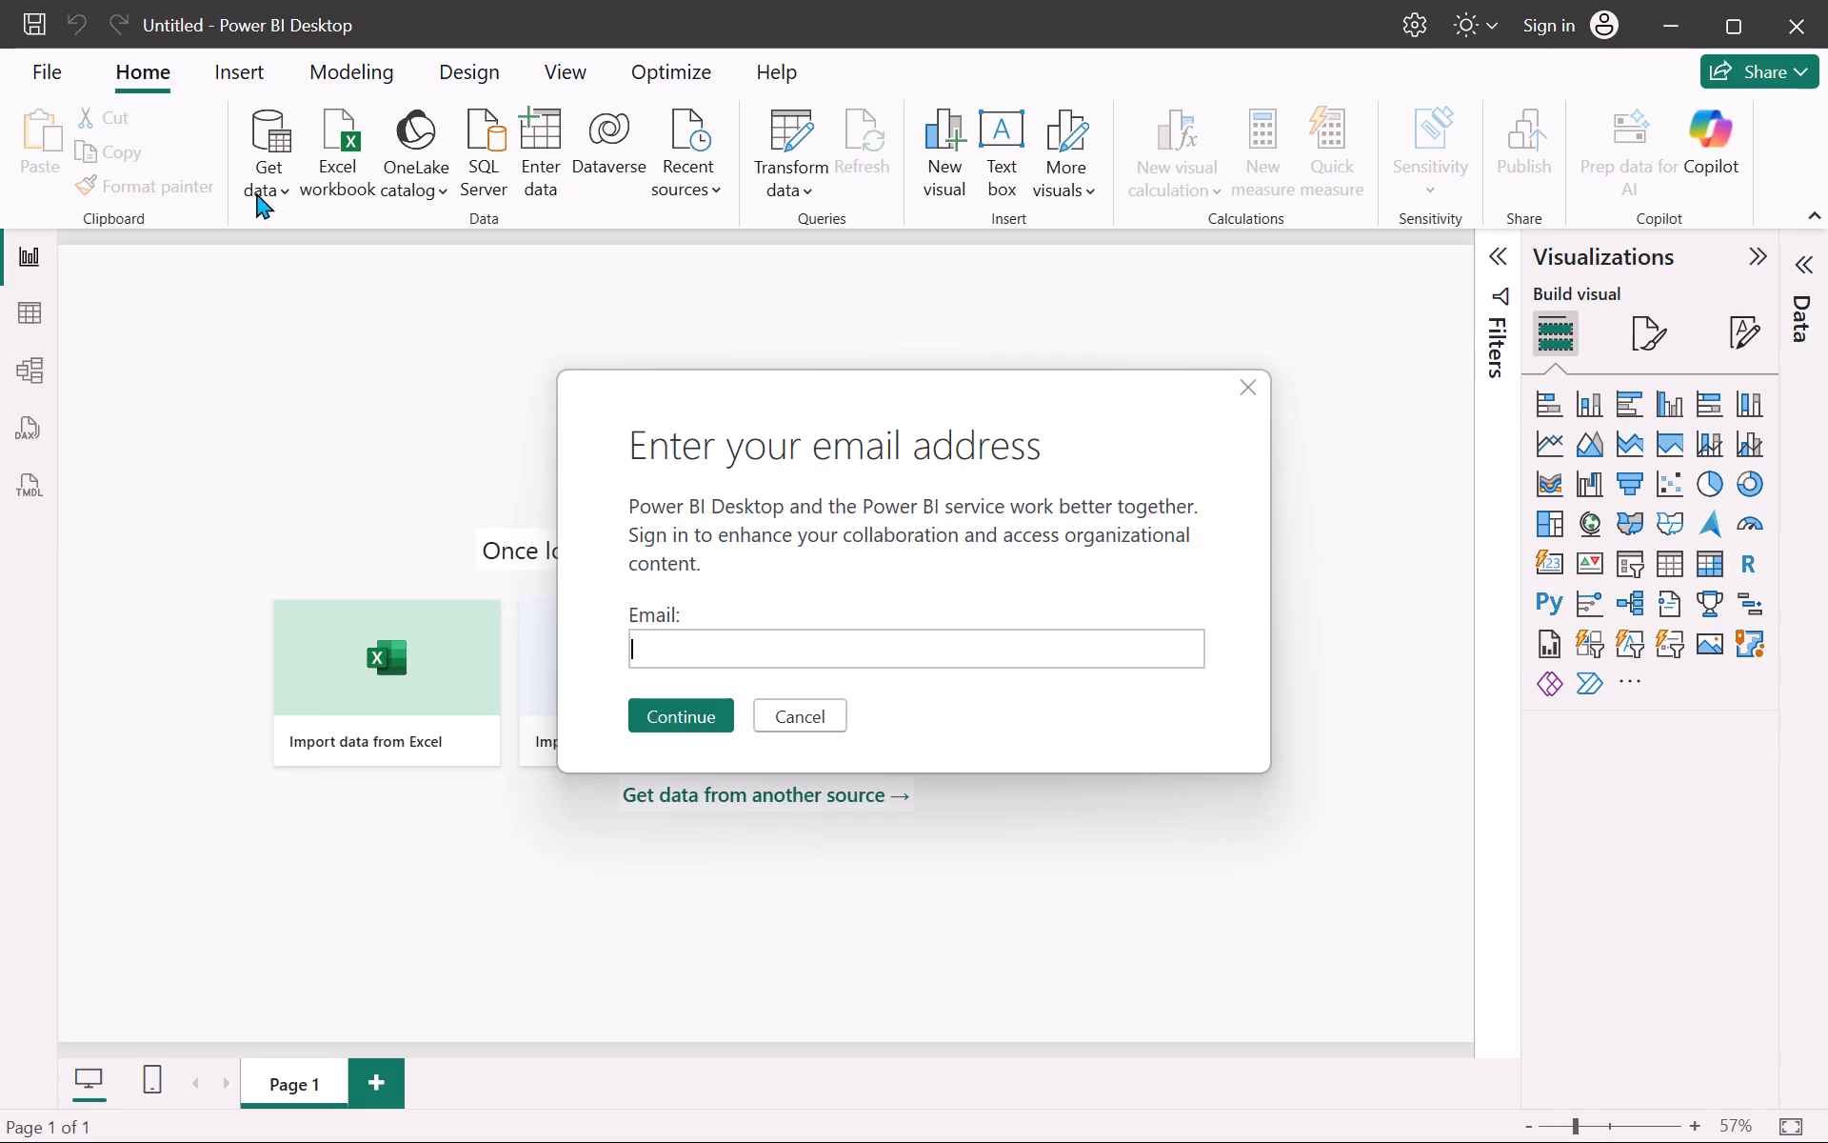
{"action": "left_click", "coordinate": [1260, 394]}
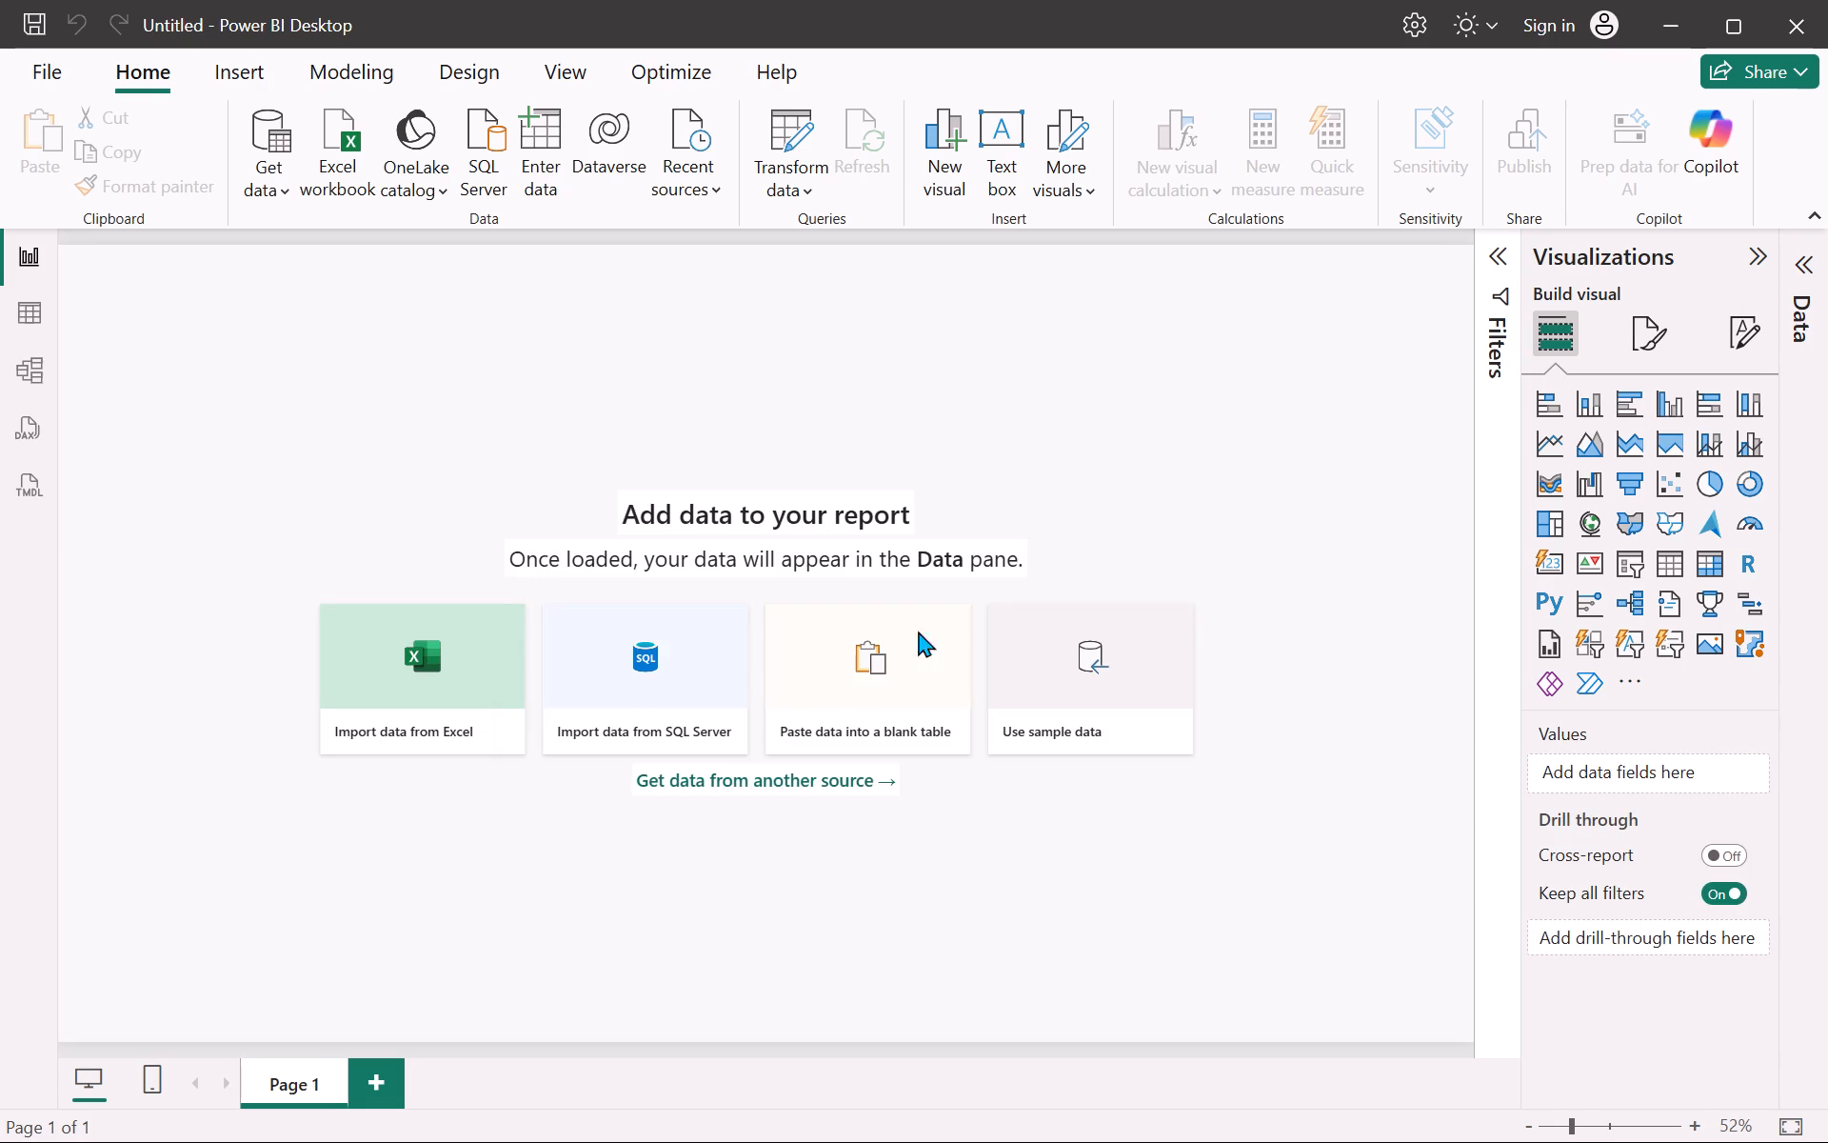
Load Sheet1 from the Excel workbook Food_dataset_1st_mock_4_to_6 in Downloads into the untitled report.
{"action": "left_click", "coordinate": [268, 189]}
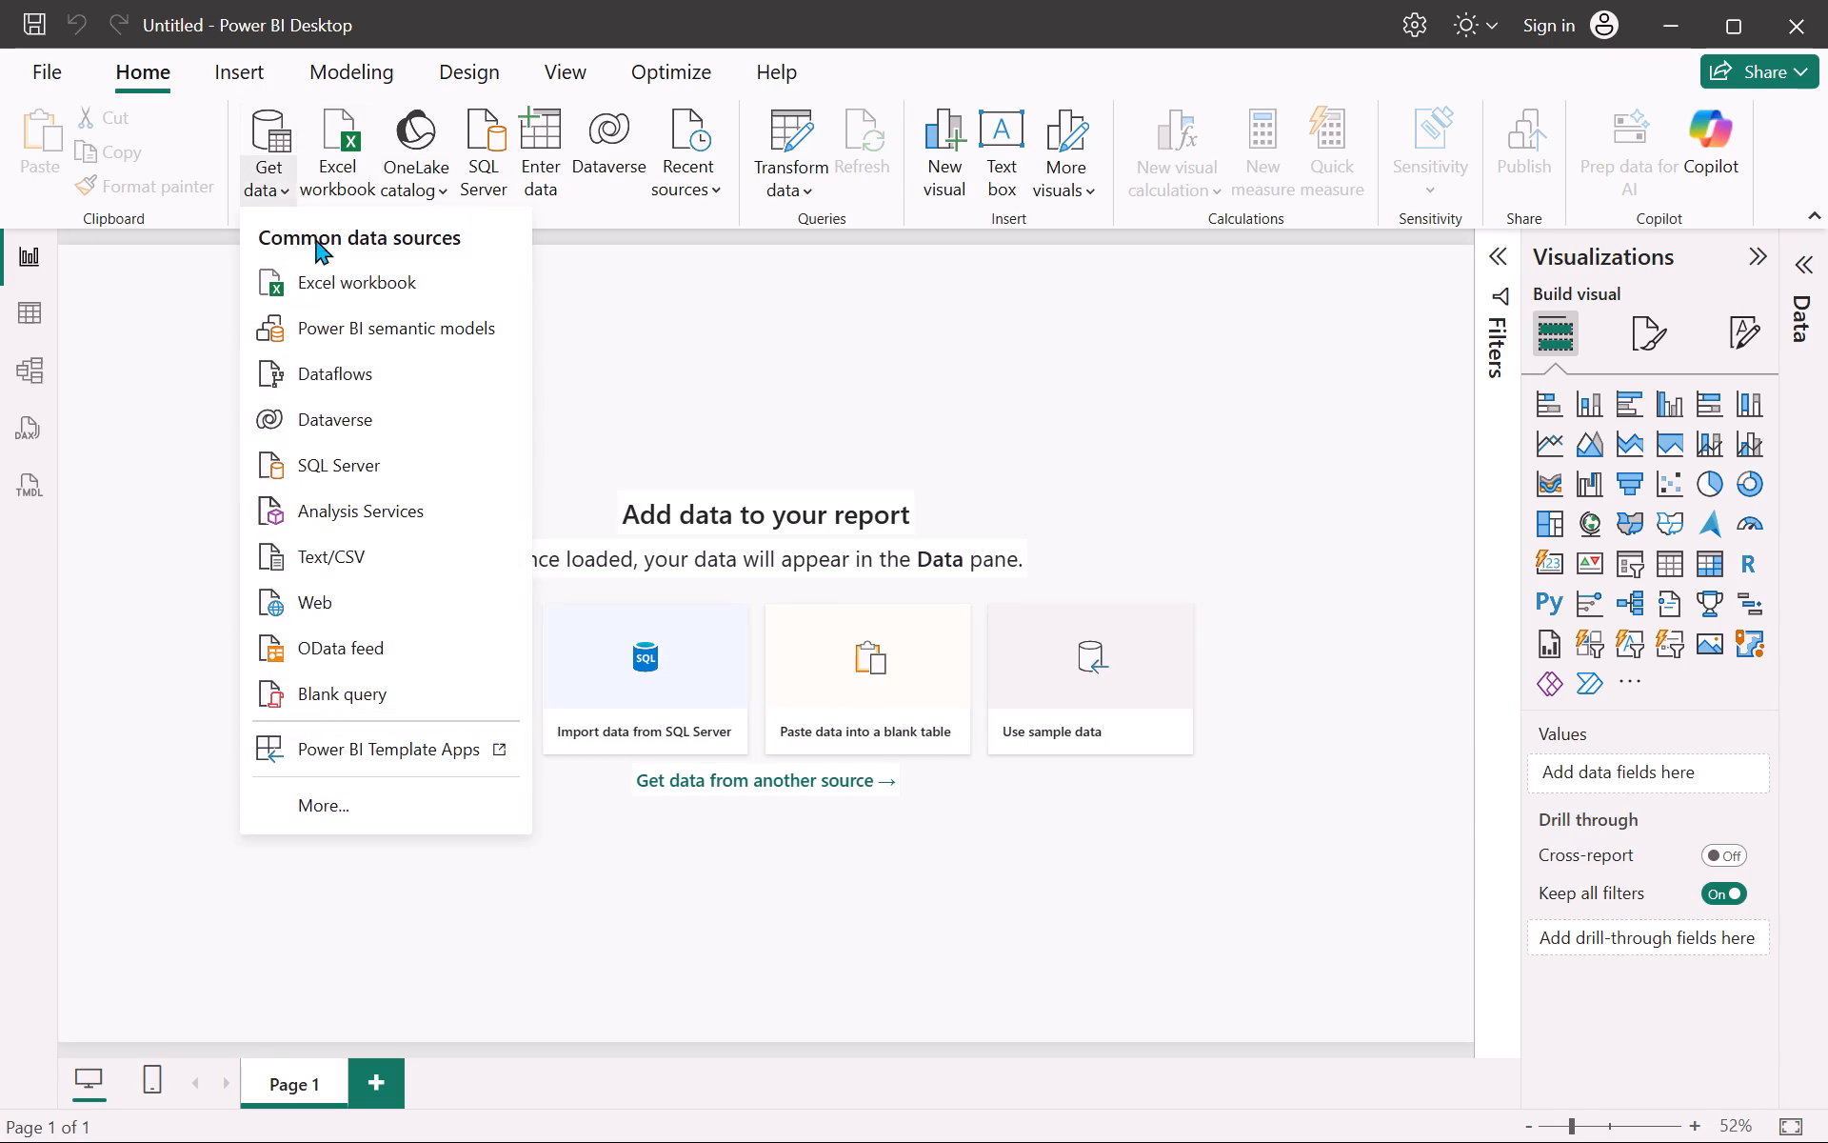
{"action": "left_click", "coordinate": [325, 286]}
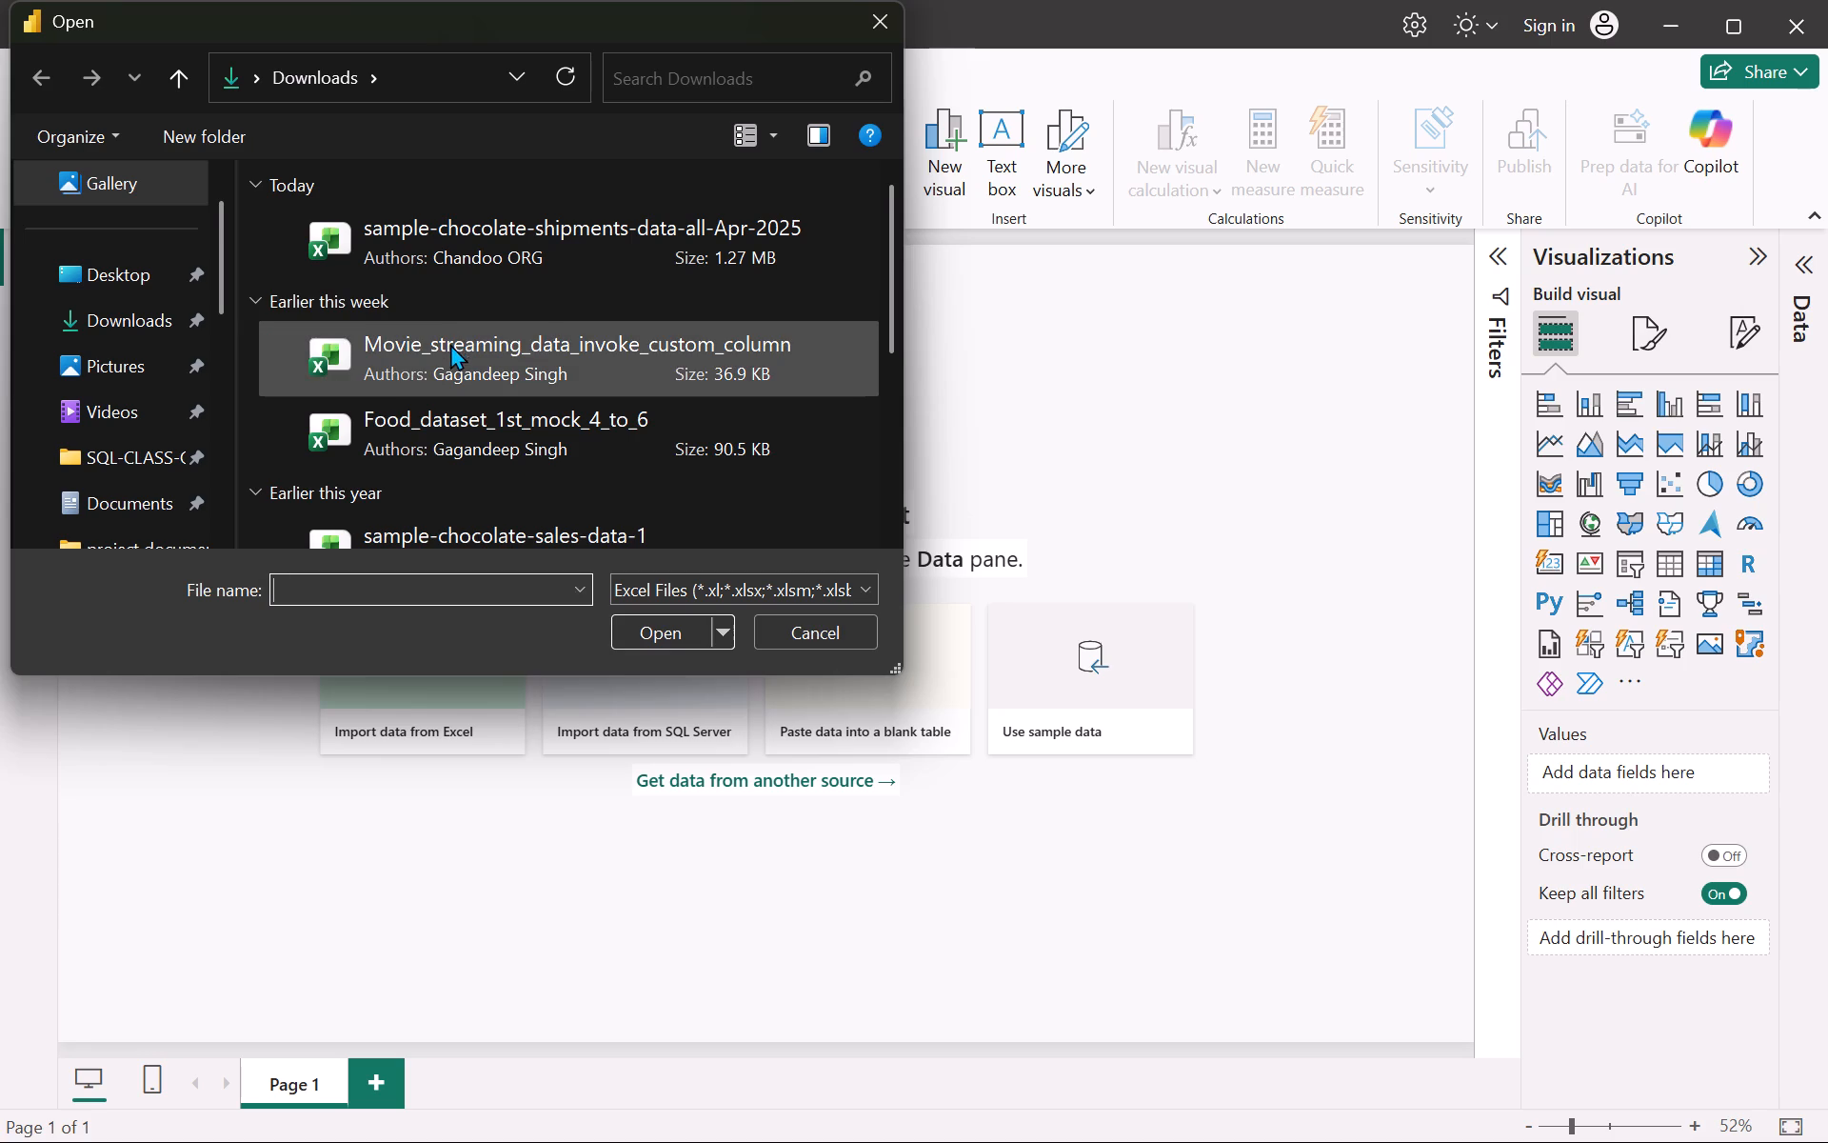
{"action": "double_click", "coordinate": [458, 423]}
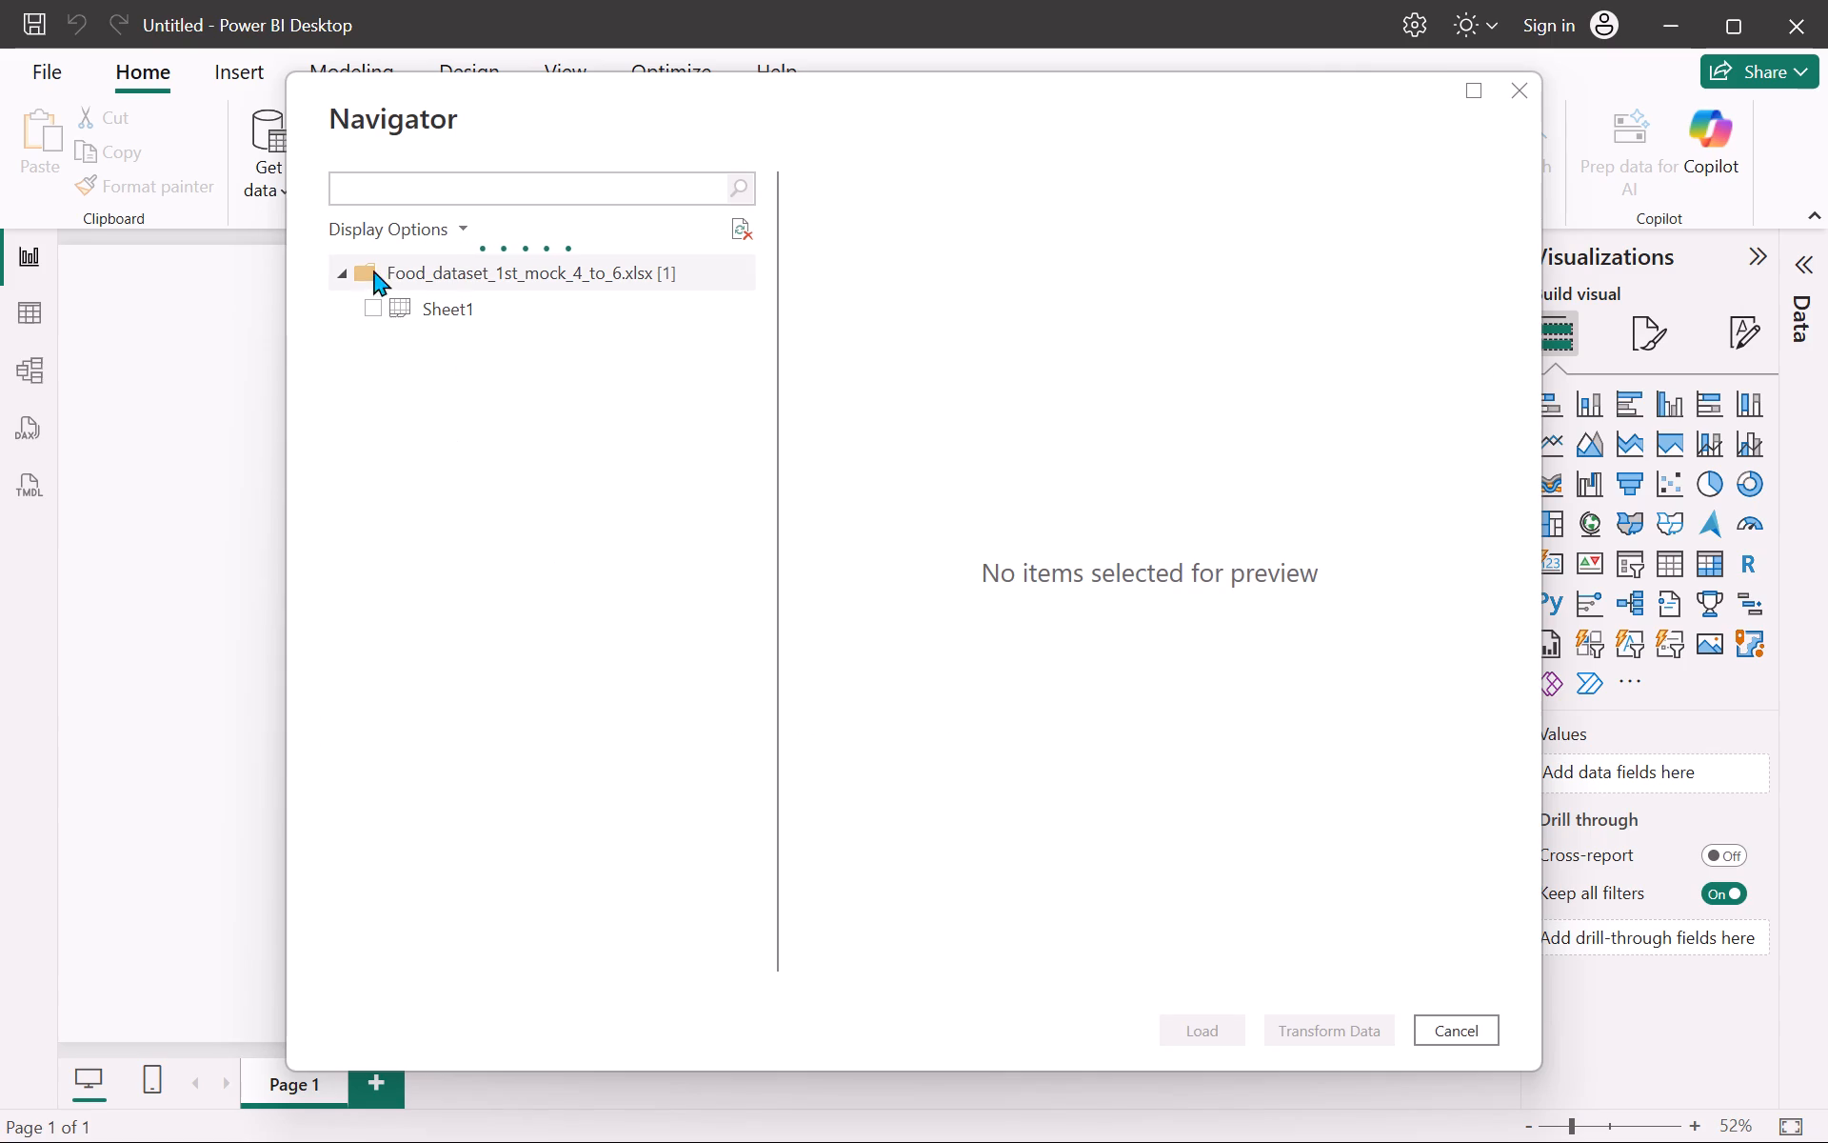
{"action": "left_click", "coordinate": [372, 306]}
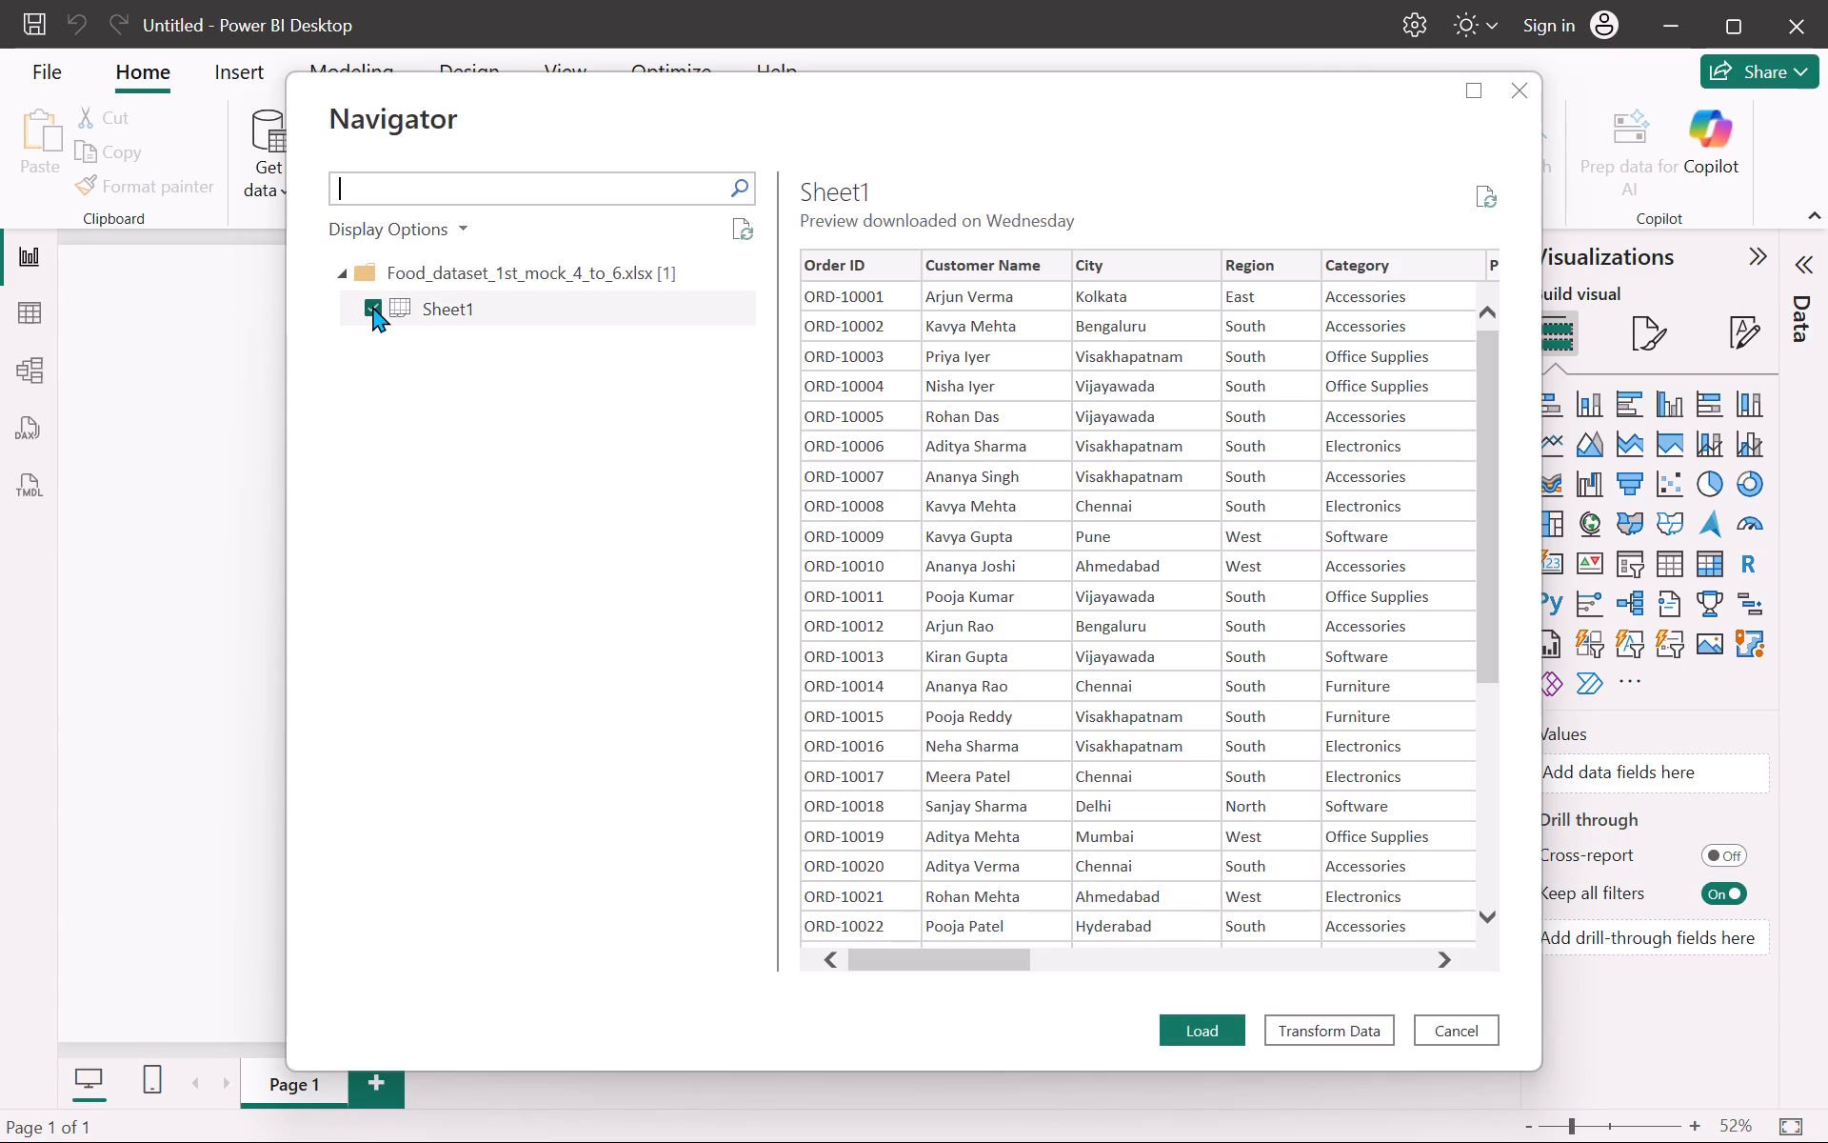
{"action": "left_click", "coordinate": [1204, 1013]}
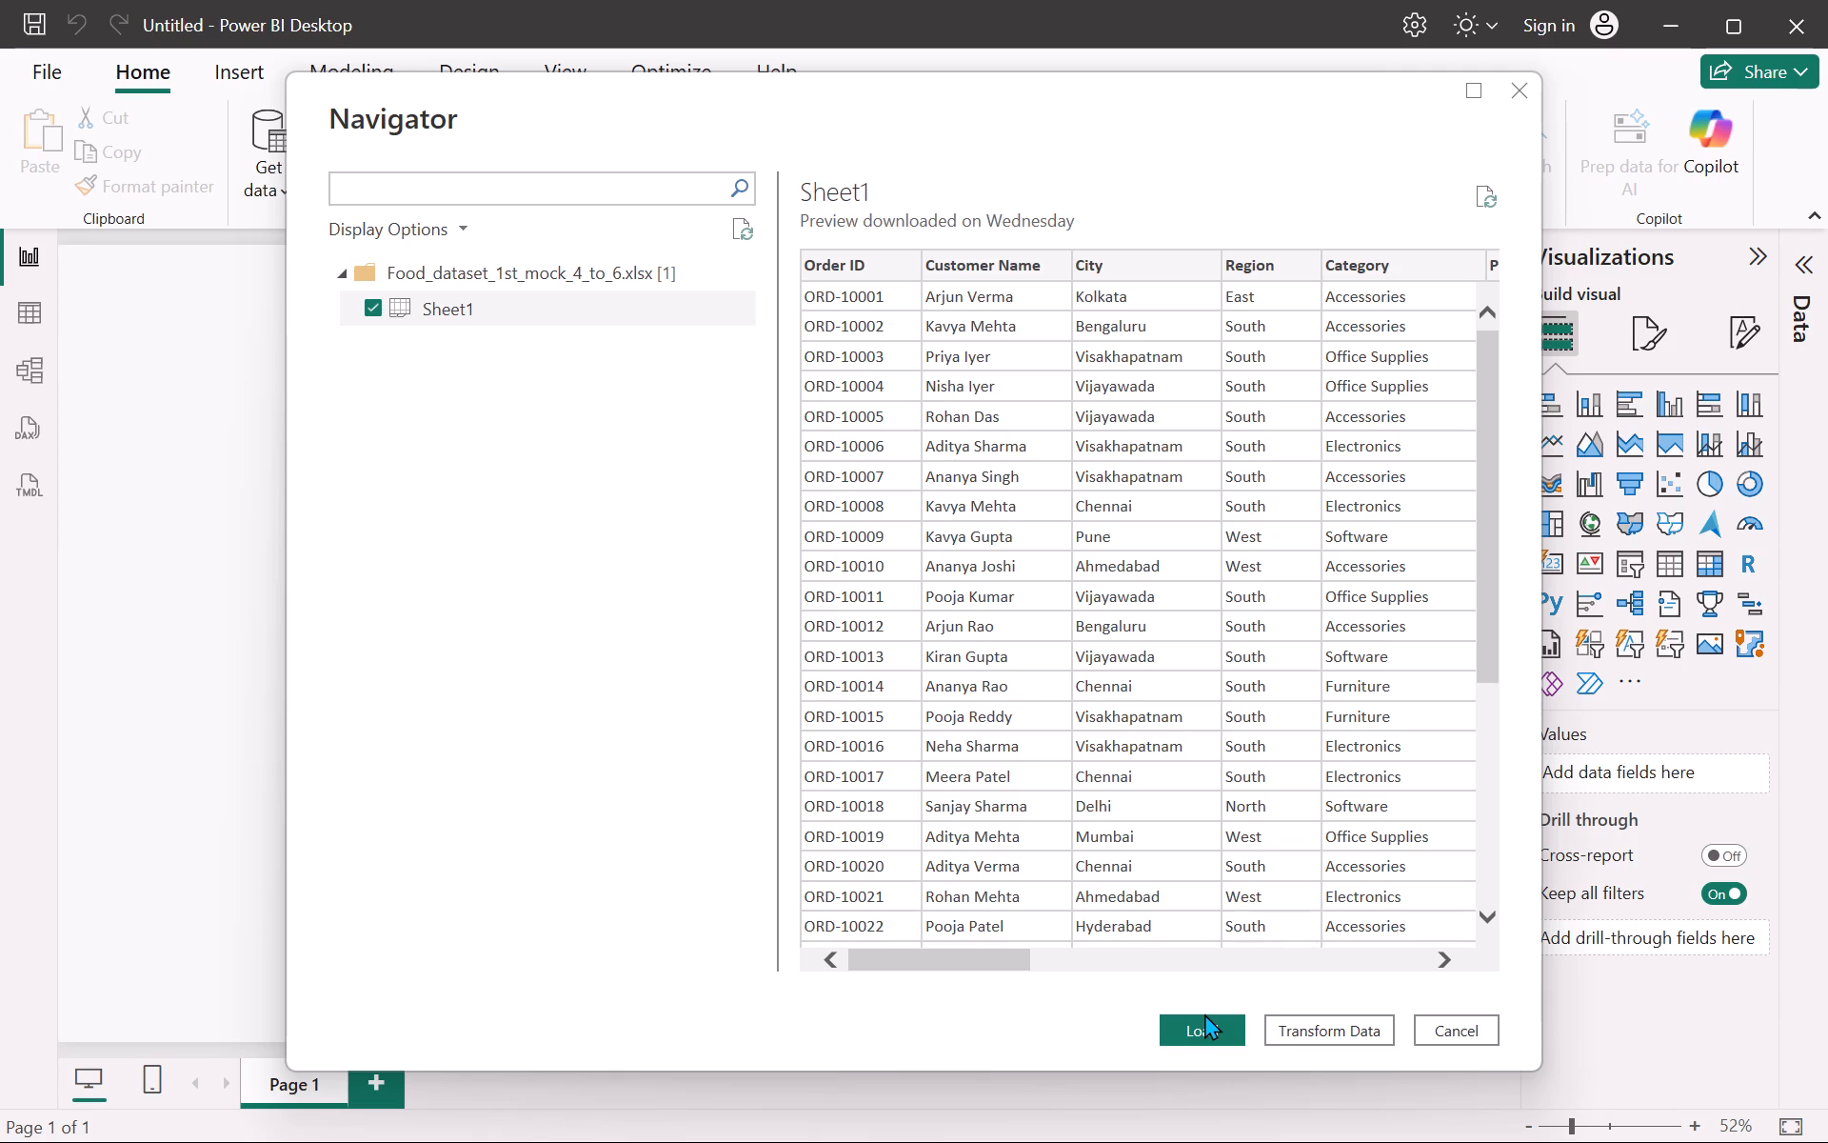
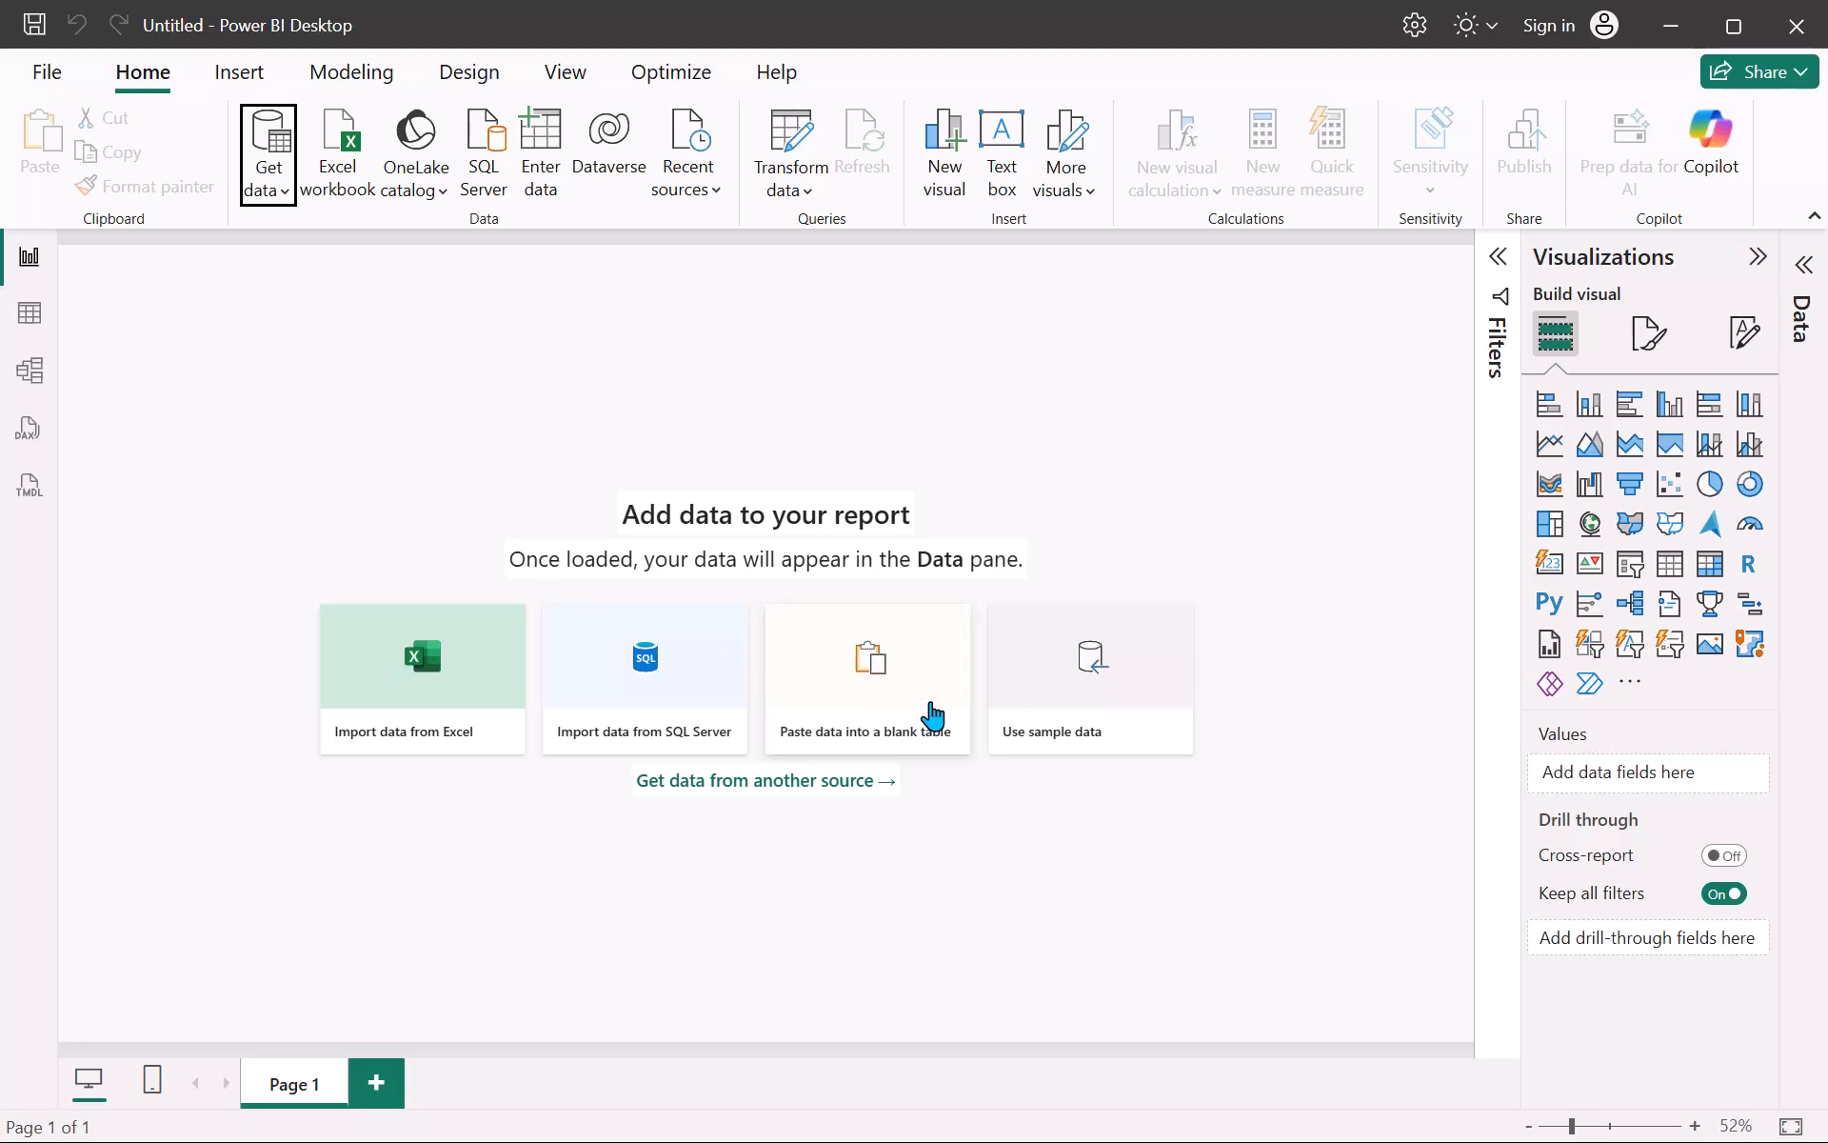
Open the loaded Sheet1 data in Table view and examine its order columns.
{"action": "left_click", "coordinate": [33, 326]}
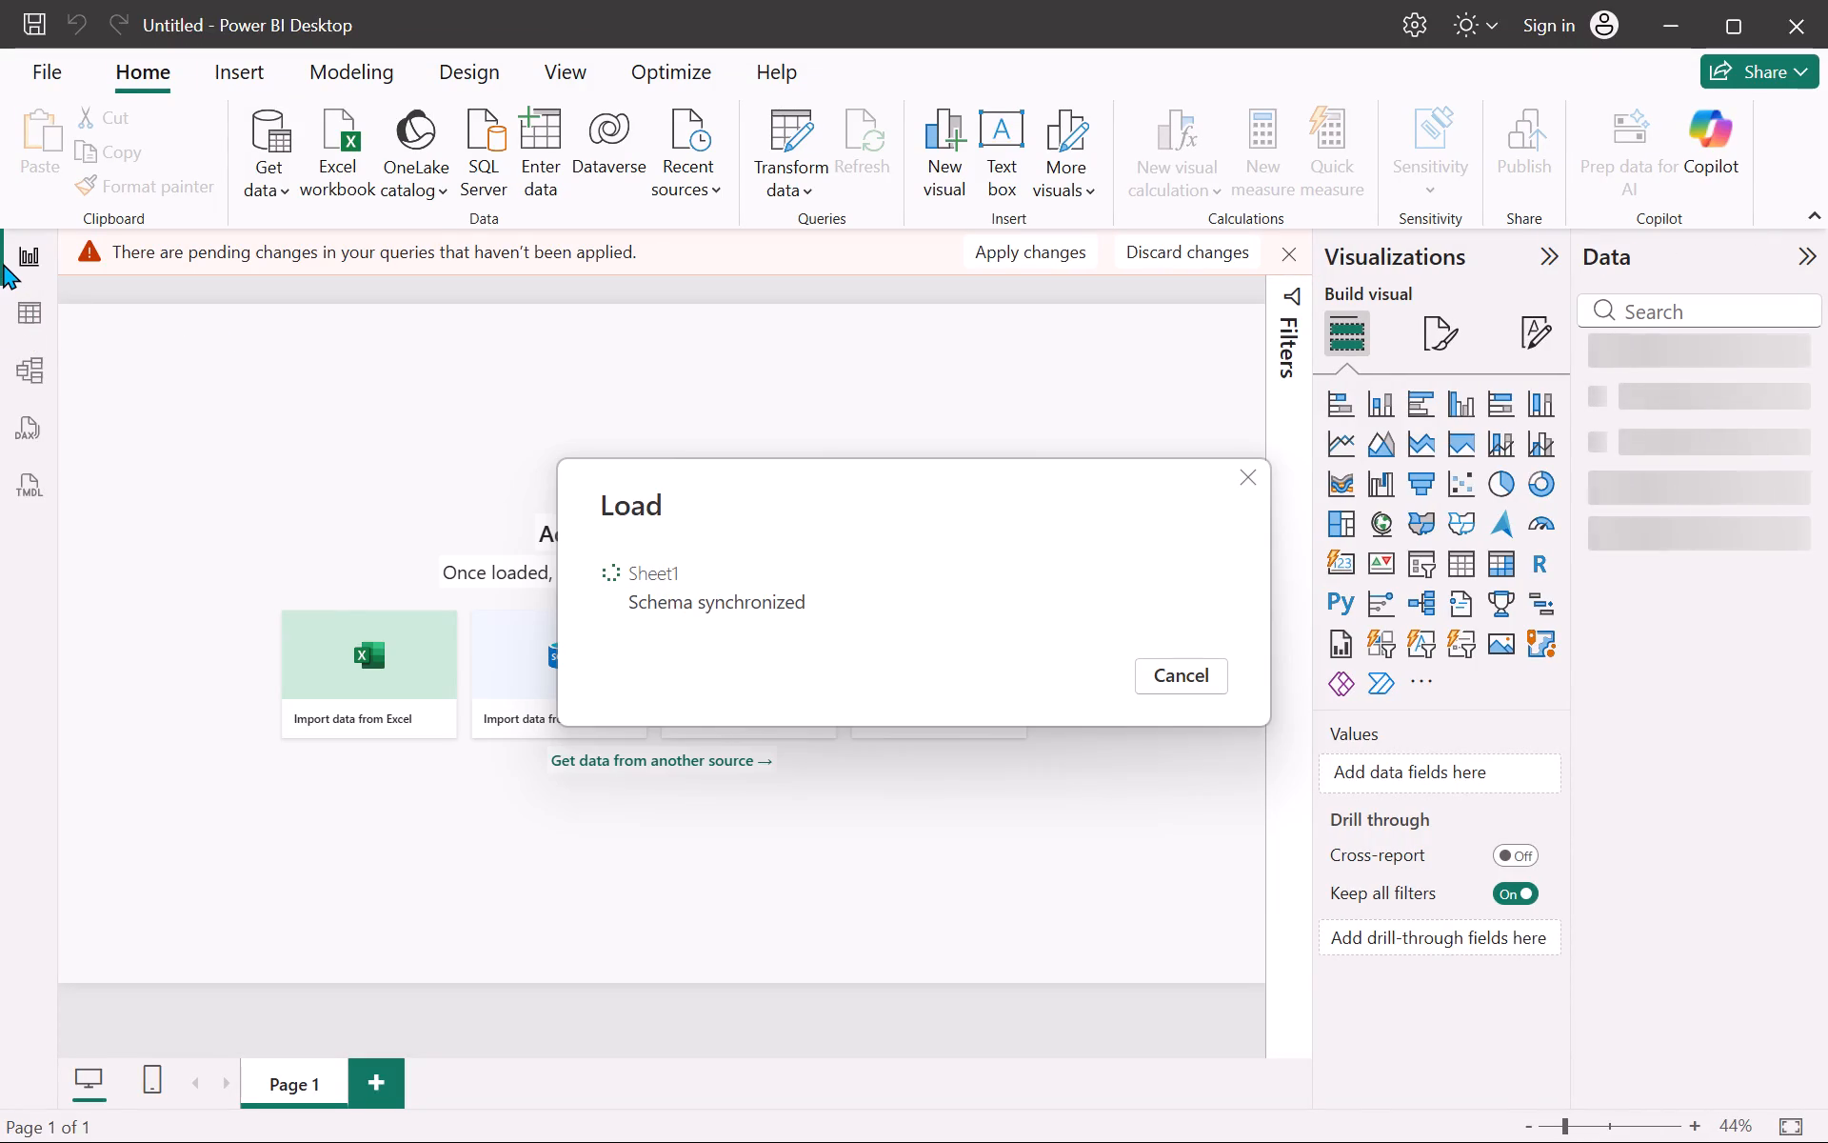
{"action": "left_click", "coordinate": [3, 263]}
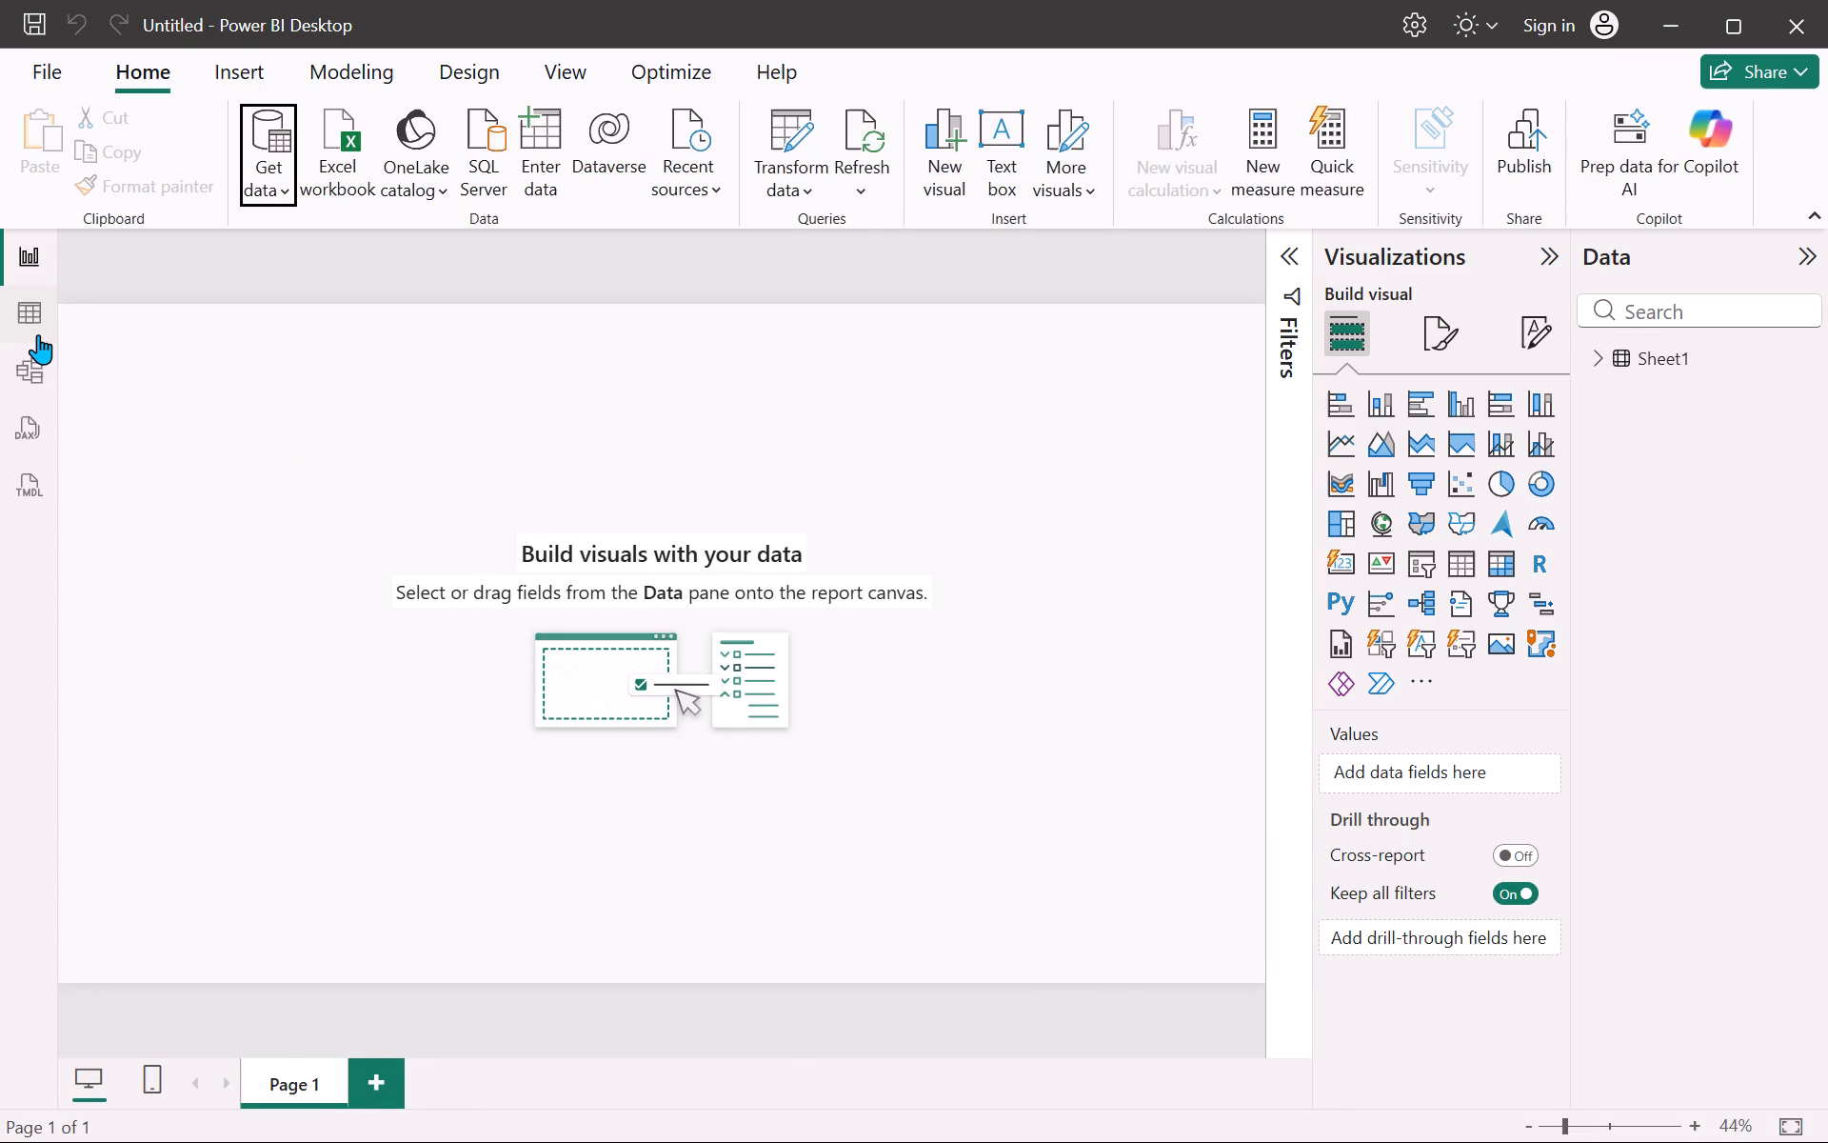
{"action": "left_click", "coordinate": [38, 334]}
{"action": "scroll", "coordinate": [296, 568], "scroll_direction": "right", "scroll_amount": 1}
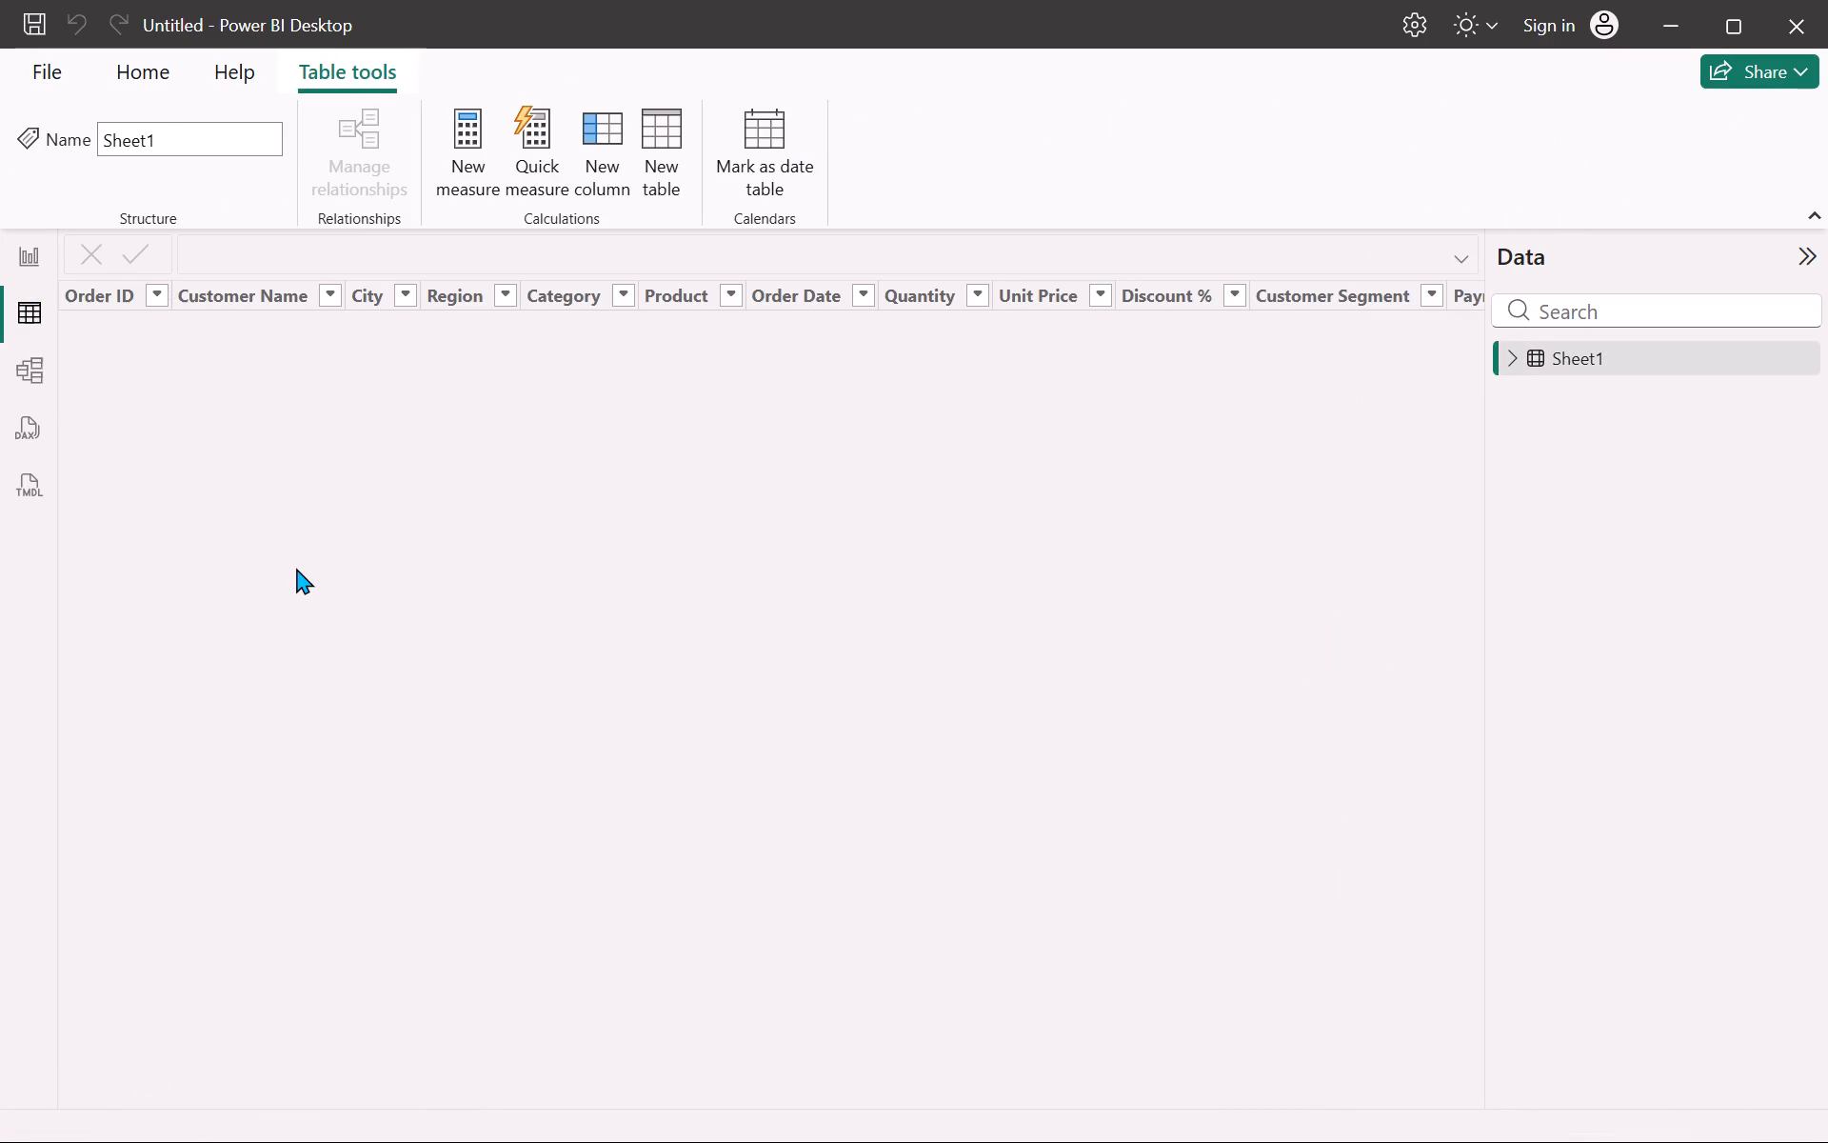
{"action": "scroll", "coordinate": [296, 568], "scroll_direction": "right", "scroll_amount": 2}
{"action": "scroll", "coordinate": [300, 495], "scroll_direction": "left", "scroll_amount": 6}
{"action": "scroll", "coordinate": [300, 495], "scroll_direction": "right", "scroll_amount": 2}
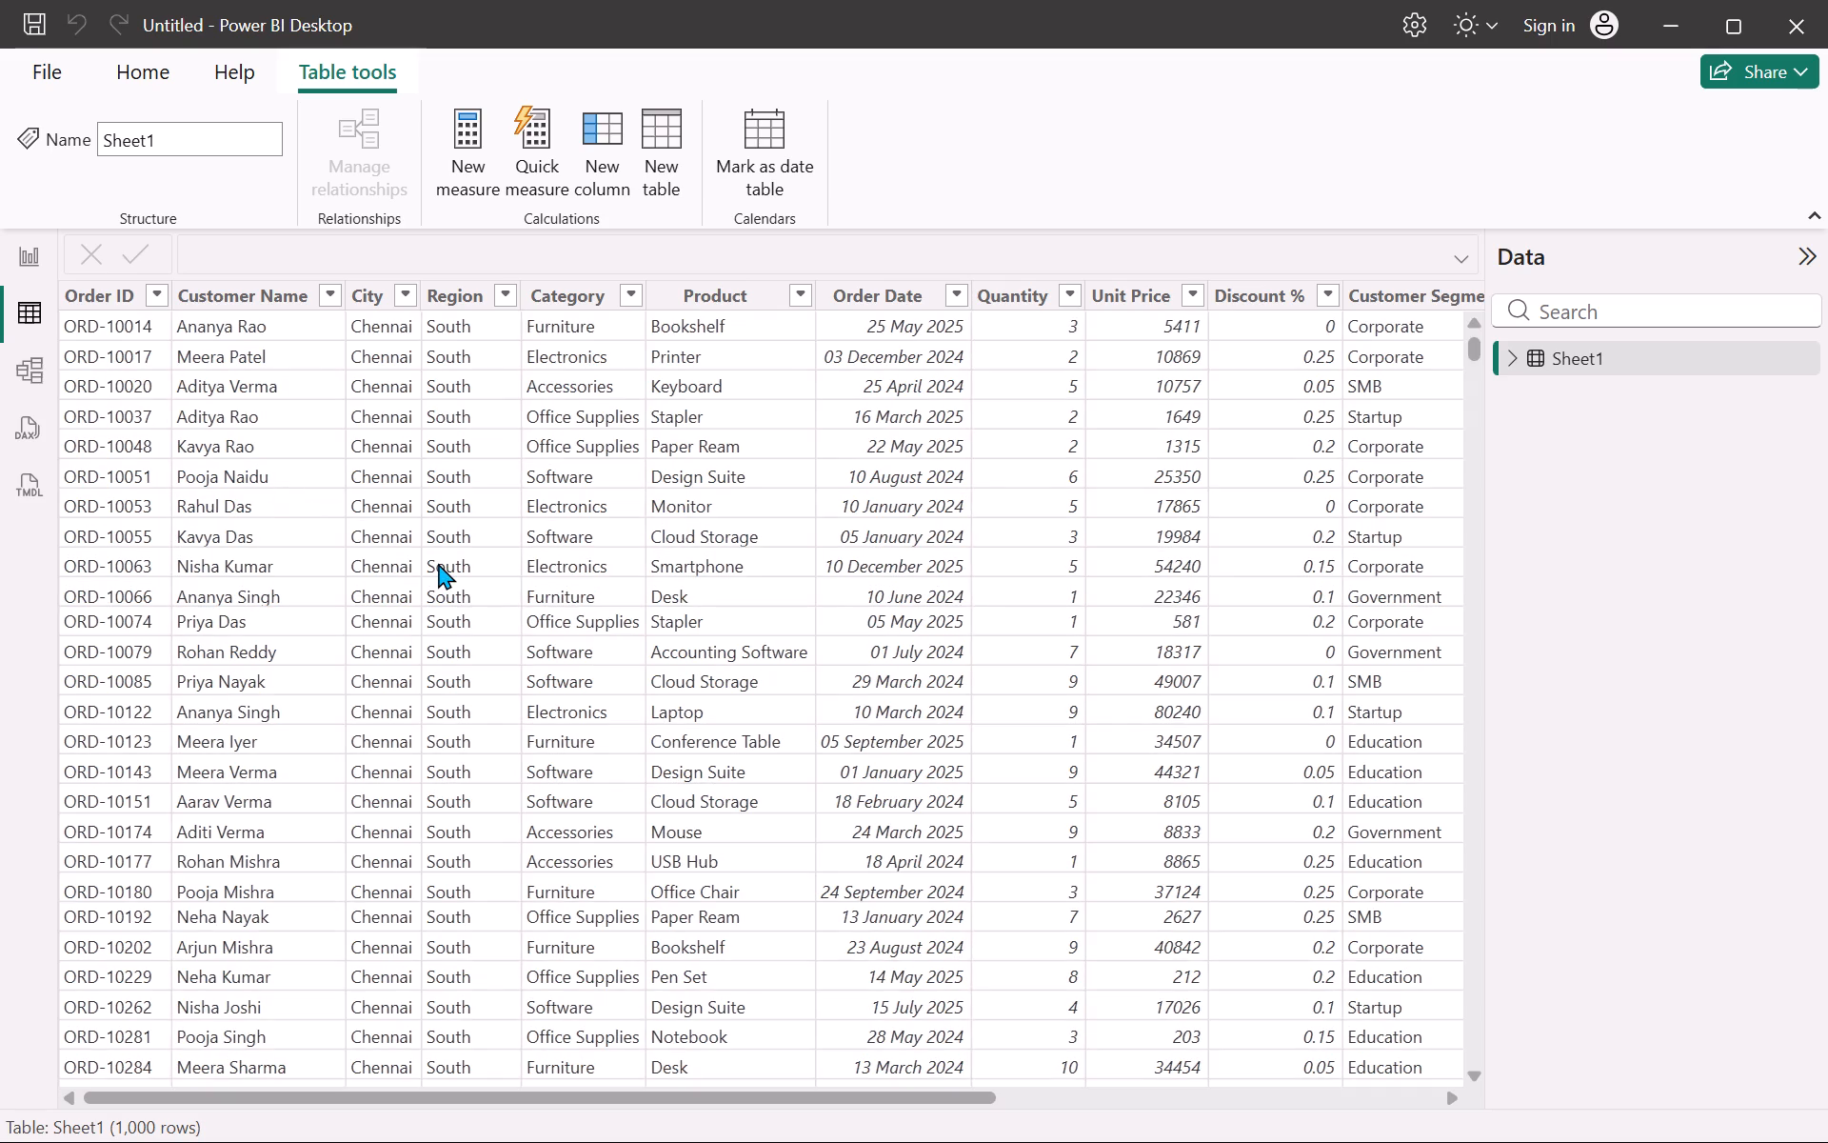
{"action": "scroll", "coordinate": [438, 563], "scroll_direction": "right", "scroll_amount": 1}
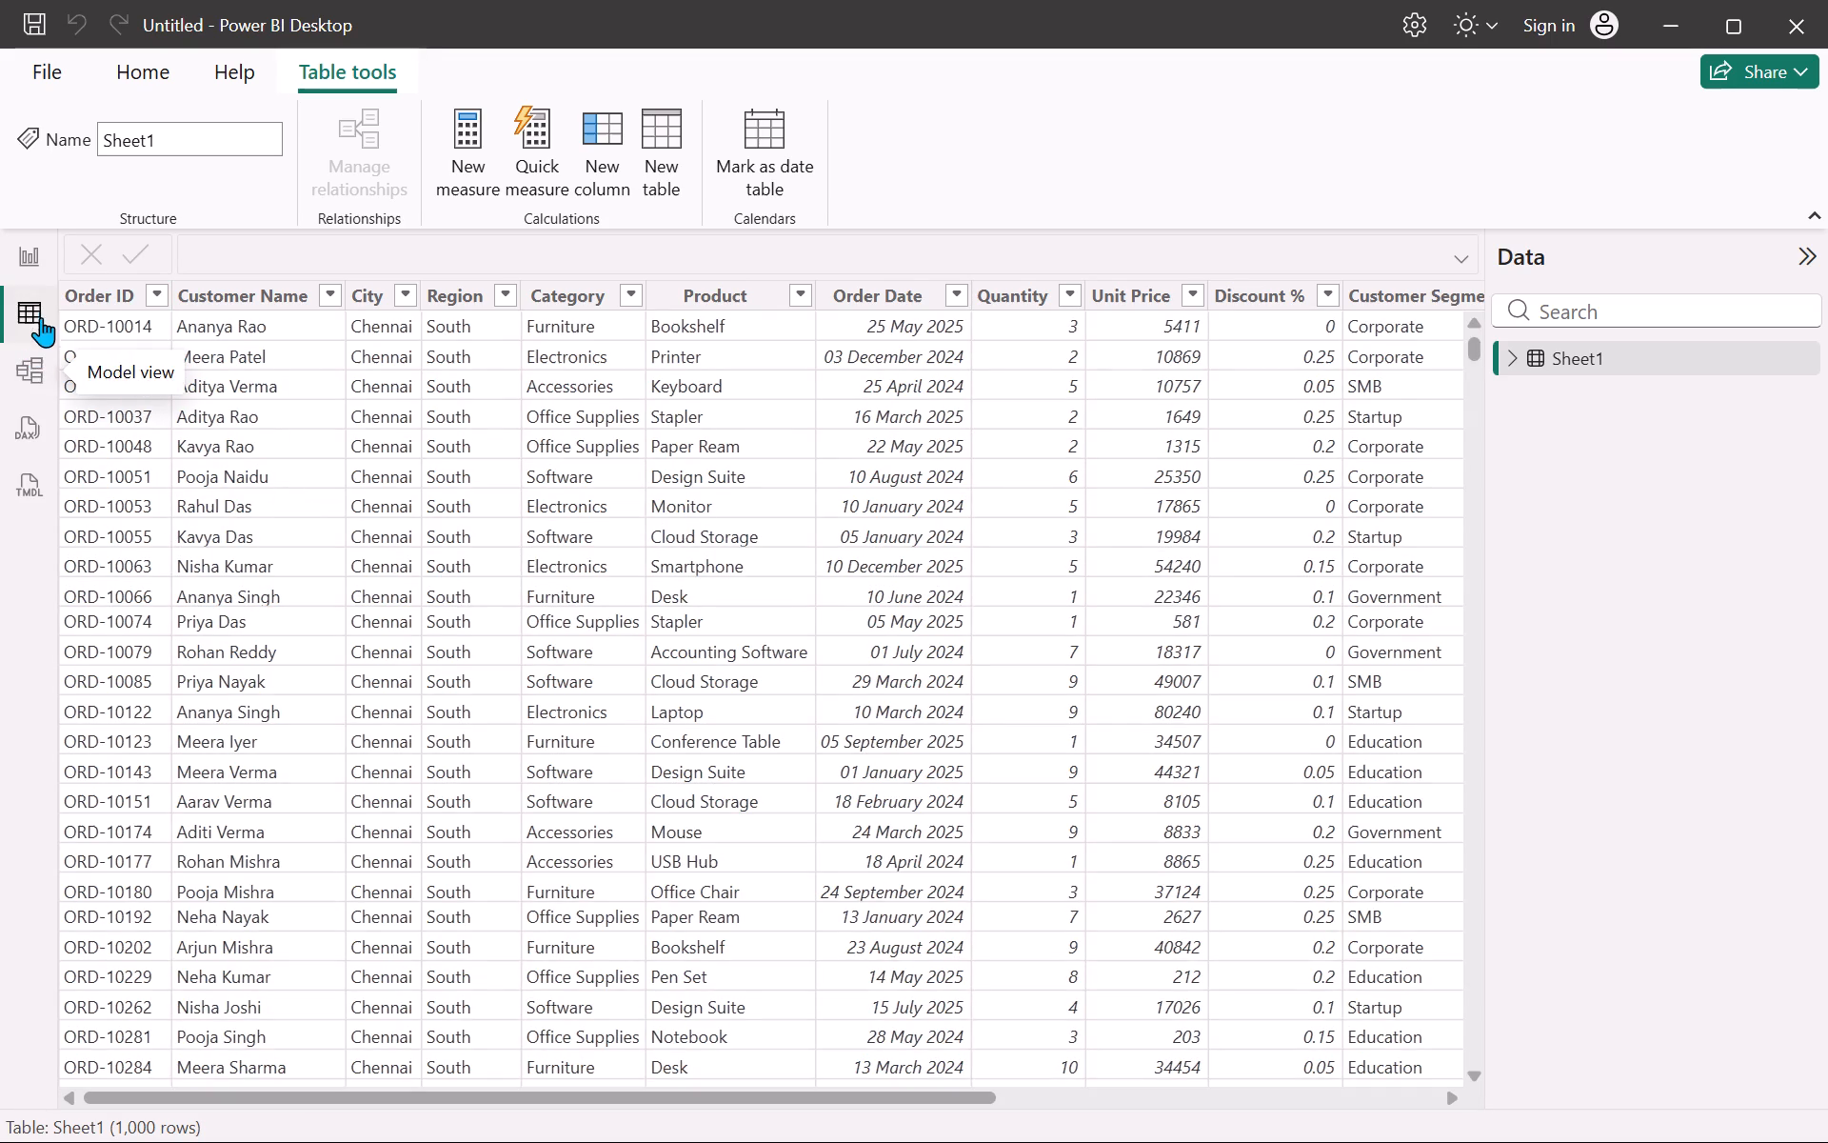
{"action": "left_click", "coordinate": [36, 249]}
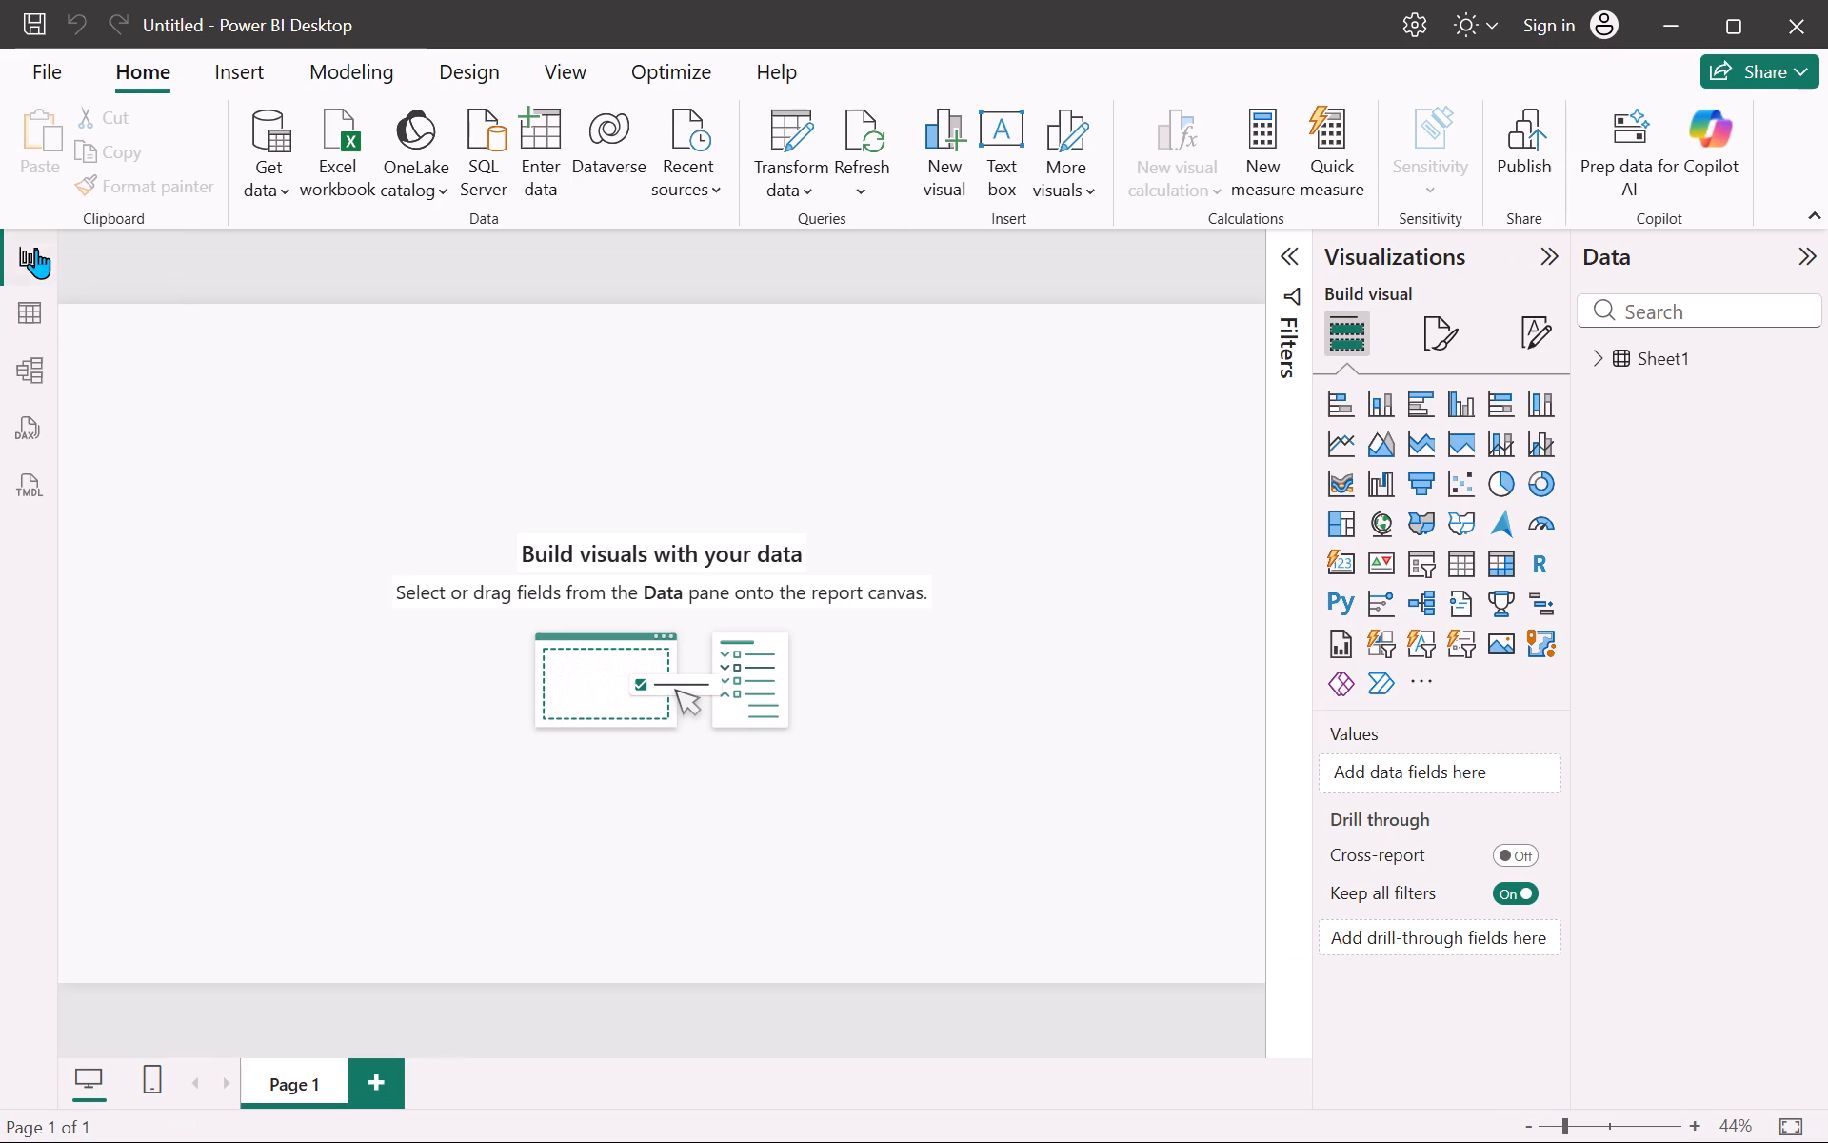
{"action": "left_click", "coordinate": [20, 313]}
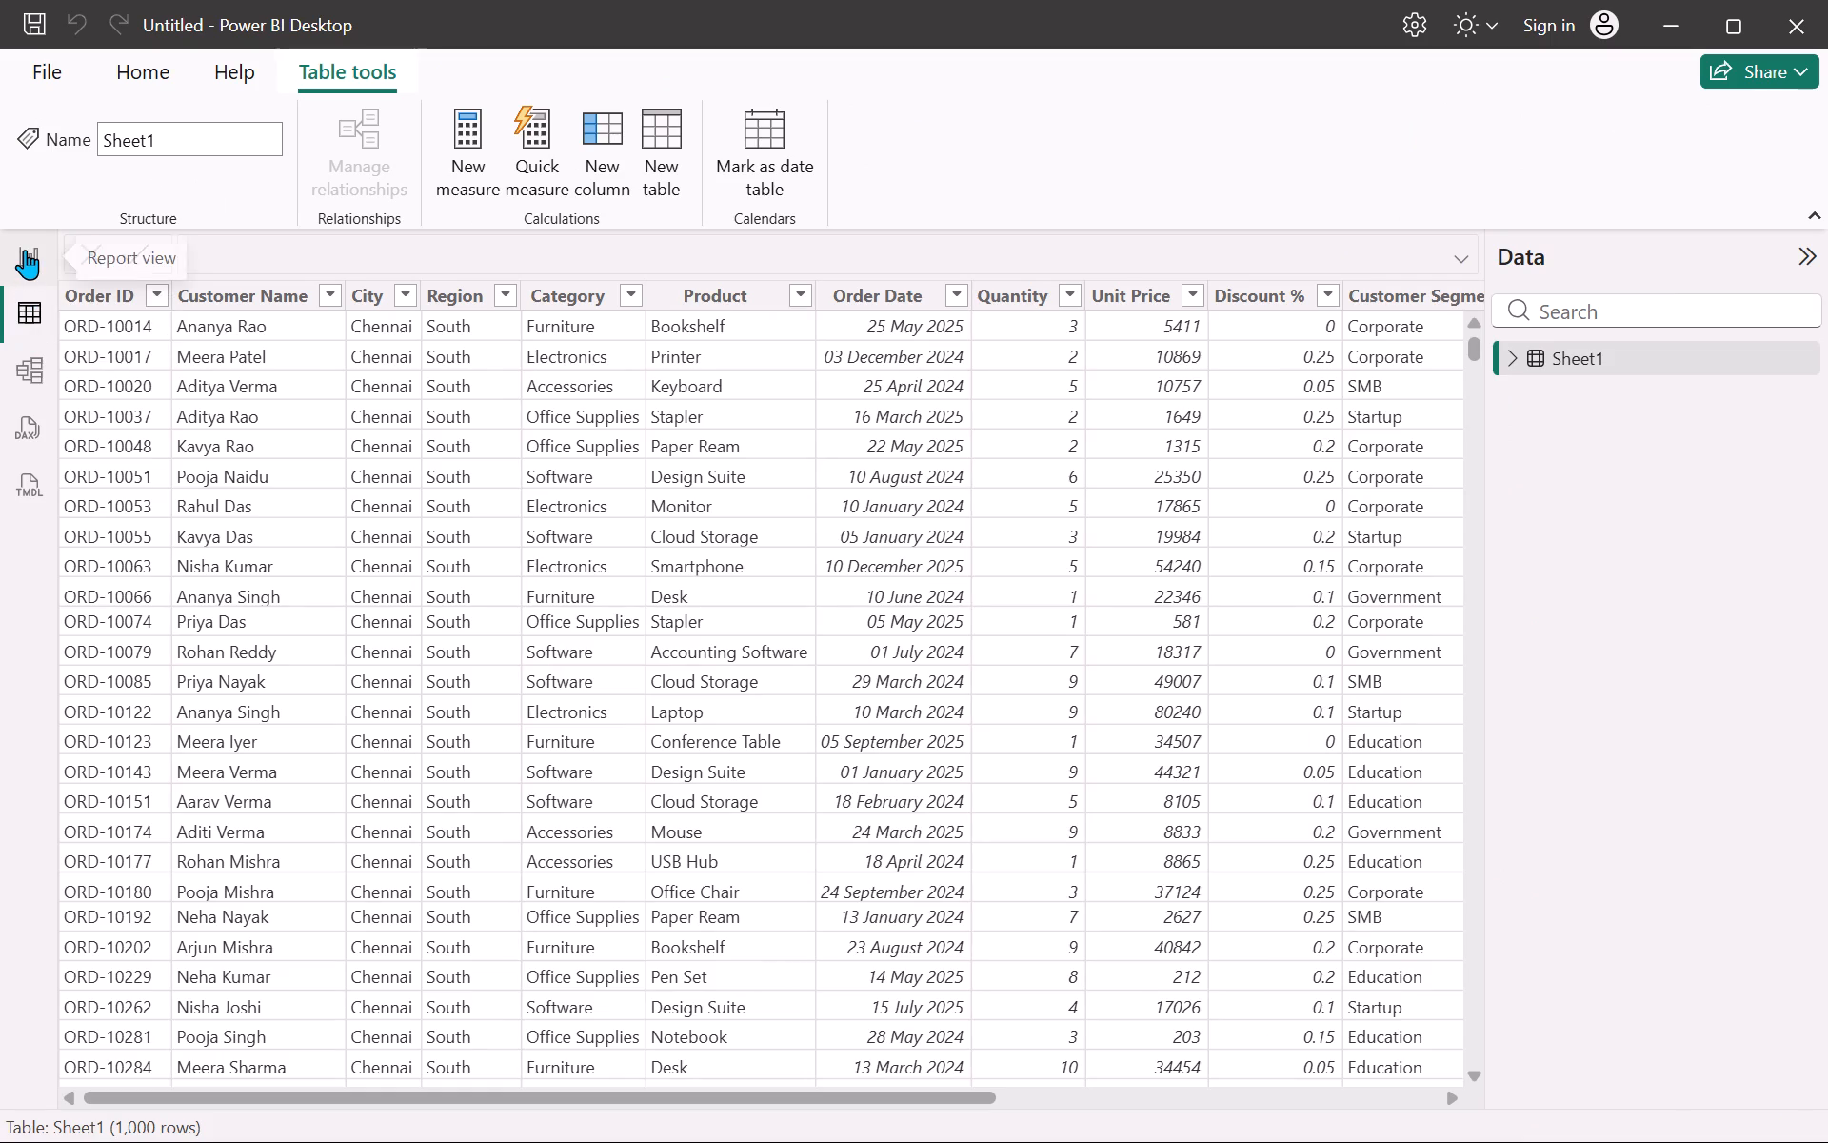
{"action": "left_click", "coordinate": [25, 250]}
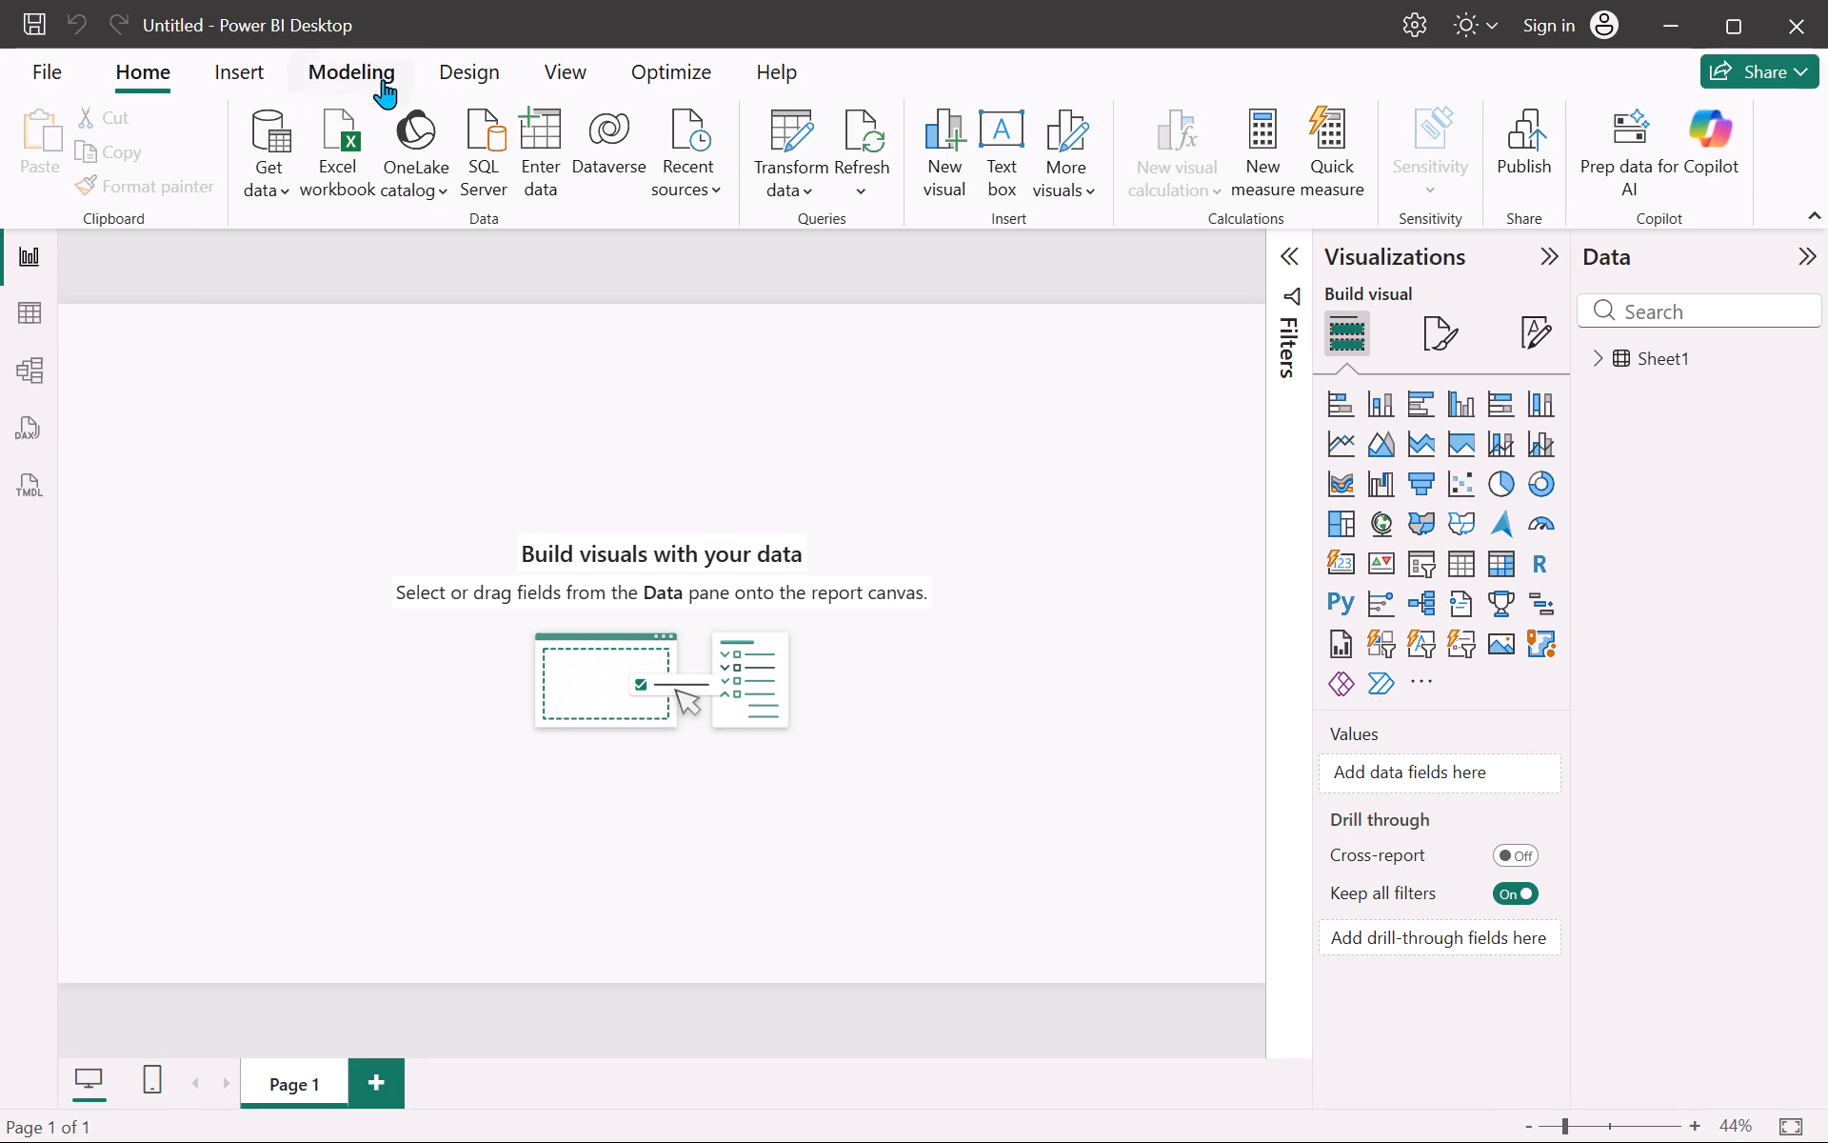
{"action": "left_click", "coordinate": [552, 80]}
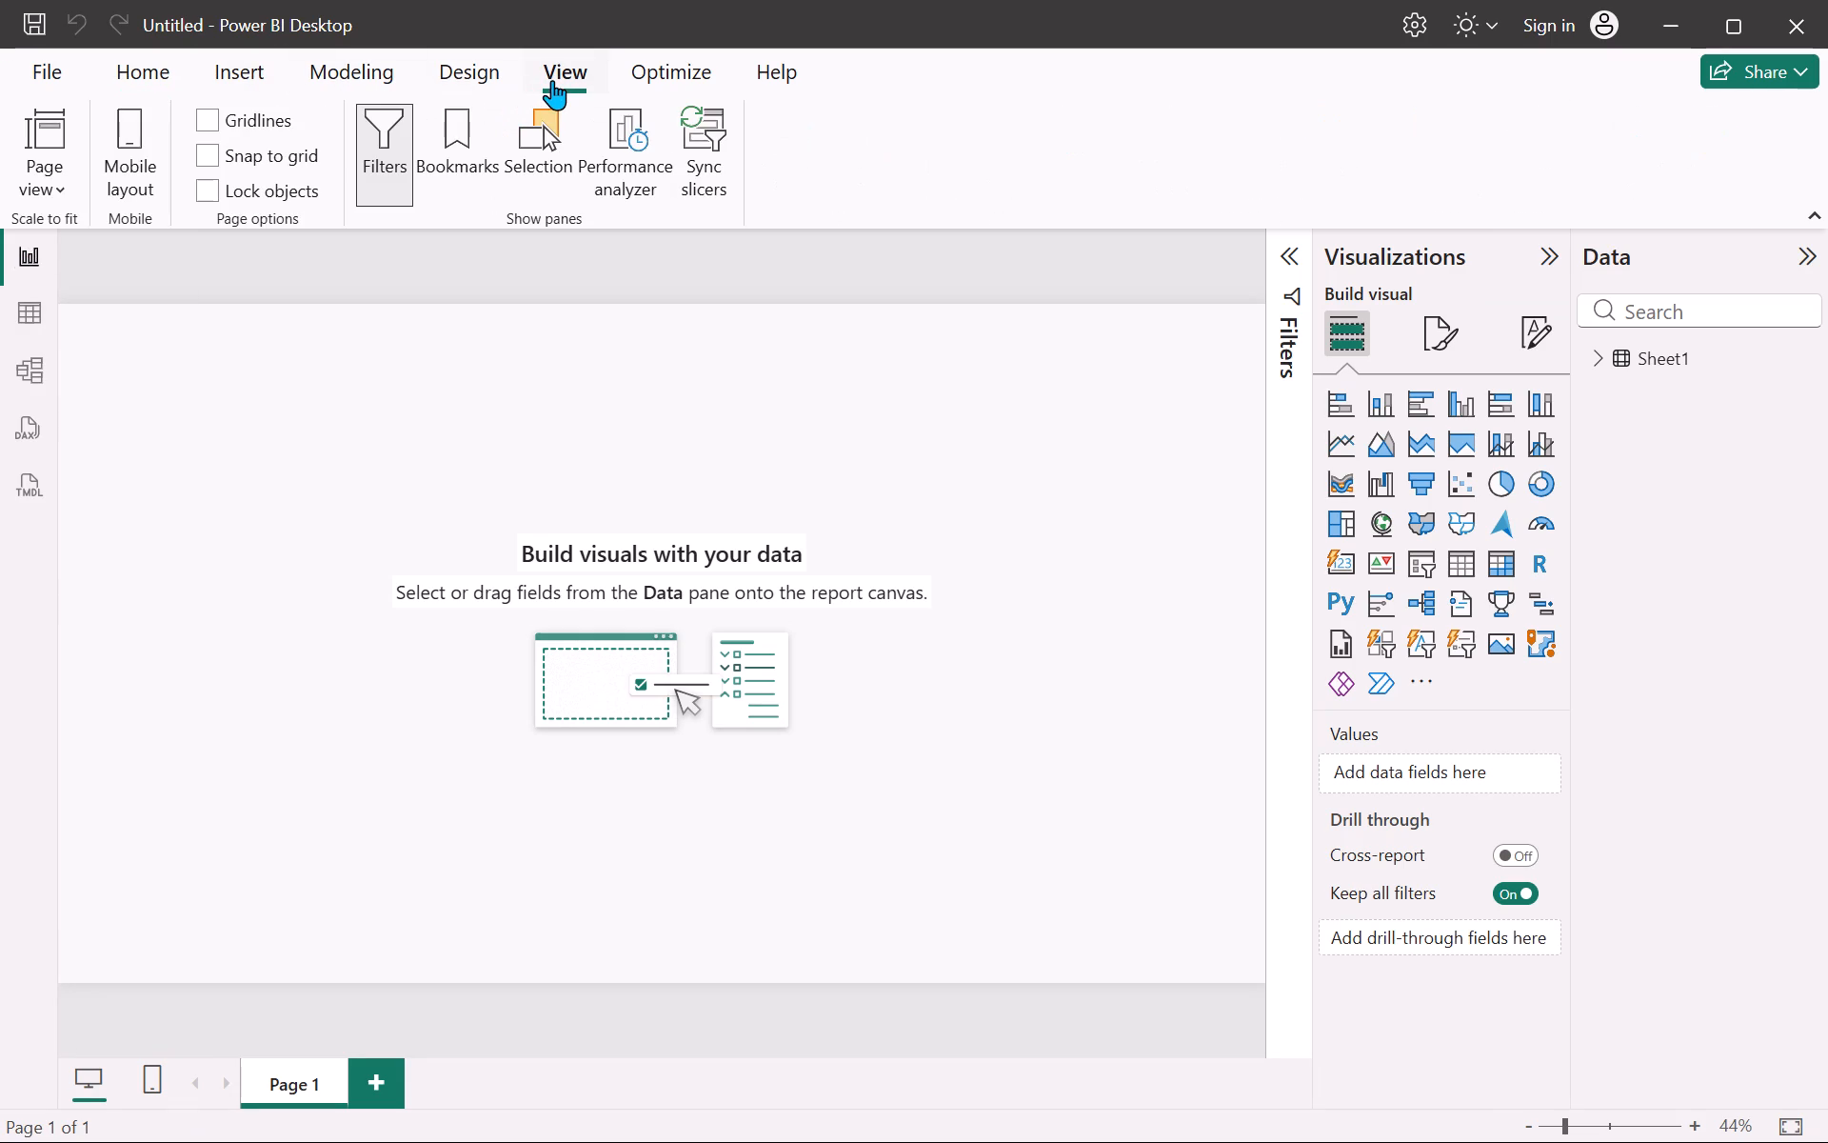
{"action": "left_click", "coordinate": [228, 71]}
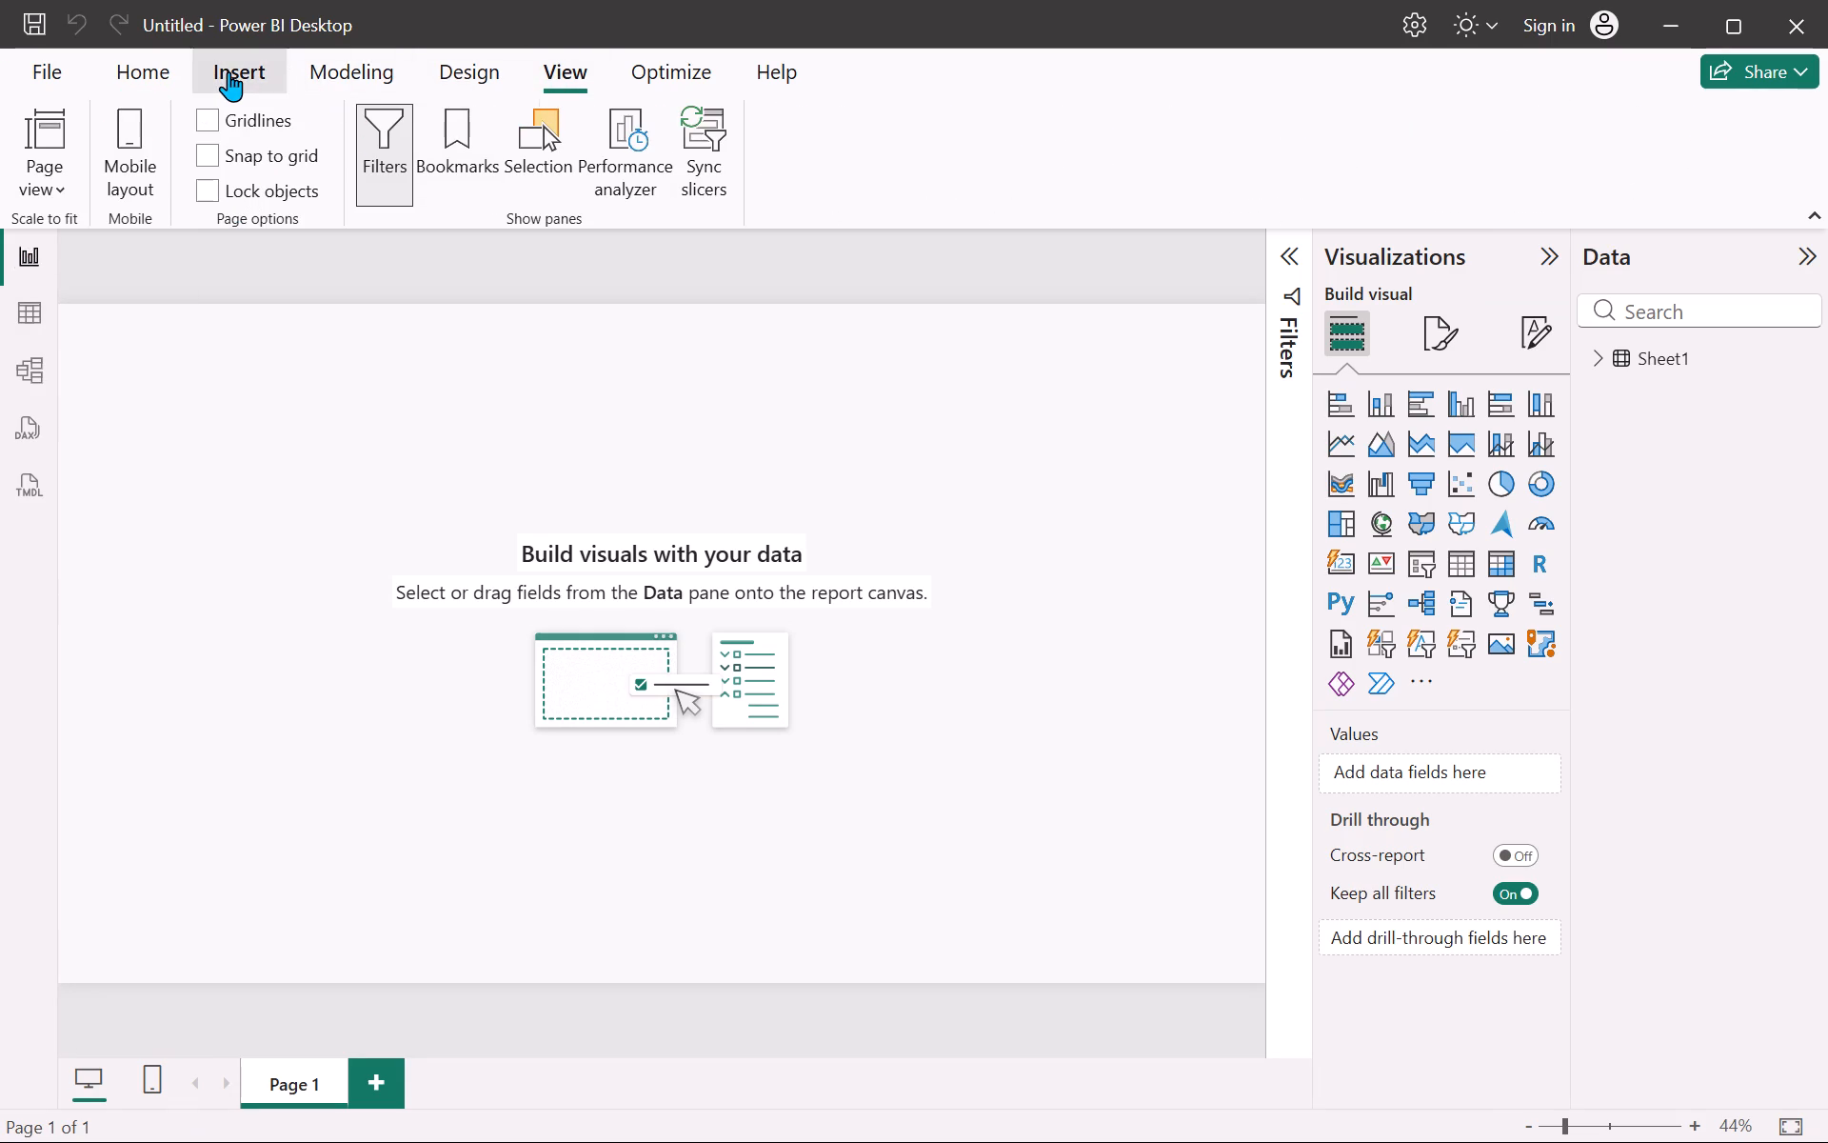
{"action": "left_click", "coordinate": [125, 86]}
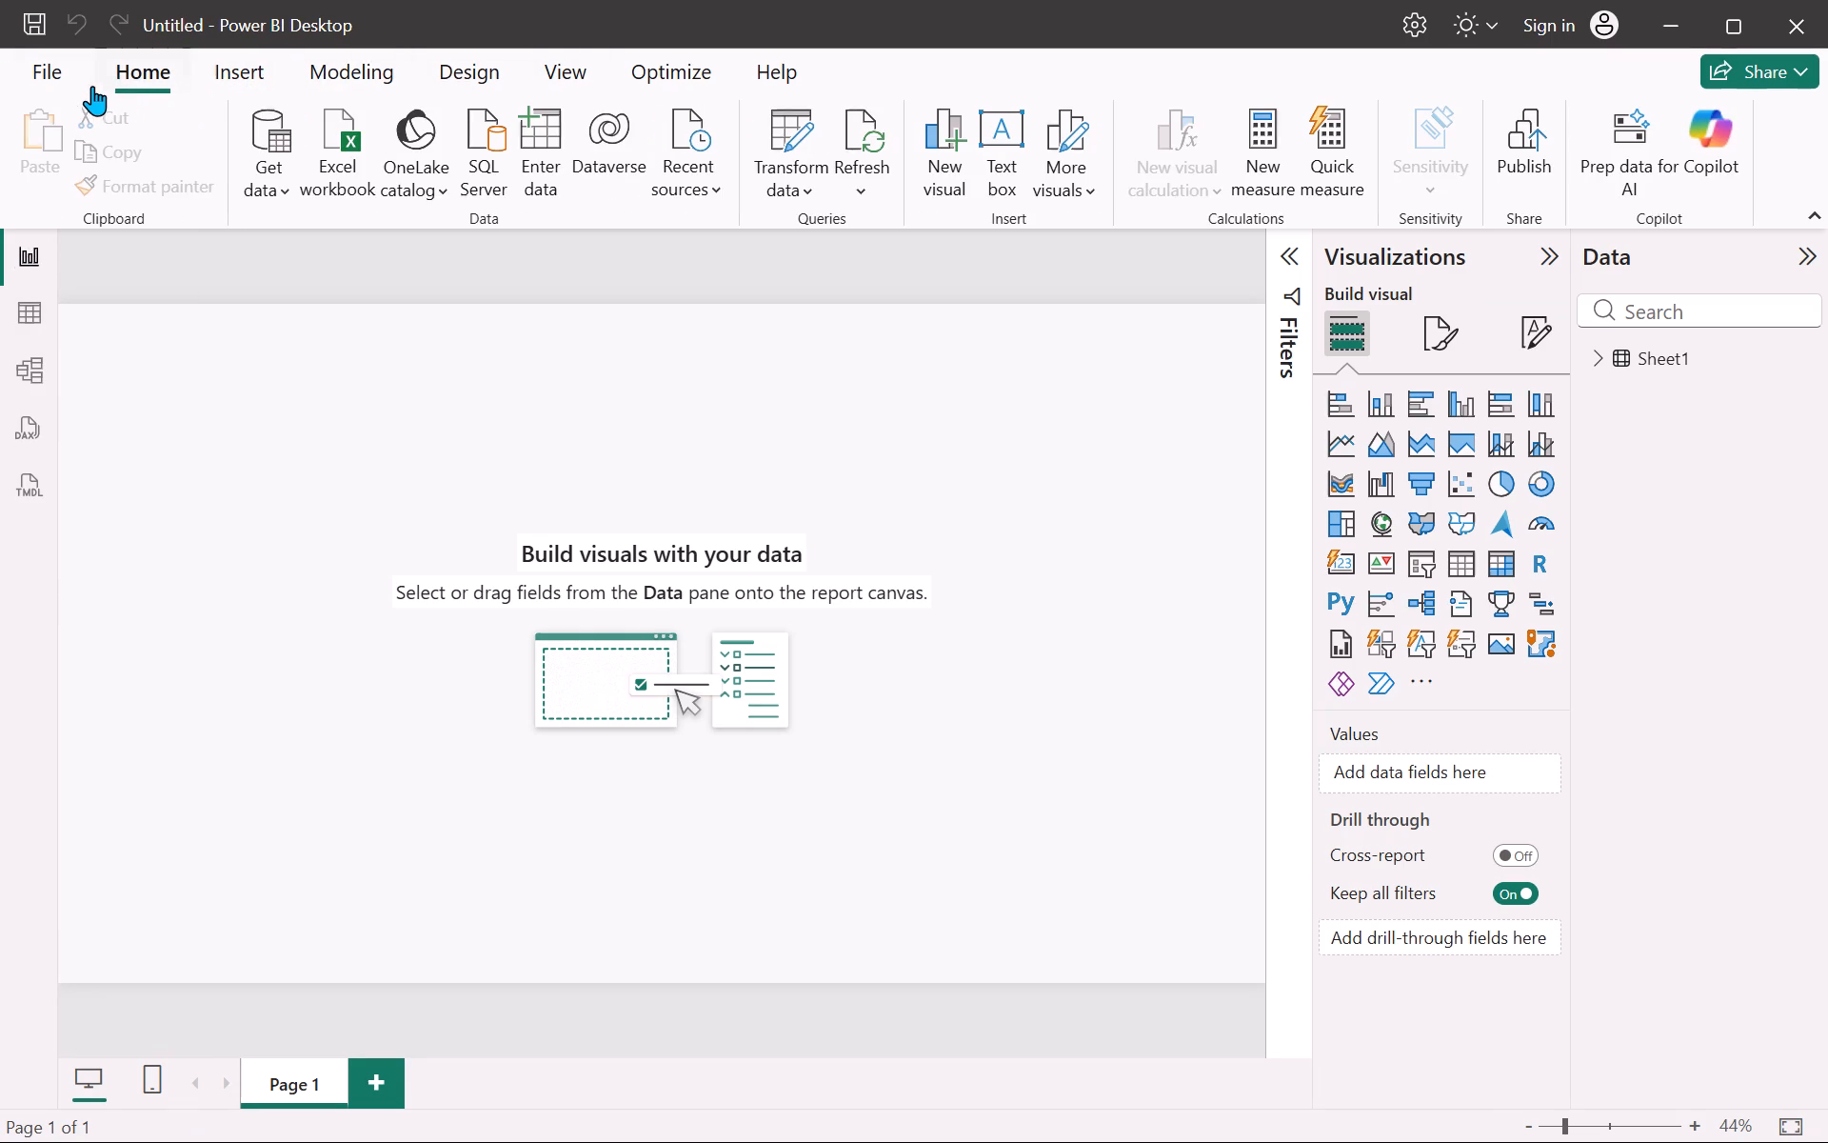
Return to Table view and look across Sheet1's columns through to Sales Channel.
{"action": "left_click", "coordinate": [33, 322]}
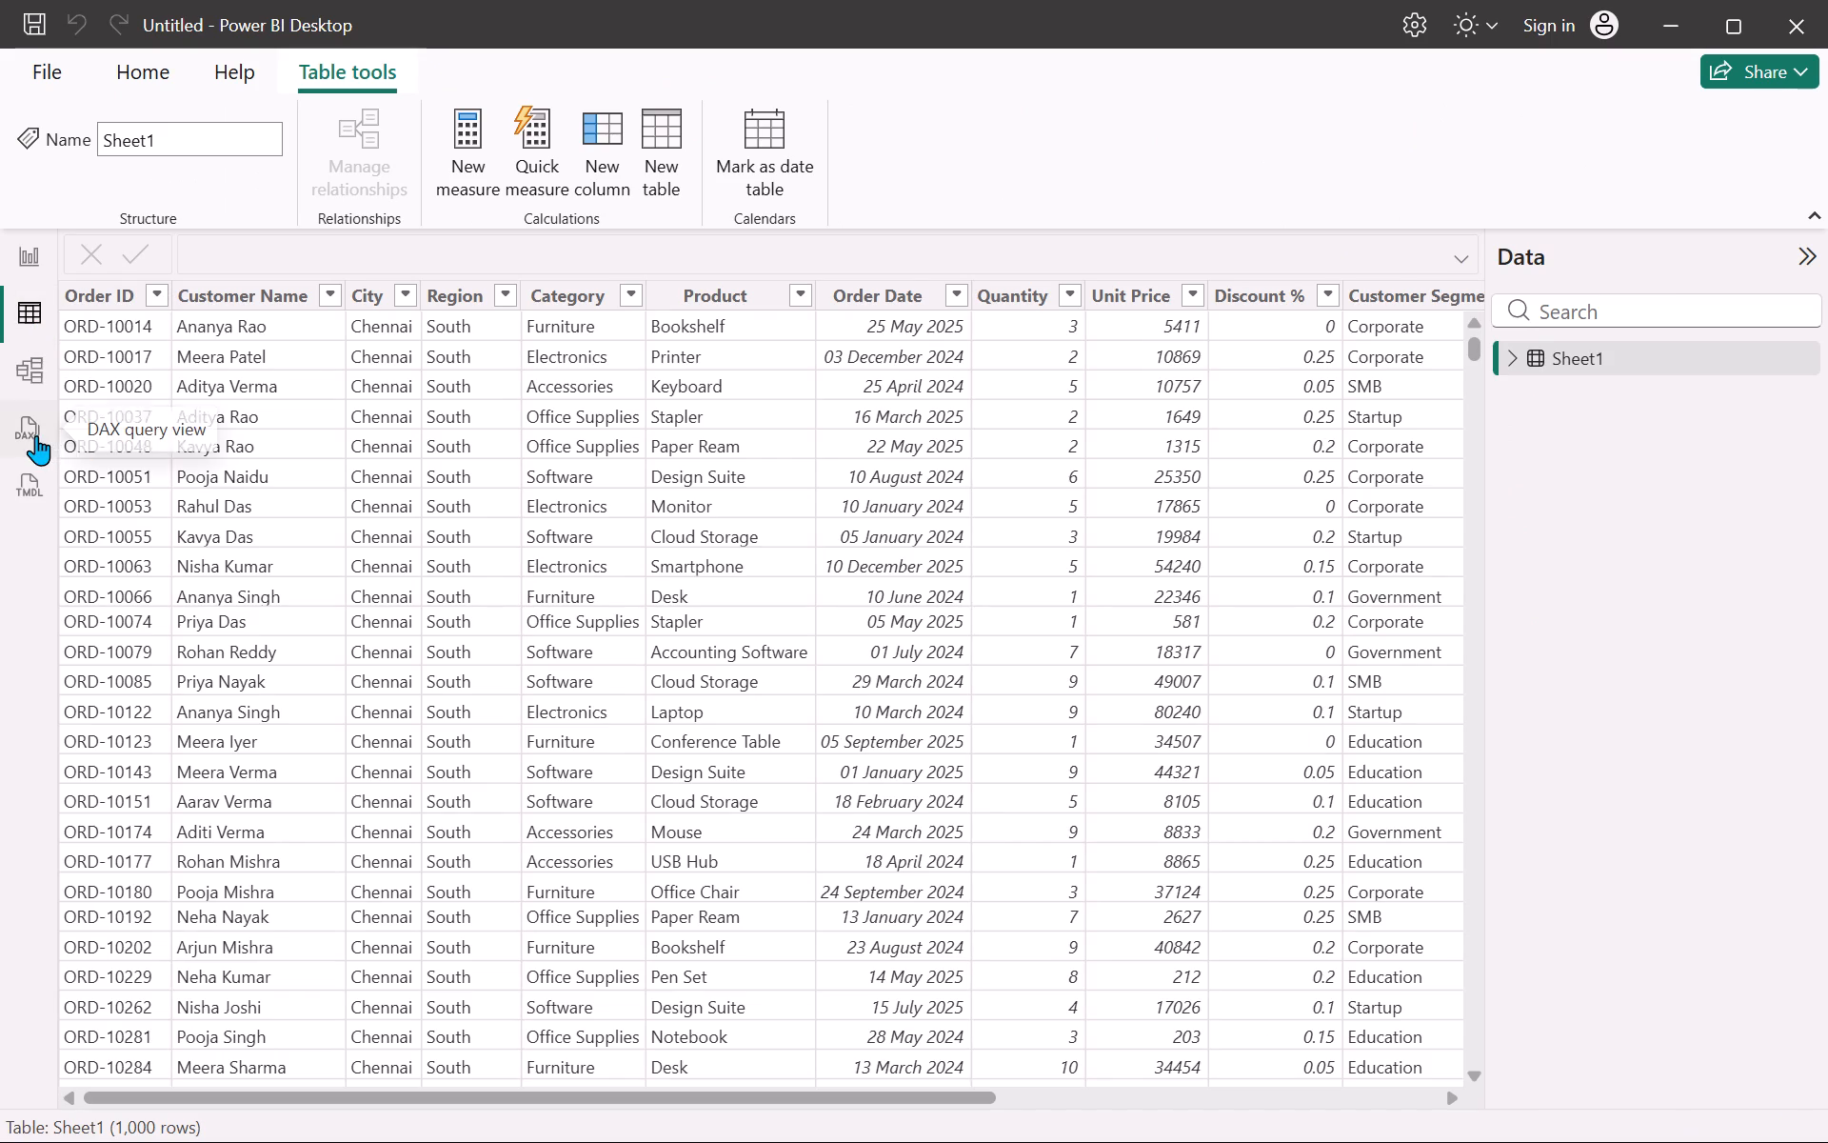
{"action": "scroll", "coordinate": [920, 443], "scroll_direction": "left", "scroll_amount": 3}
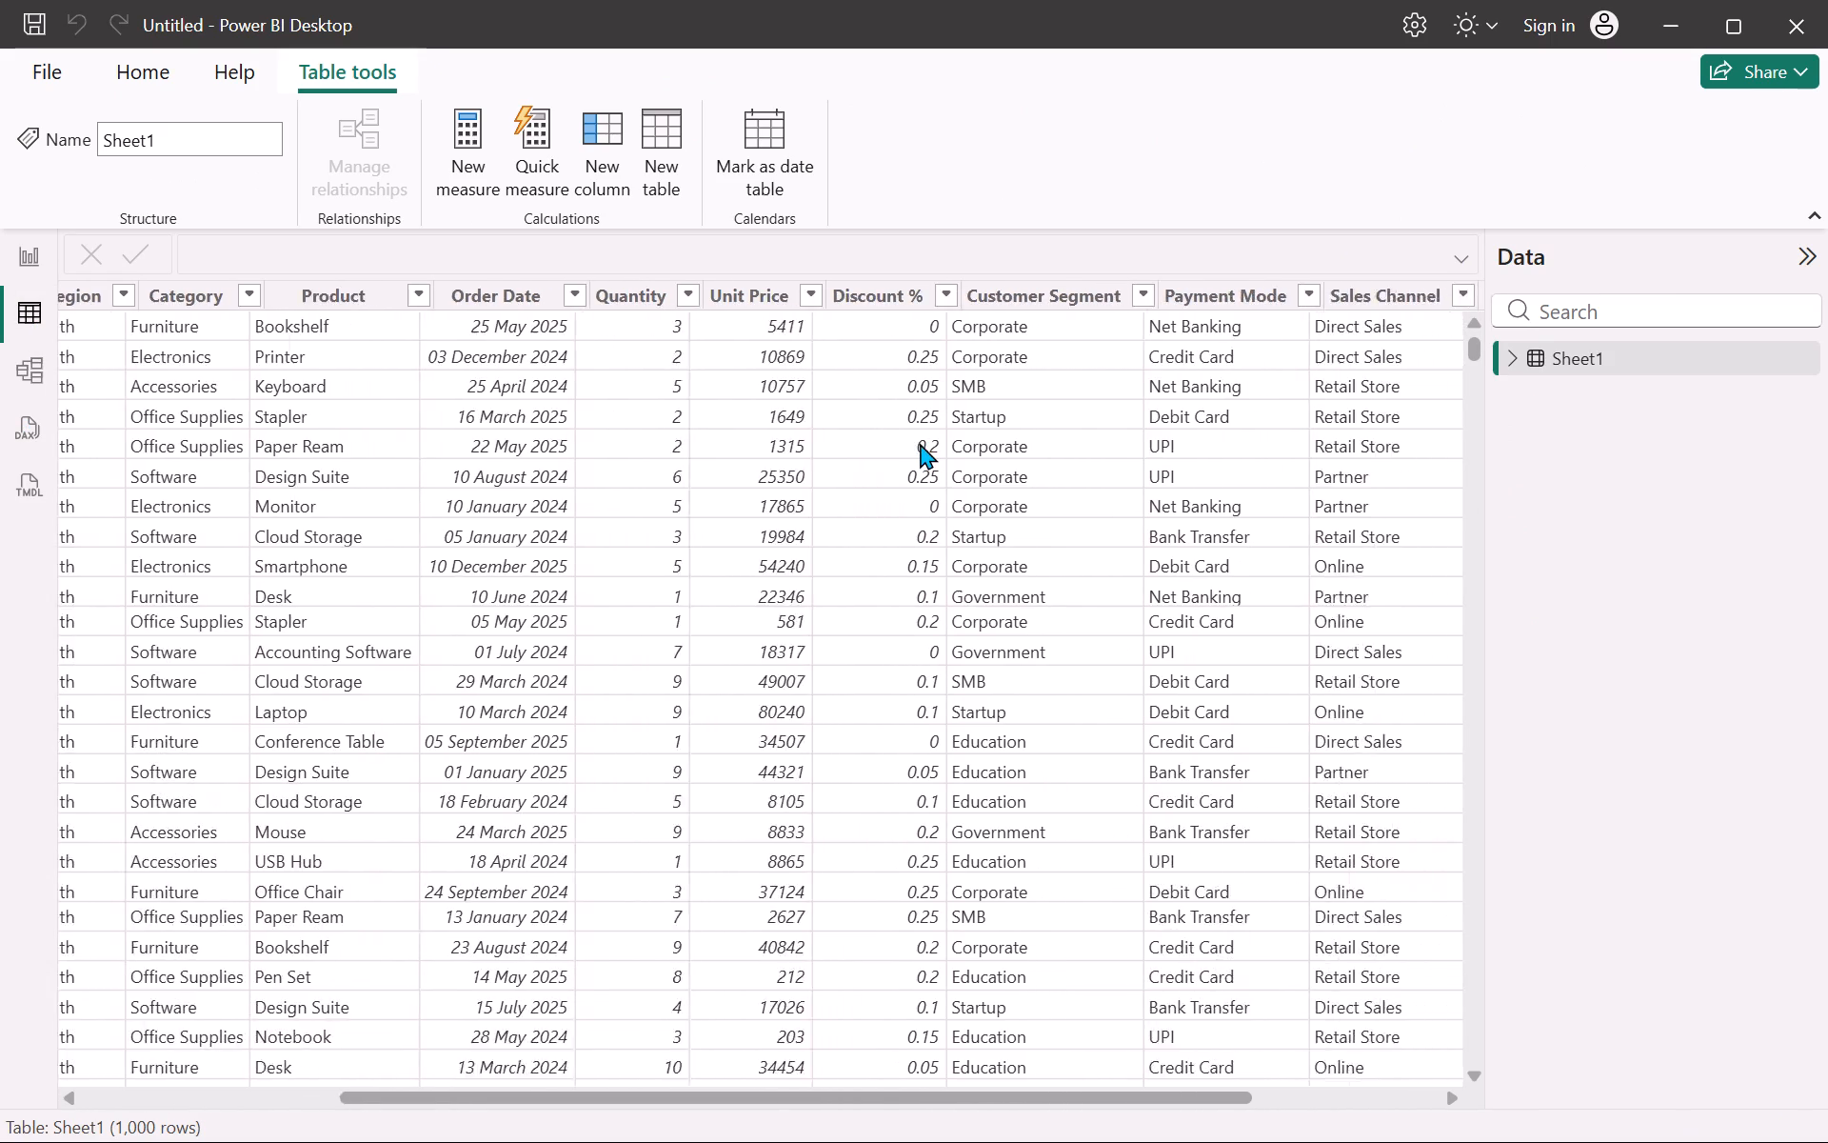
{"action": "scroll", "coordinate": [920, 443], "scroll_direction": "left", "scroll_amount": 3}
{"action": "scroll", "coordinate": [920, 443], "scroll_direction": "right", "scroll_amount": 4}
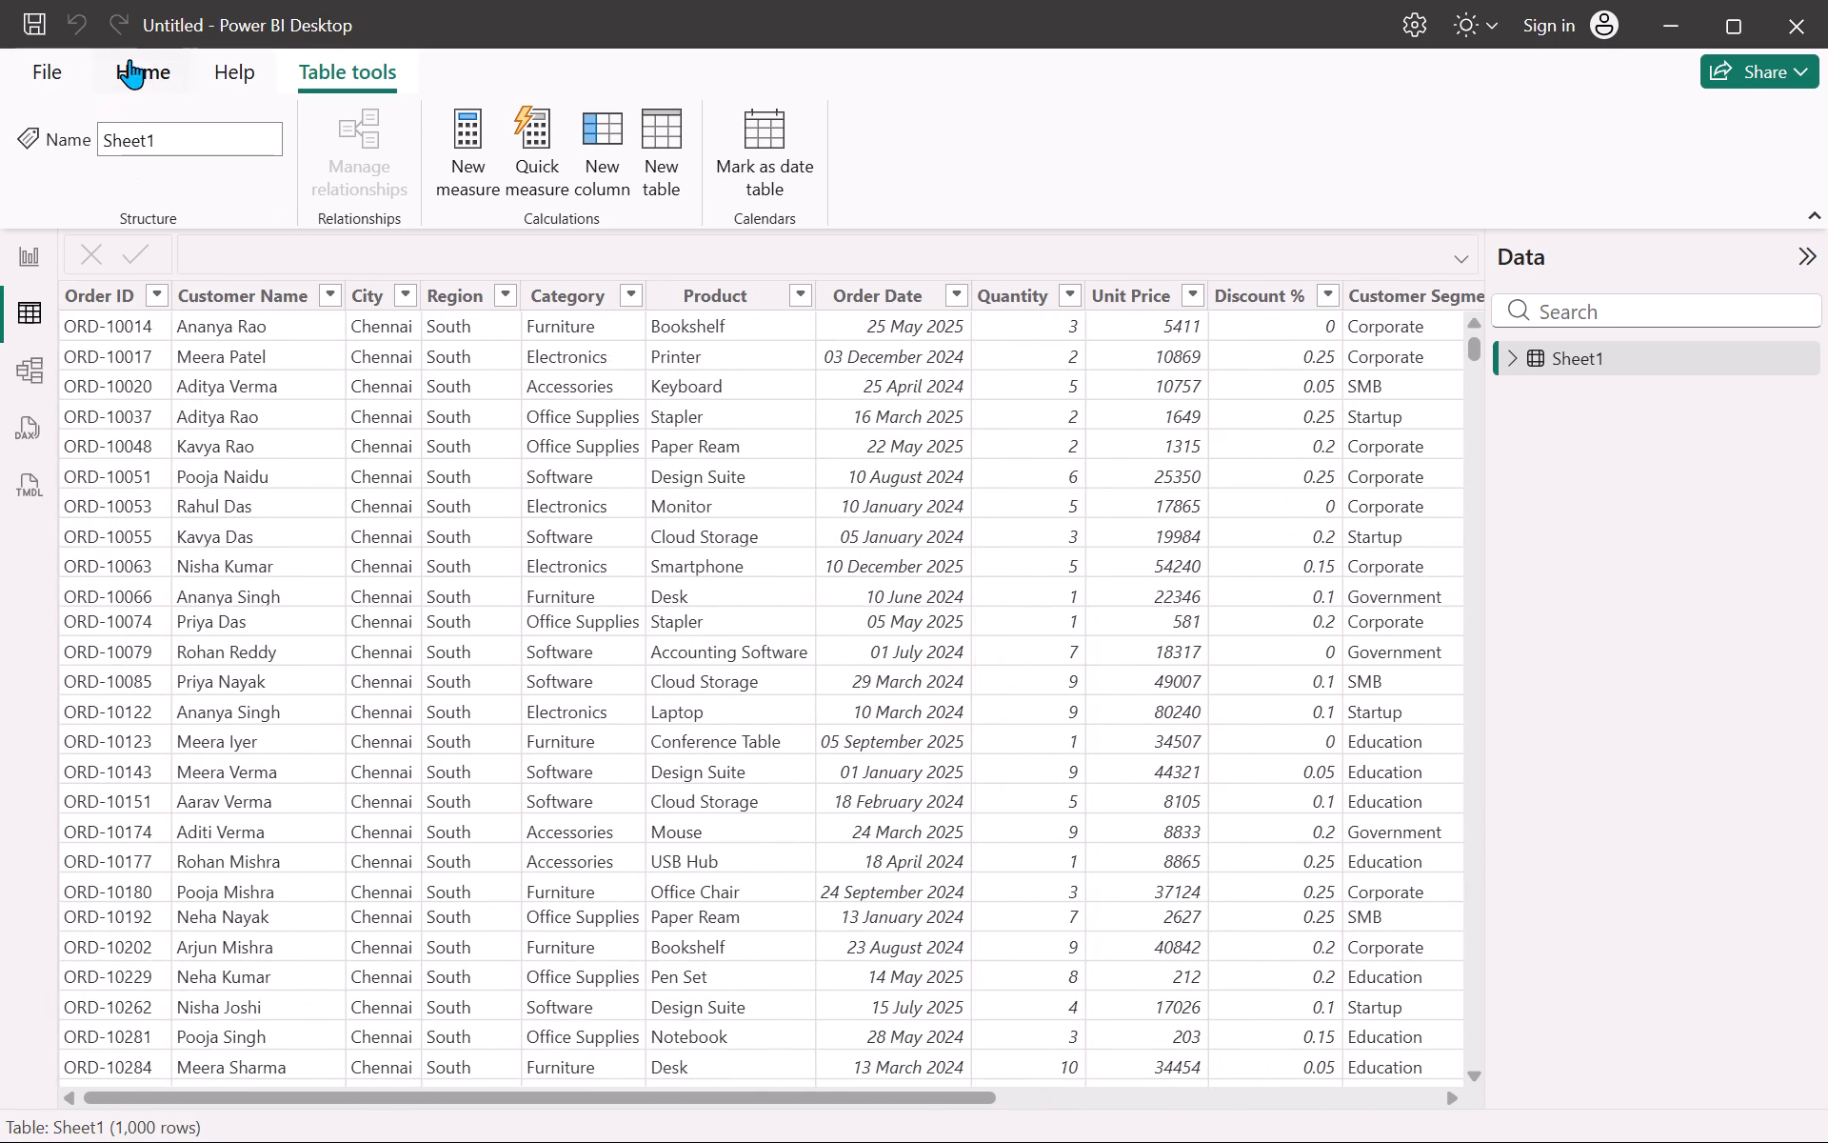
Open the Sheet1 query in the Power Query Editor using Transform data.
{"action": "left_click", "coordinate": [129, 59]}
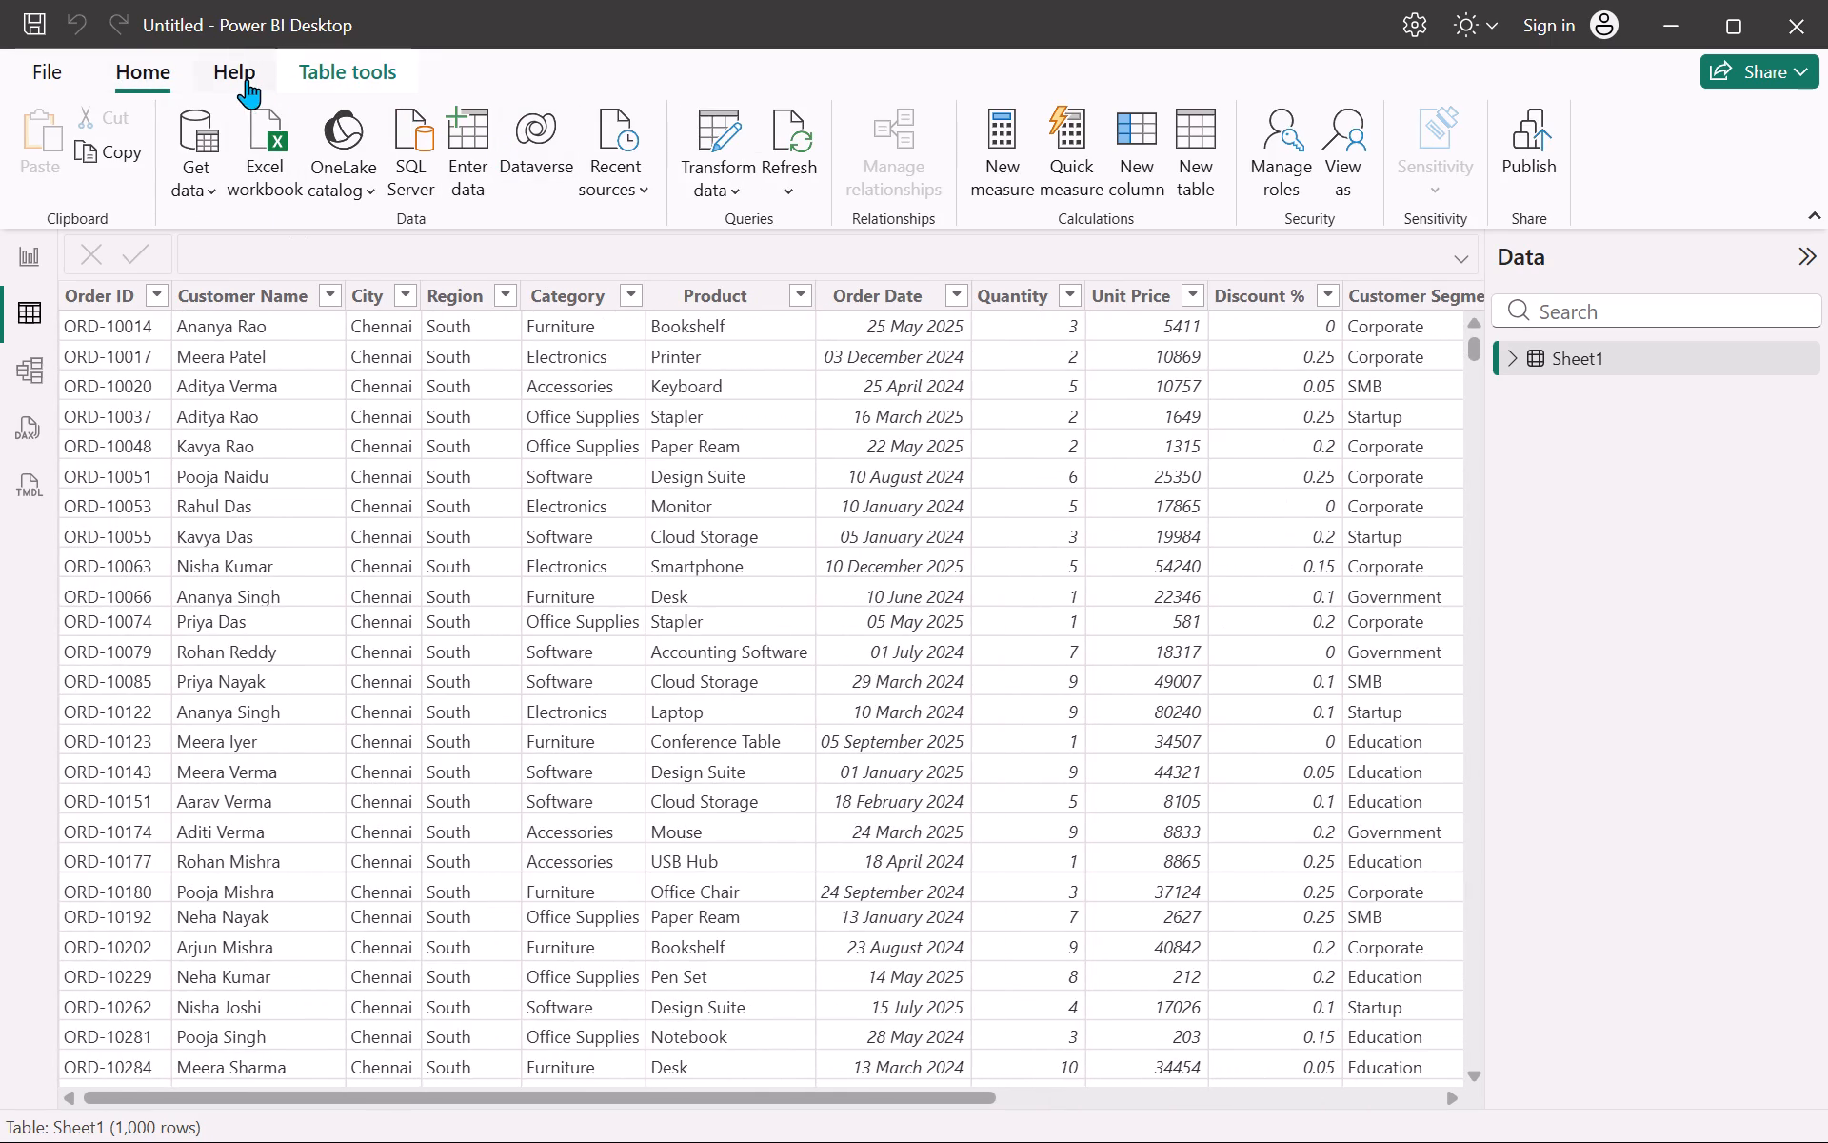
{"action": "left_click", "coordinate": [718, 189]}
{"action": "left_click", "coordinate": [780, 227]}
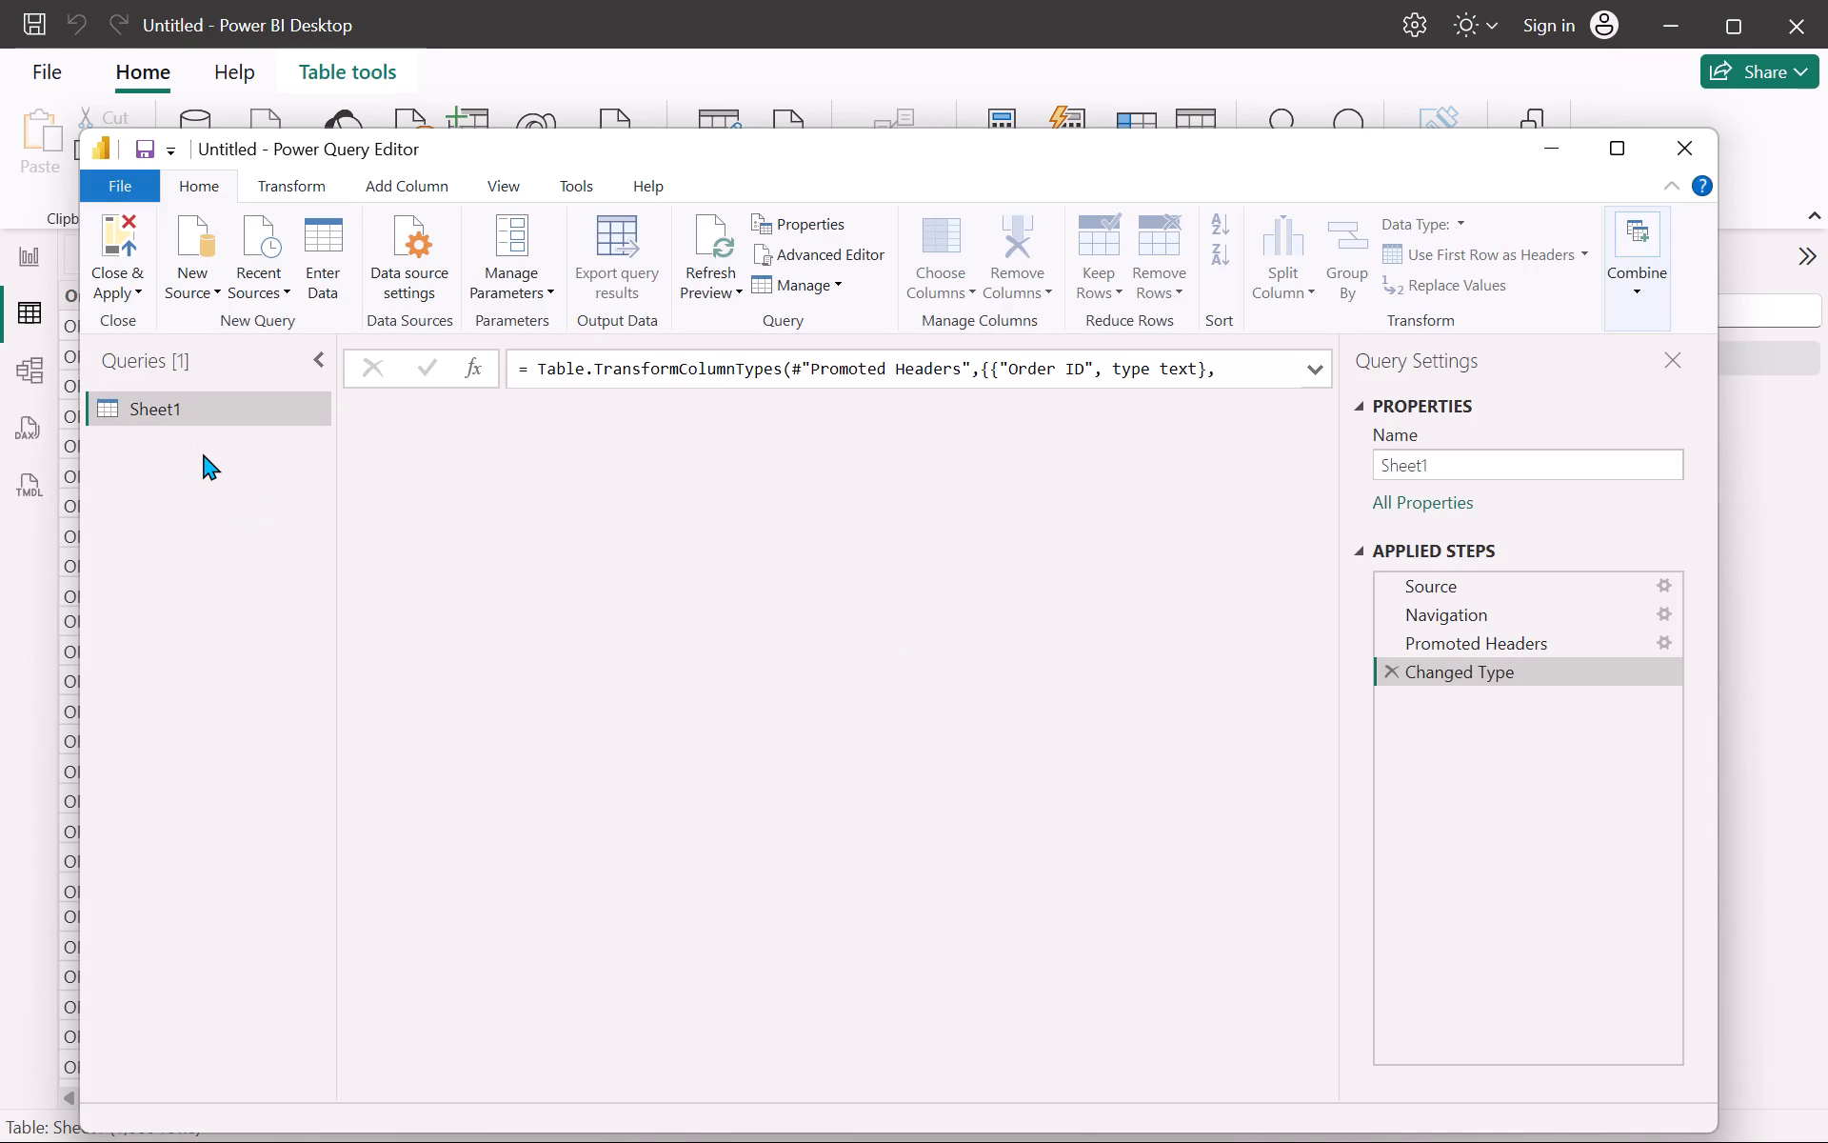
Look over the Sheet1 query's available actions and its columns through to Order Status.
{"action": "right_click", "coordinate": [143, 421]}
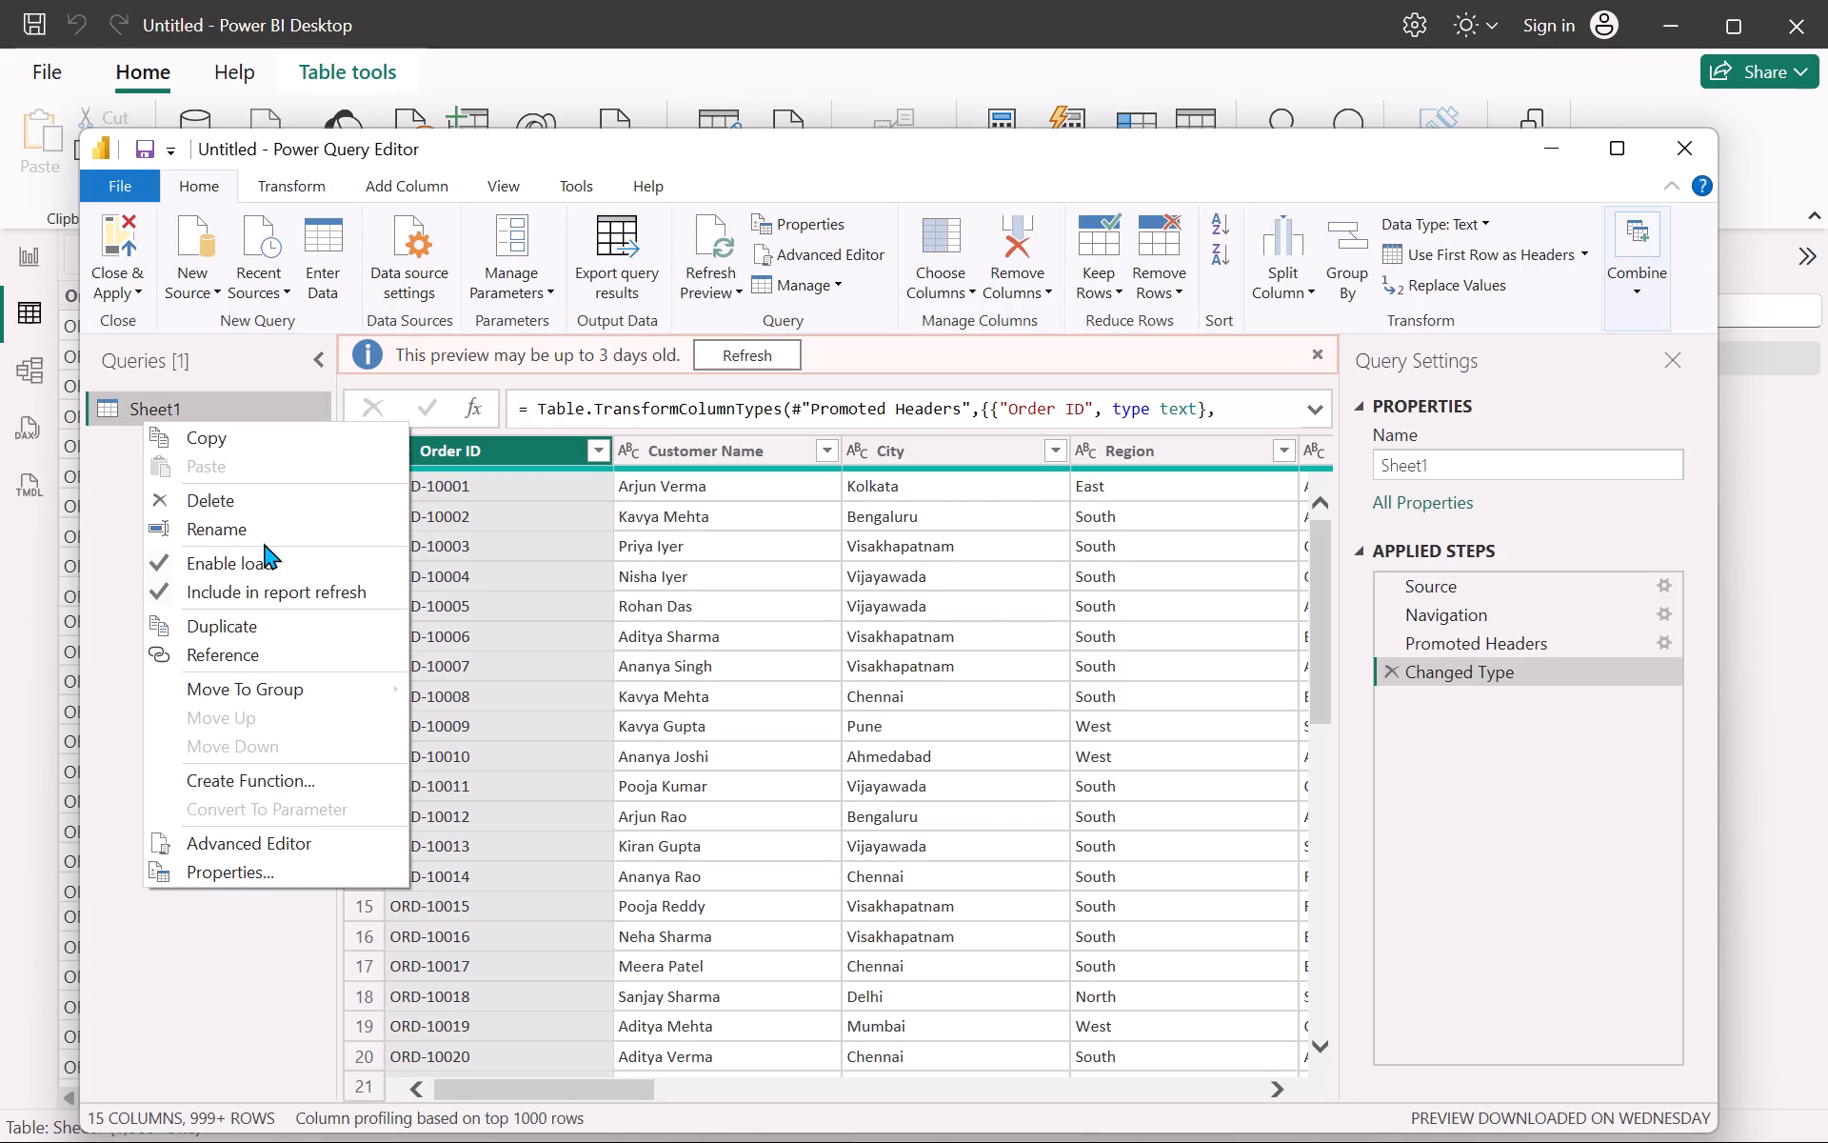
{"action": "left_click", "coordinate": [139, 1007]}
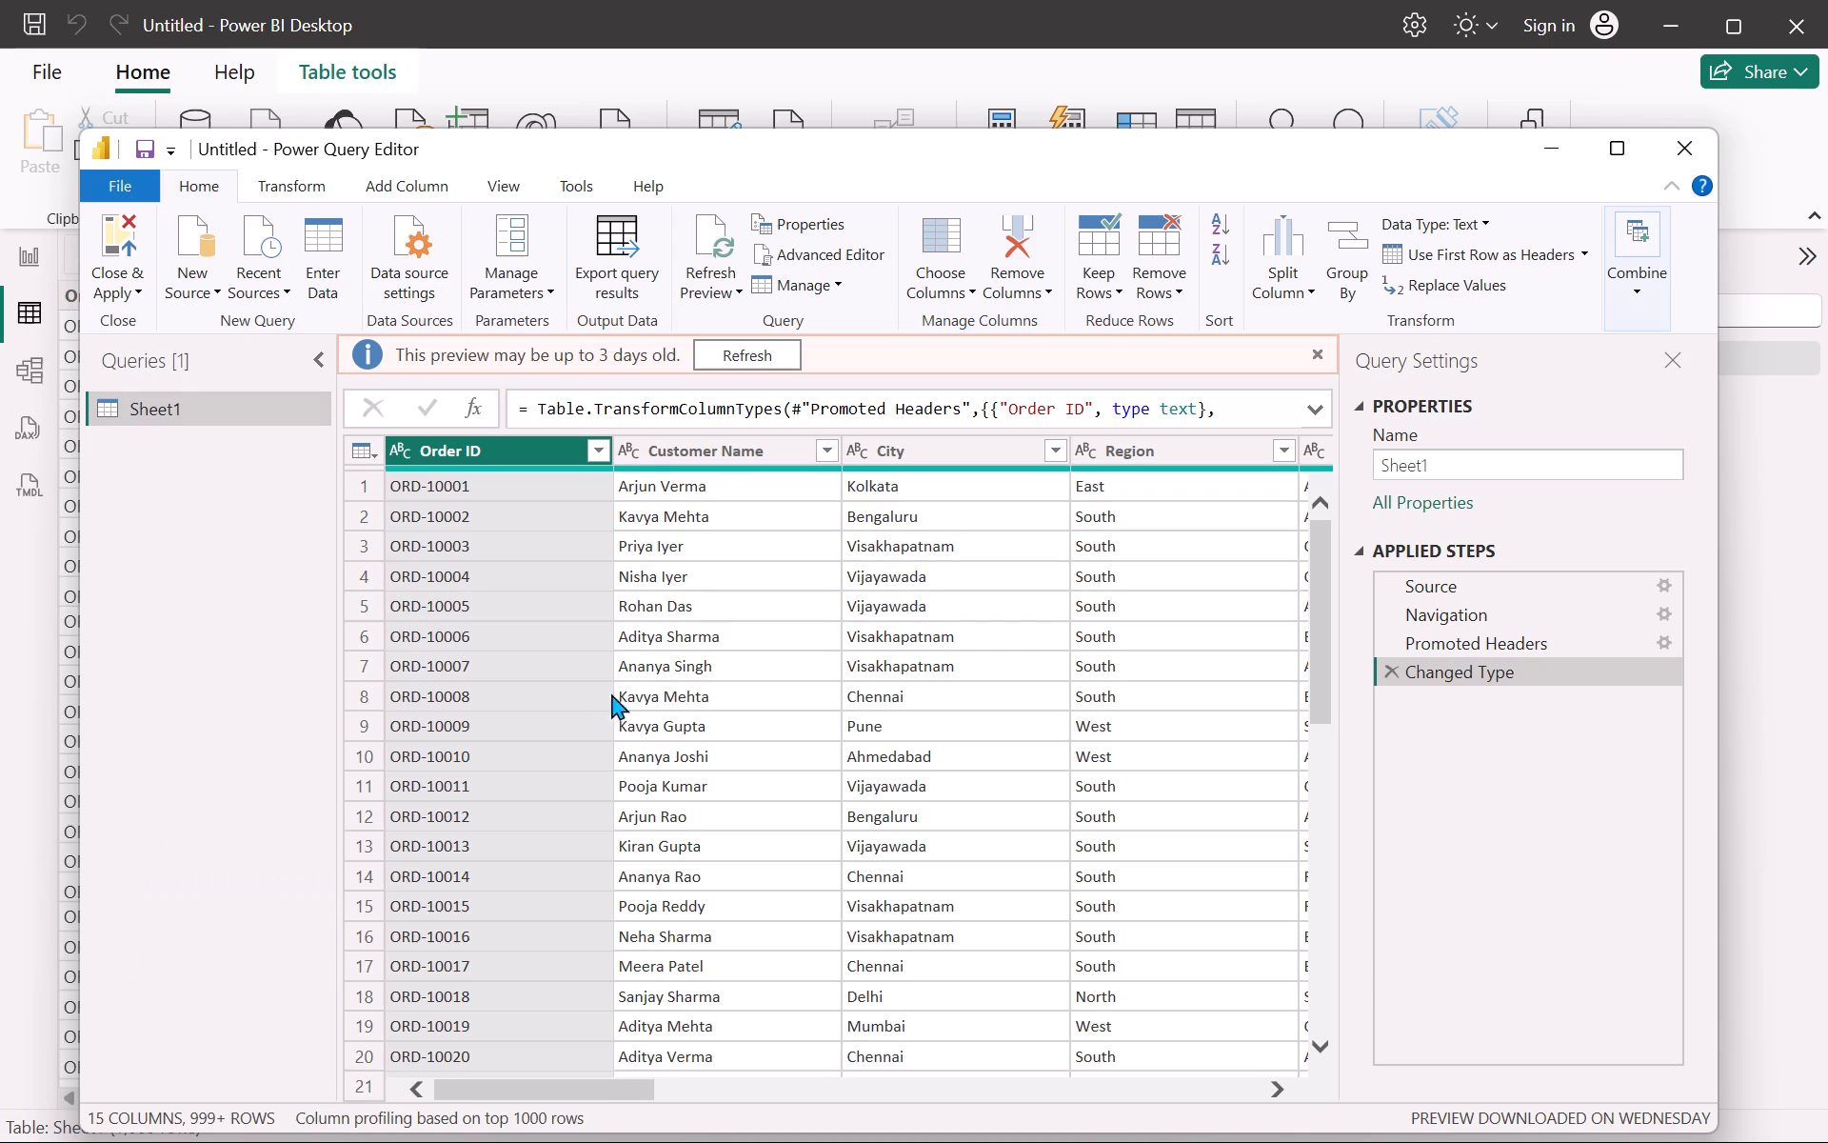
{"action": "left_click", "coordinate": [616, 690]}
{"action": "scroll", "coordinate": [850, 683], "scroll_direction": "left", "scroll_amount": 5}
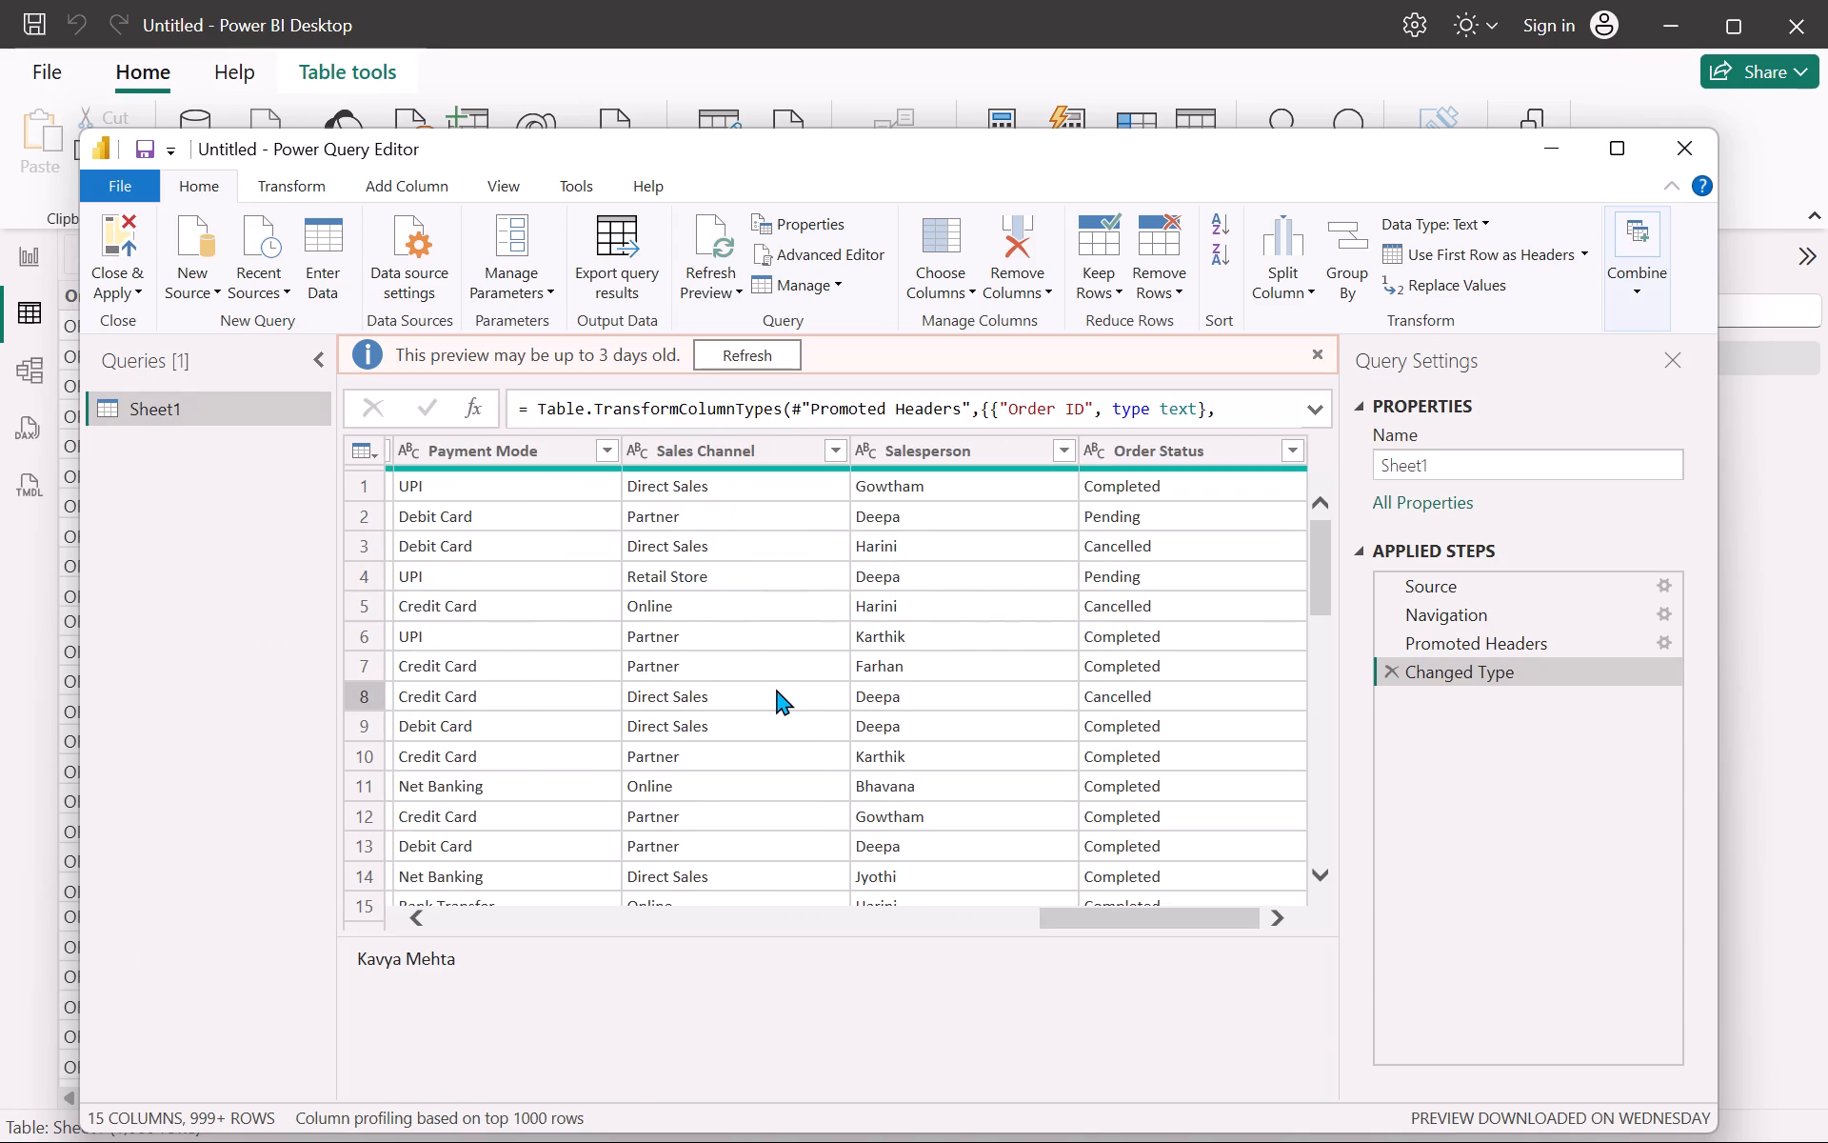
{"action": "scroll", "coordinate": [776, 689], "scroll_direction": "left", "scroll_amount": 6}
Start a custom column for the Sheet1 query and name it Total Sales.
{"action": "left_click", "coordinate": [431, 176]}
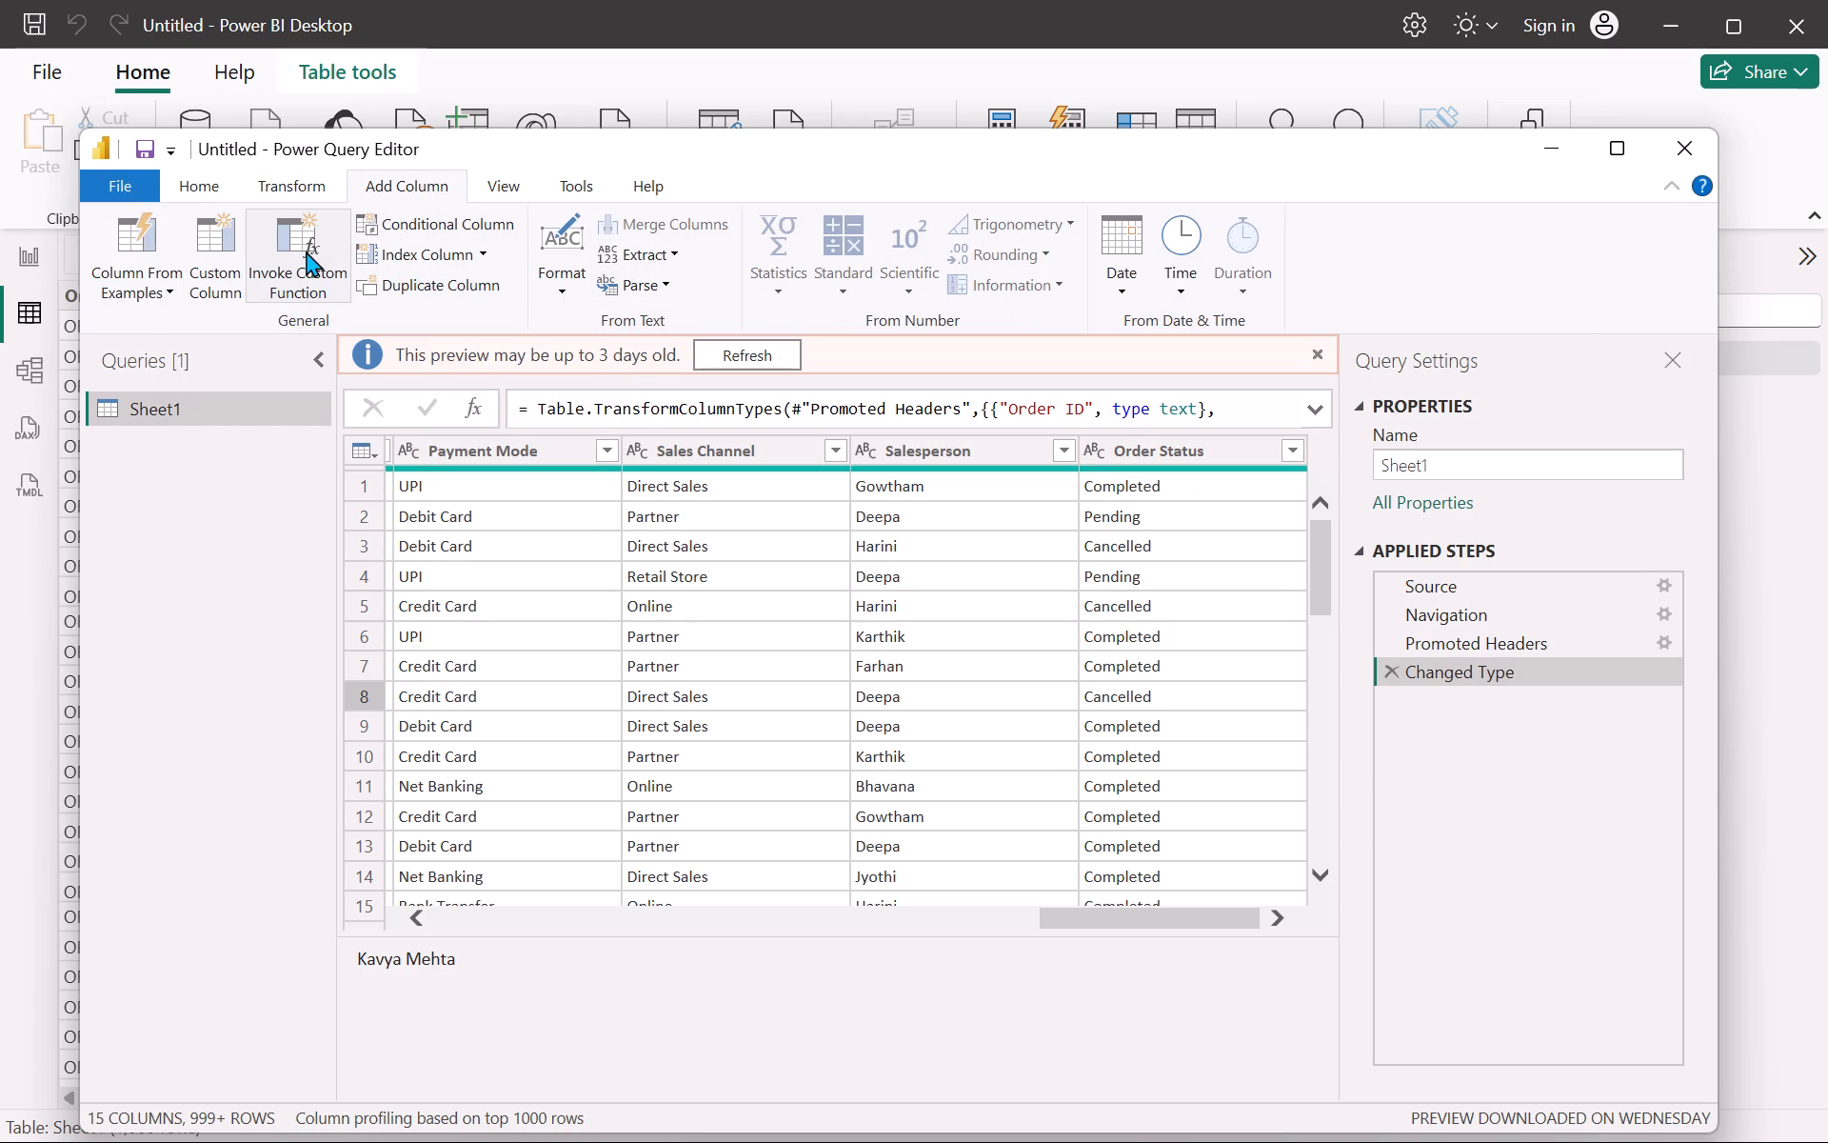
{"action": "left_click", "coordinate": [217, 253]}
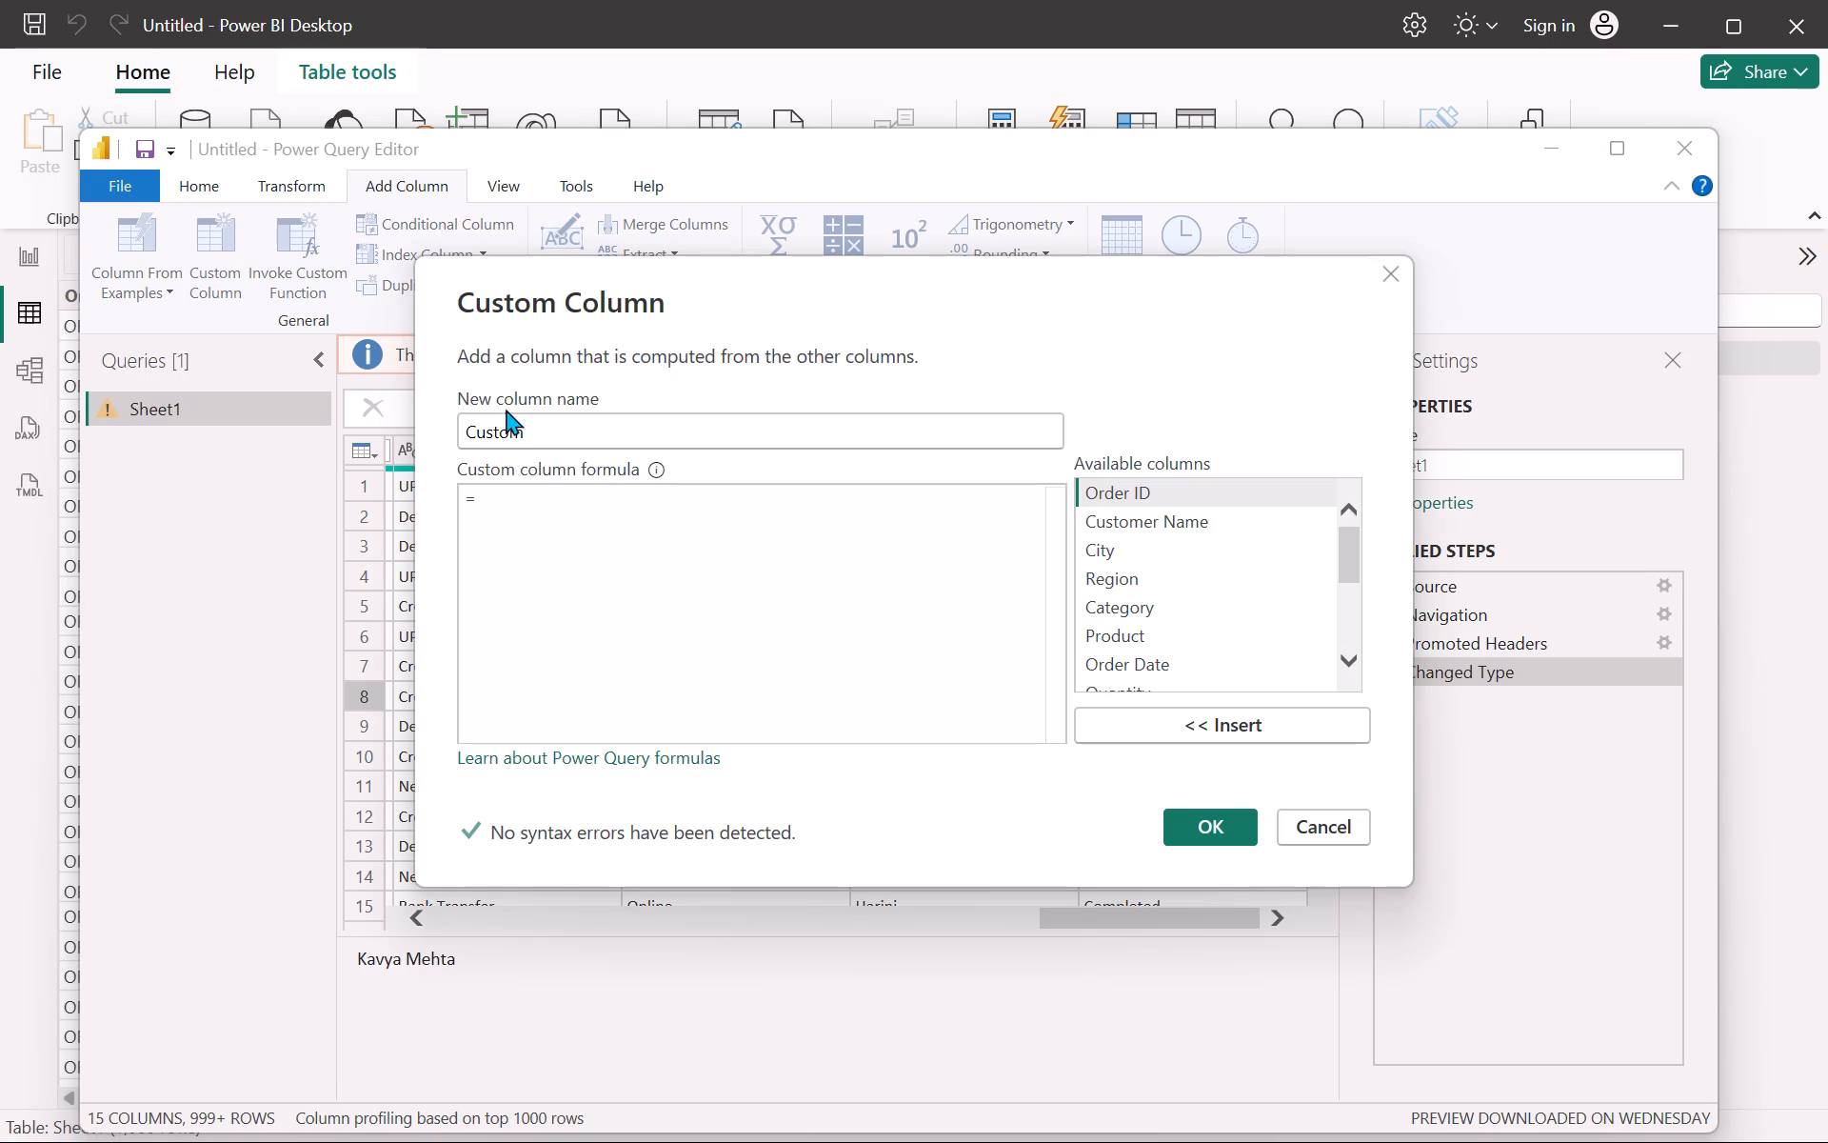
{"action": "double_click", "coordinate": [506, 425]}
{"action": "type", "text": "Tota"}
{"action": "key", "text": "l"}
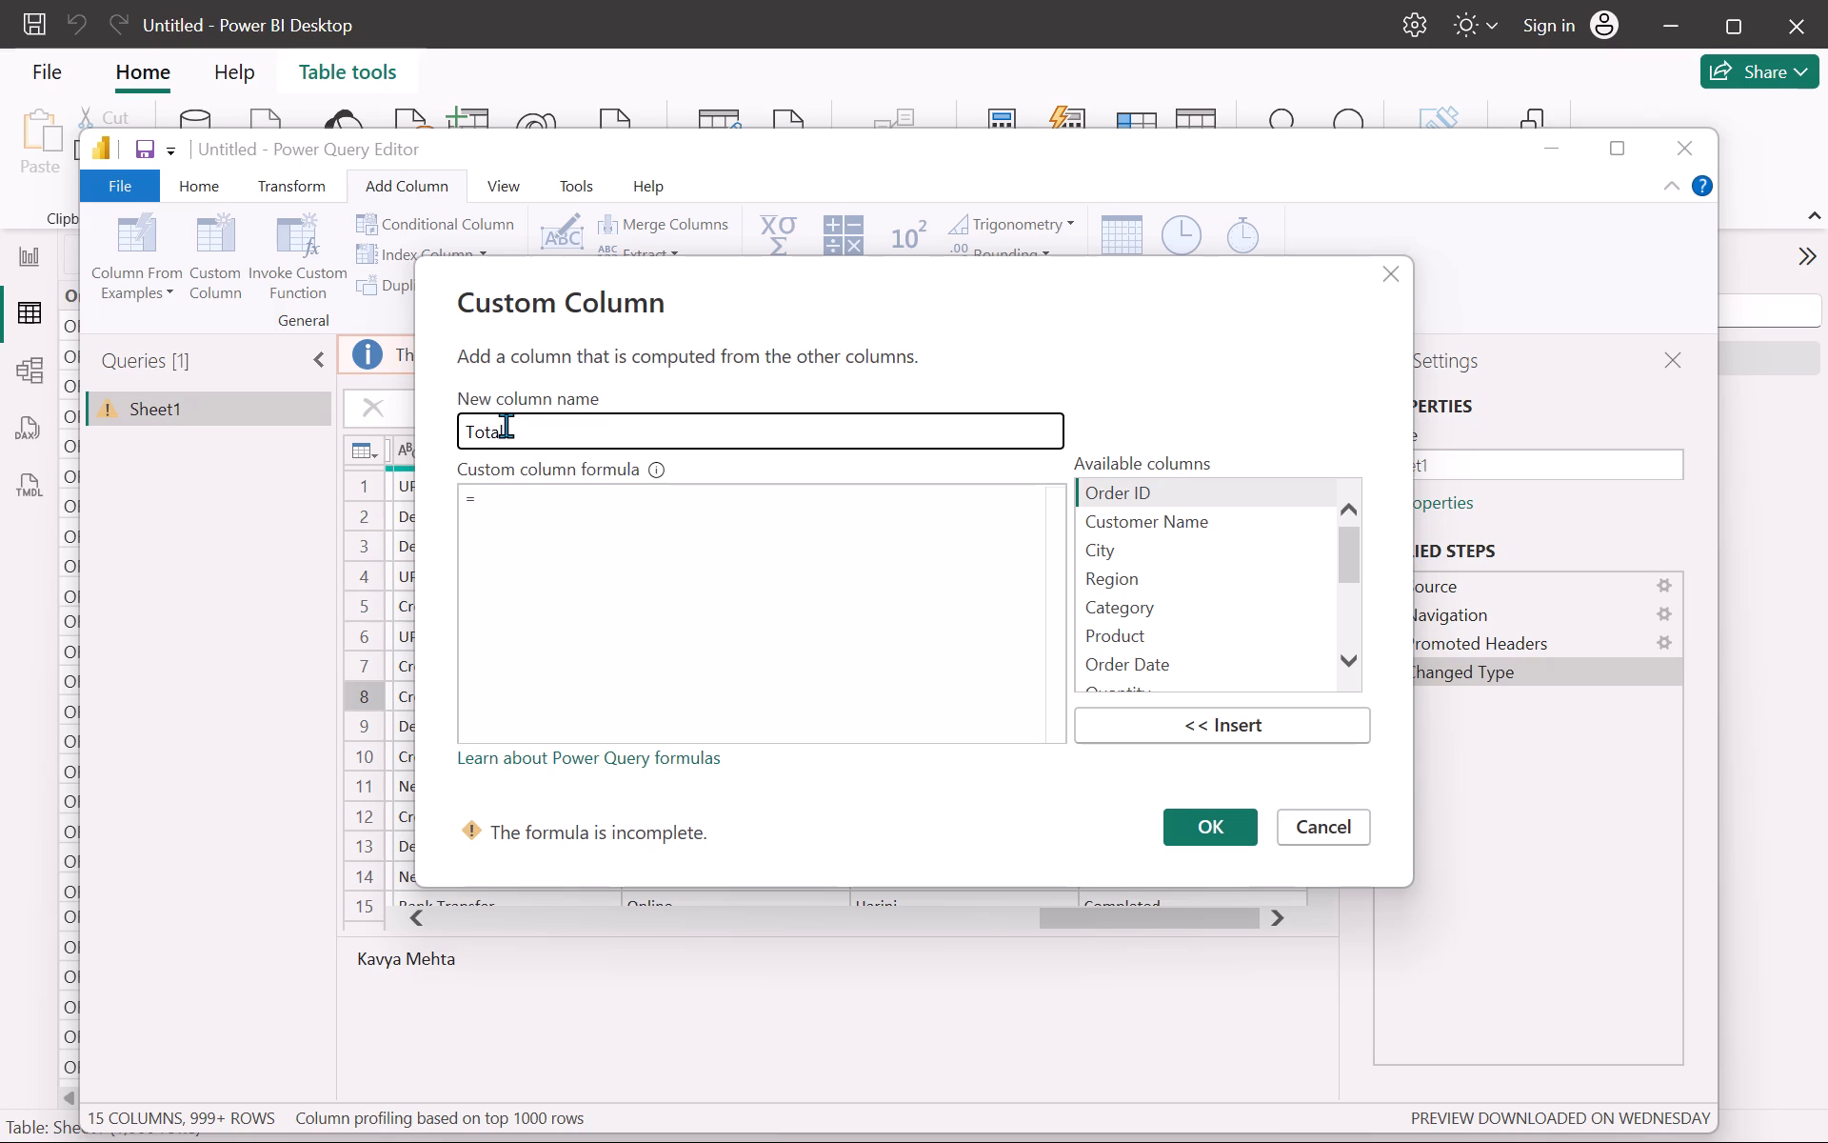
{"action": "key", "text": "space"}
{"action": "type", "text": "Sa"}
{"action": "type", "text": "les"}
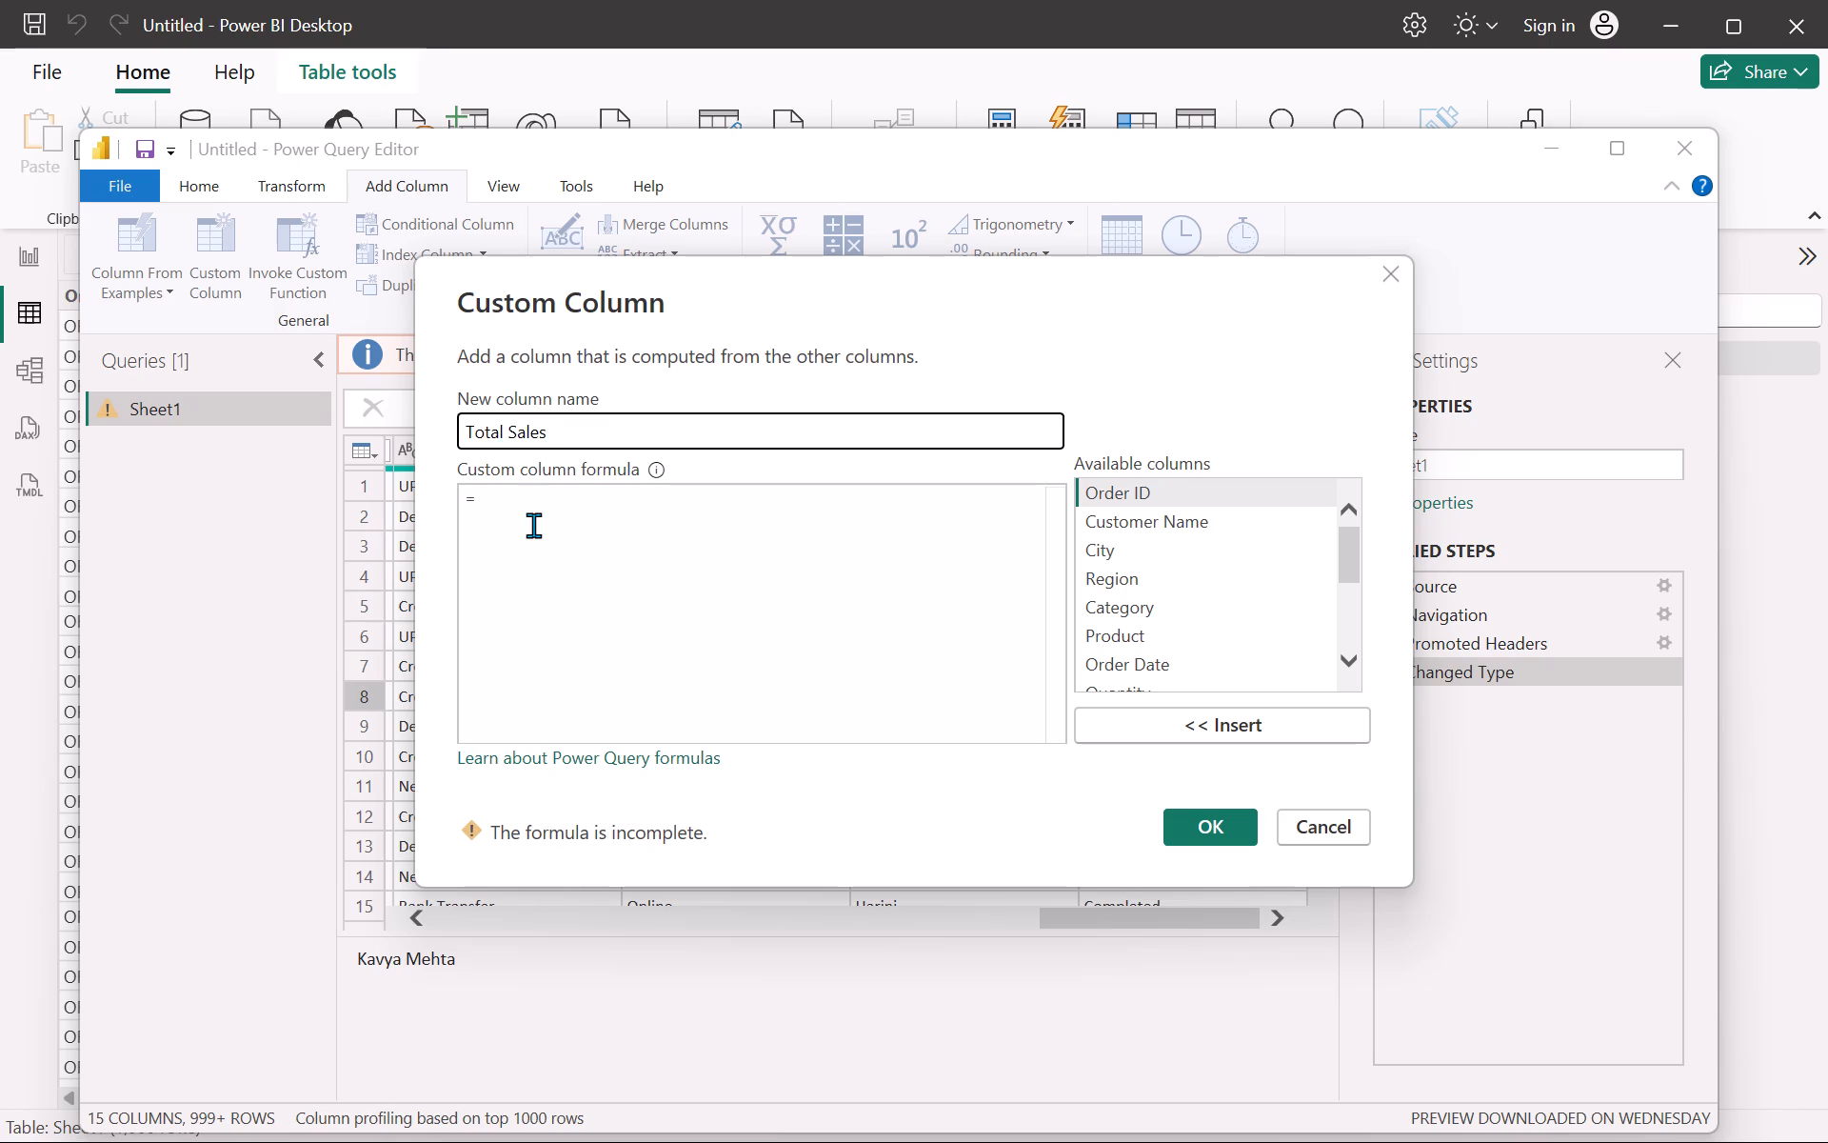
Define the Total Sales formula as [Quantity]*[Unit Price] and add the column to the query.
{"action": "left_click", "coordinate": [537, 532]}
{"action": "key", "text": "bracketleft"}
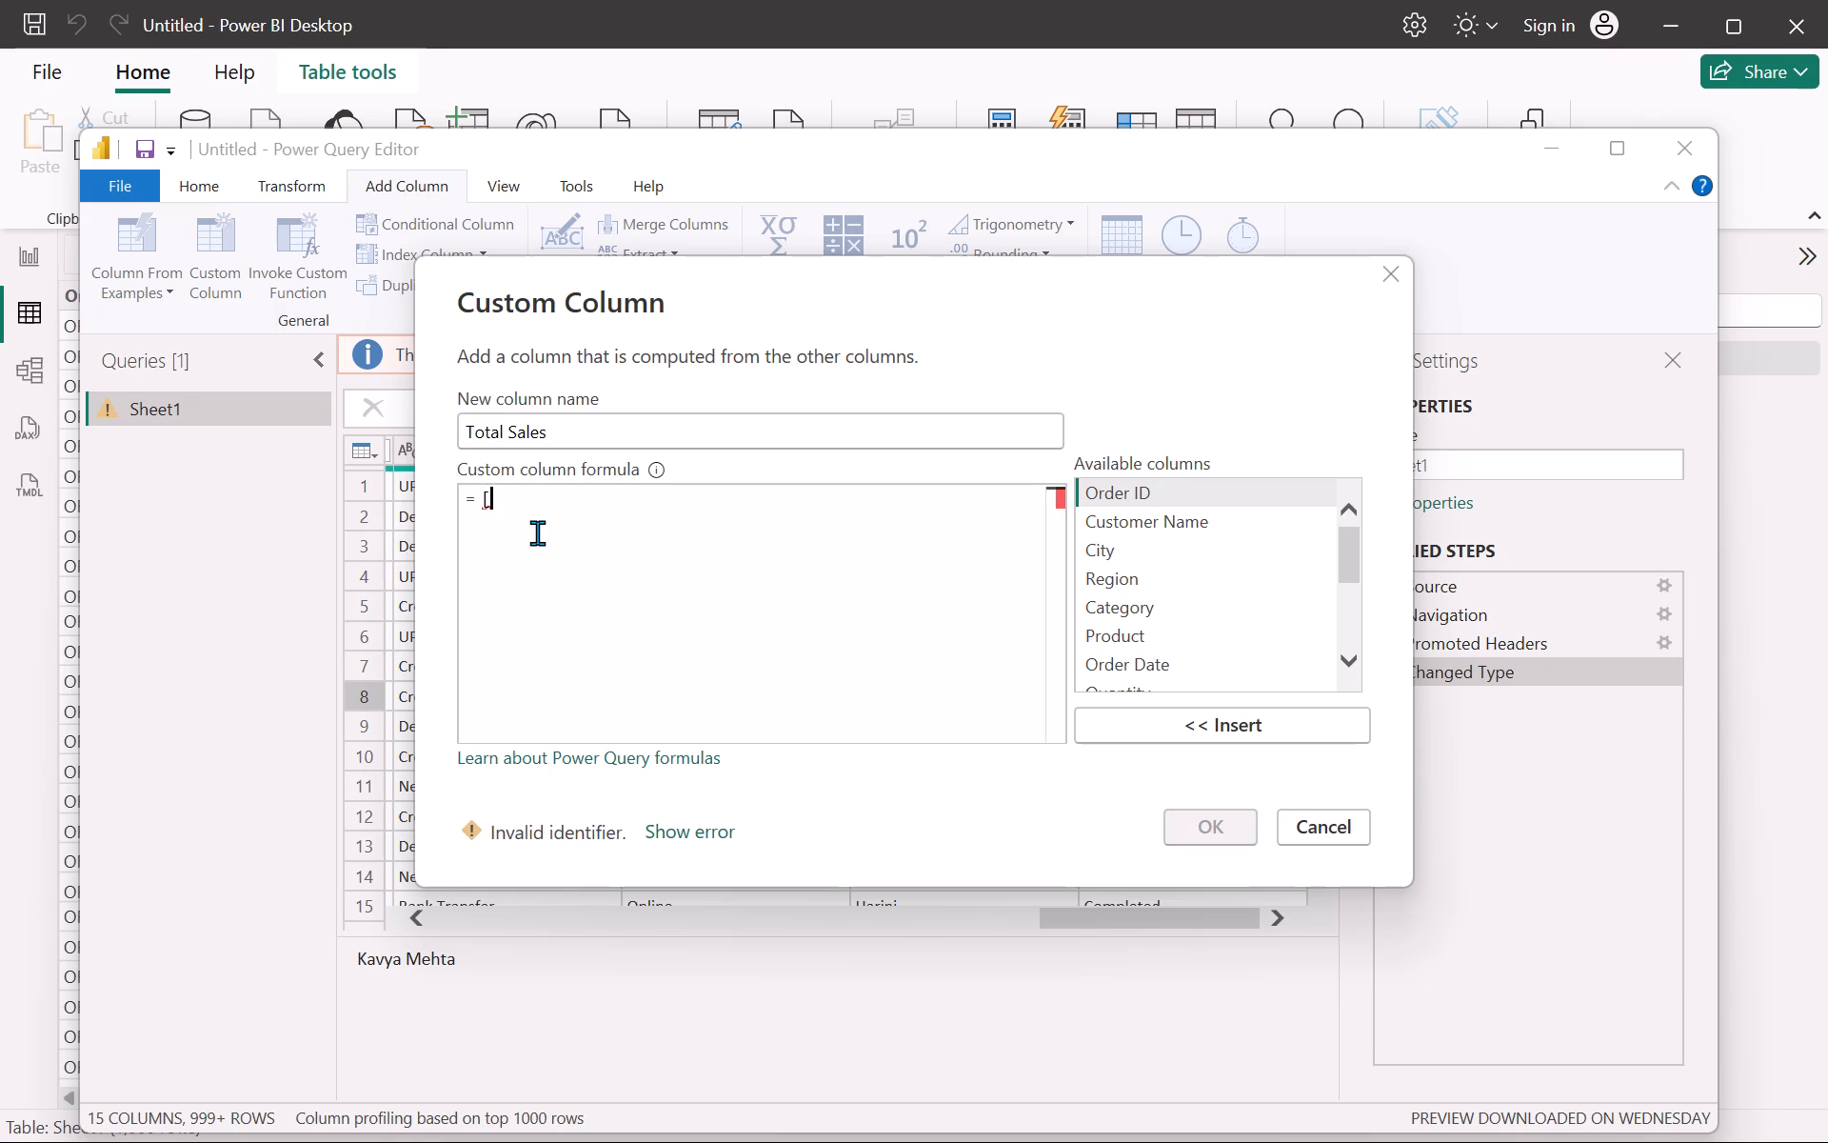
{"action": "key", "text": "a"}
{"action": "key", "text": "BackSpace"}
{"action": "key", "text": "q"}
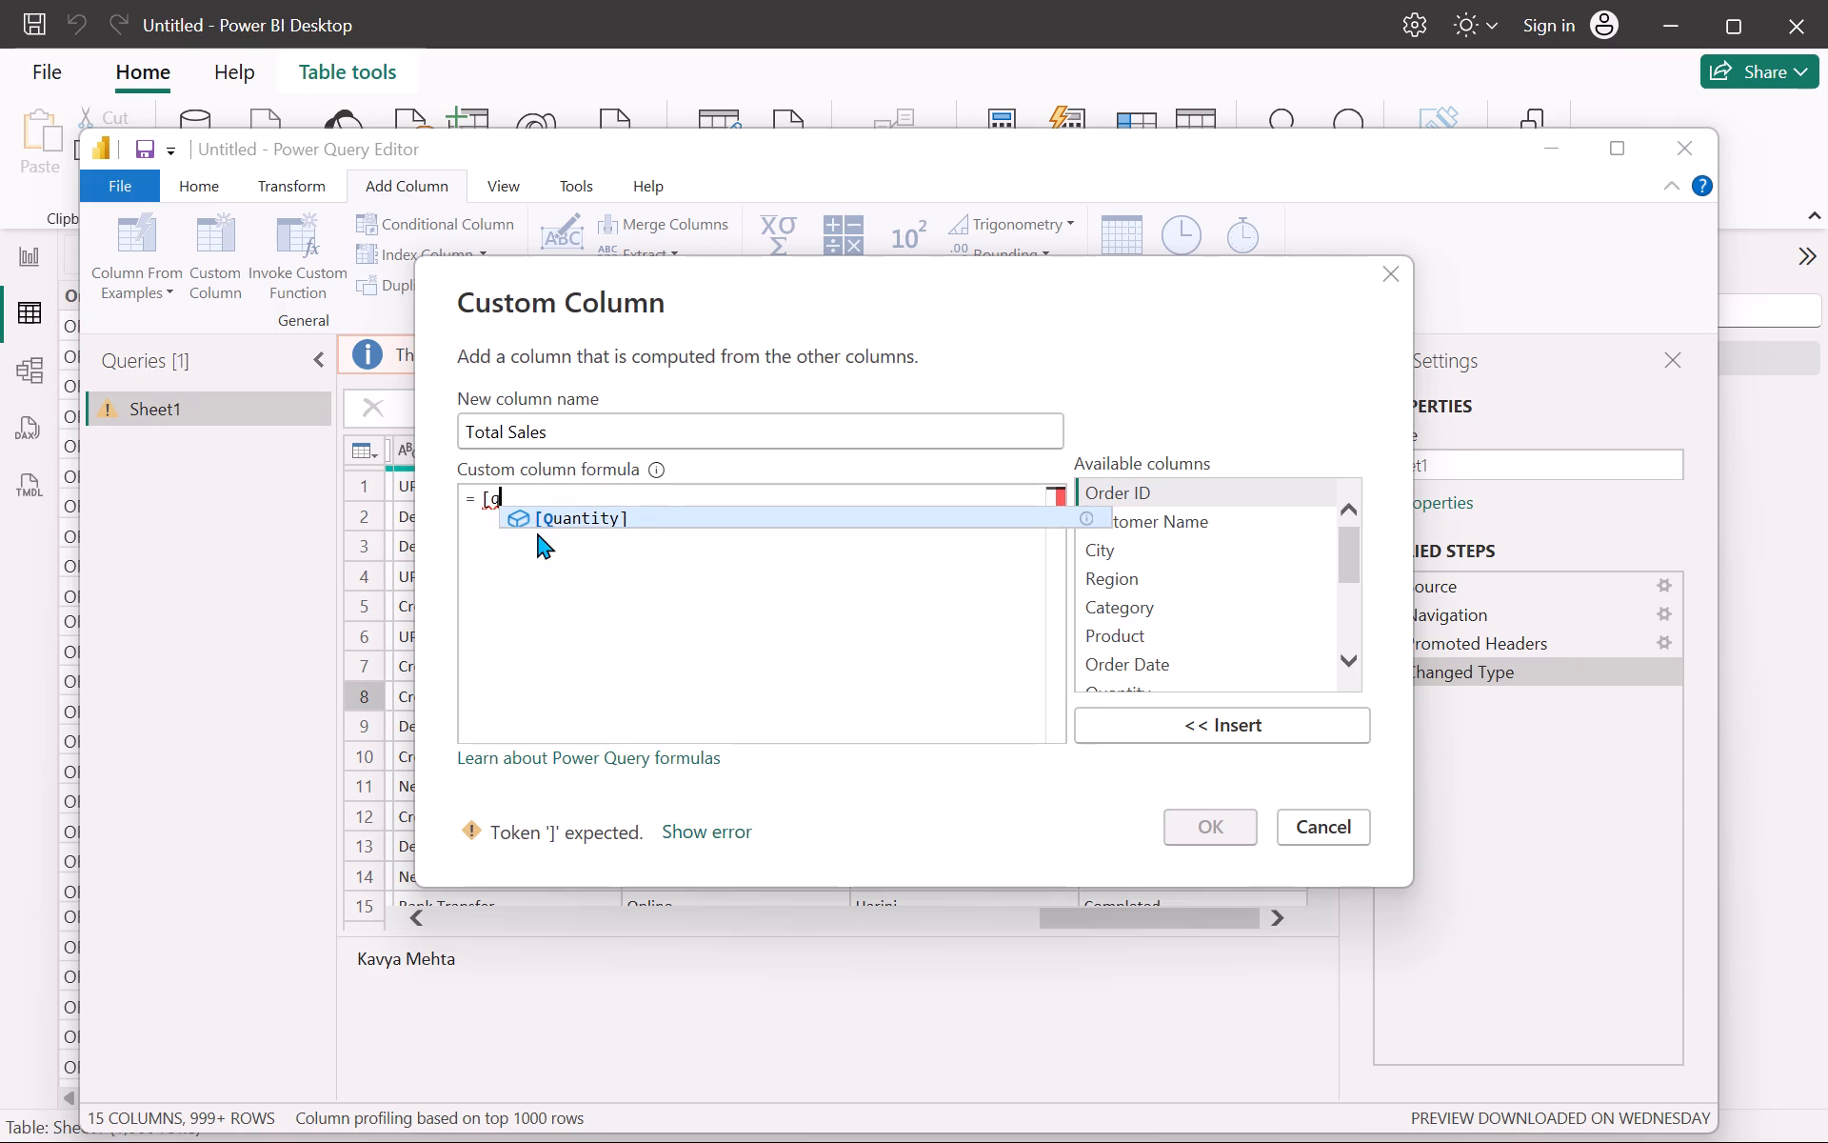
{"action": "key", "text": "Return"}
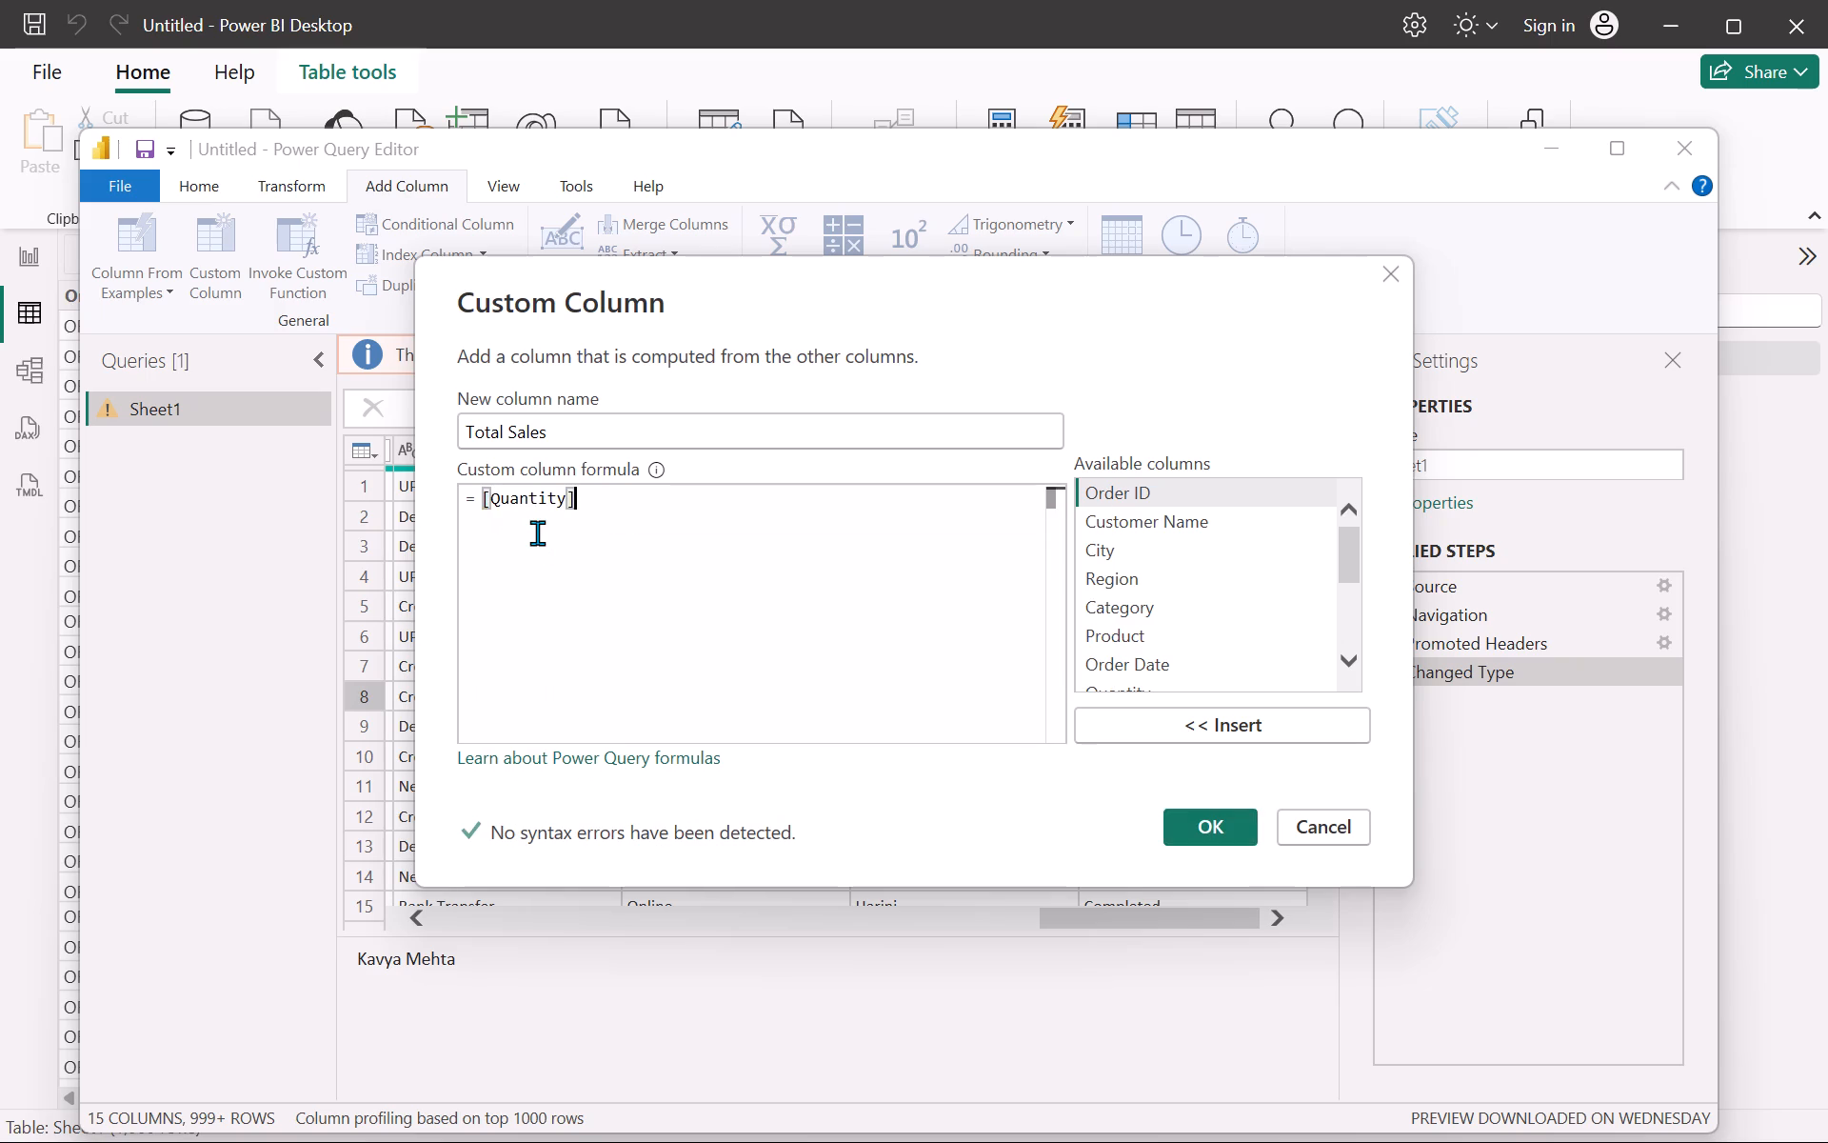
{"action": "key", "text": "shift+asterisk"}
{"action": "key", "text": "bracketleft"}
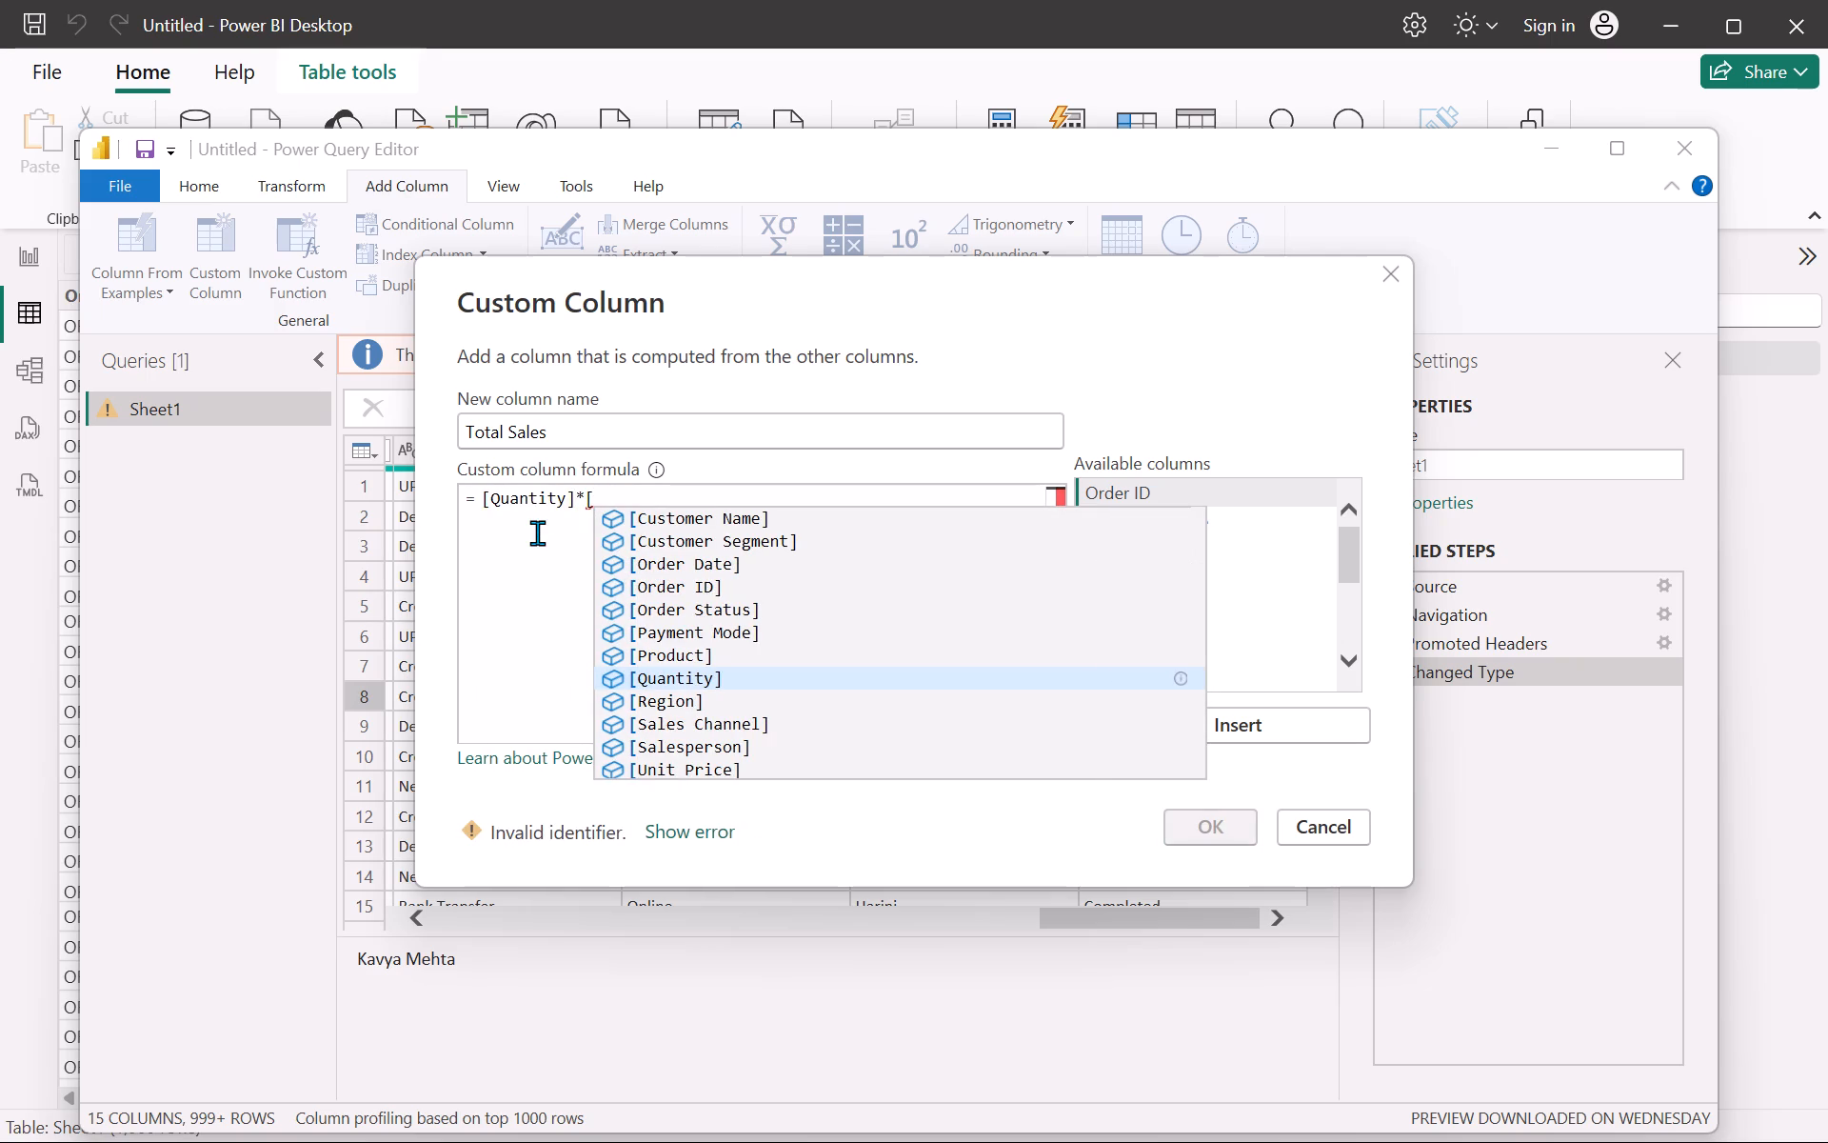
{"action": "key", "text": "Down"}
{"action": "key", "text": "Down"}
{"action": "key", "text": "Down"}
{"action": "key", "text": "Down"}
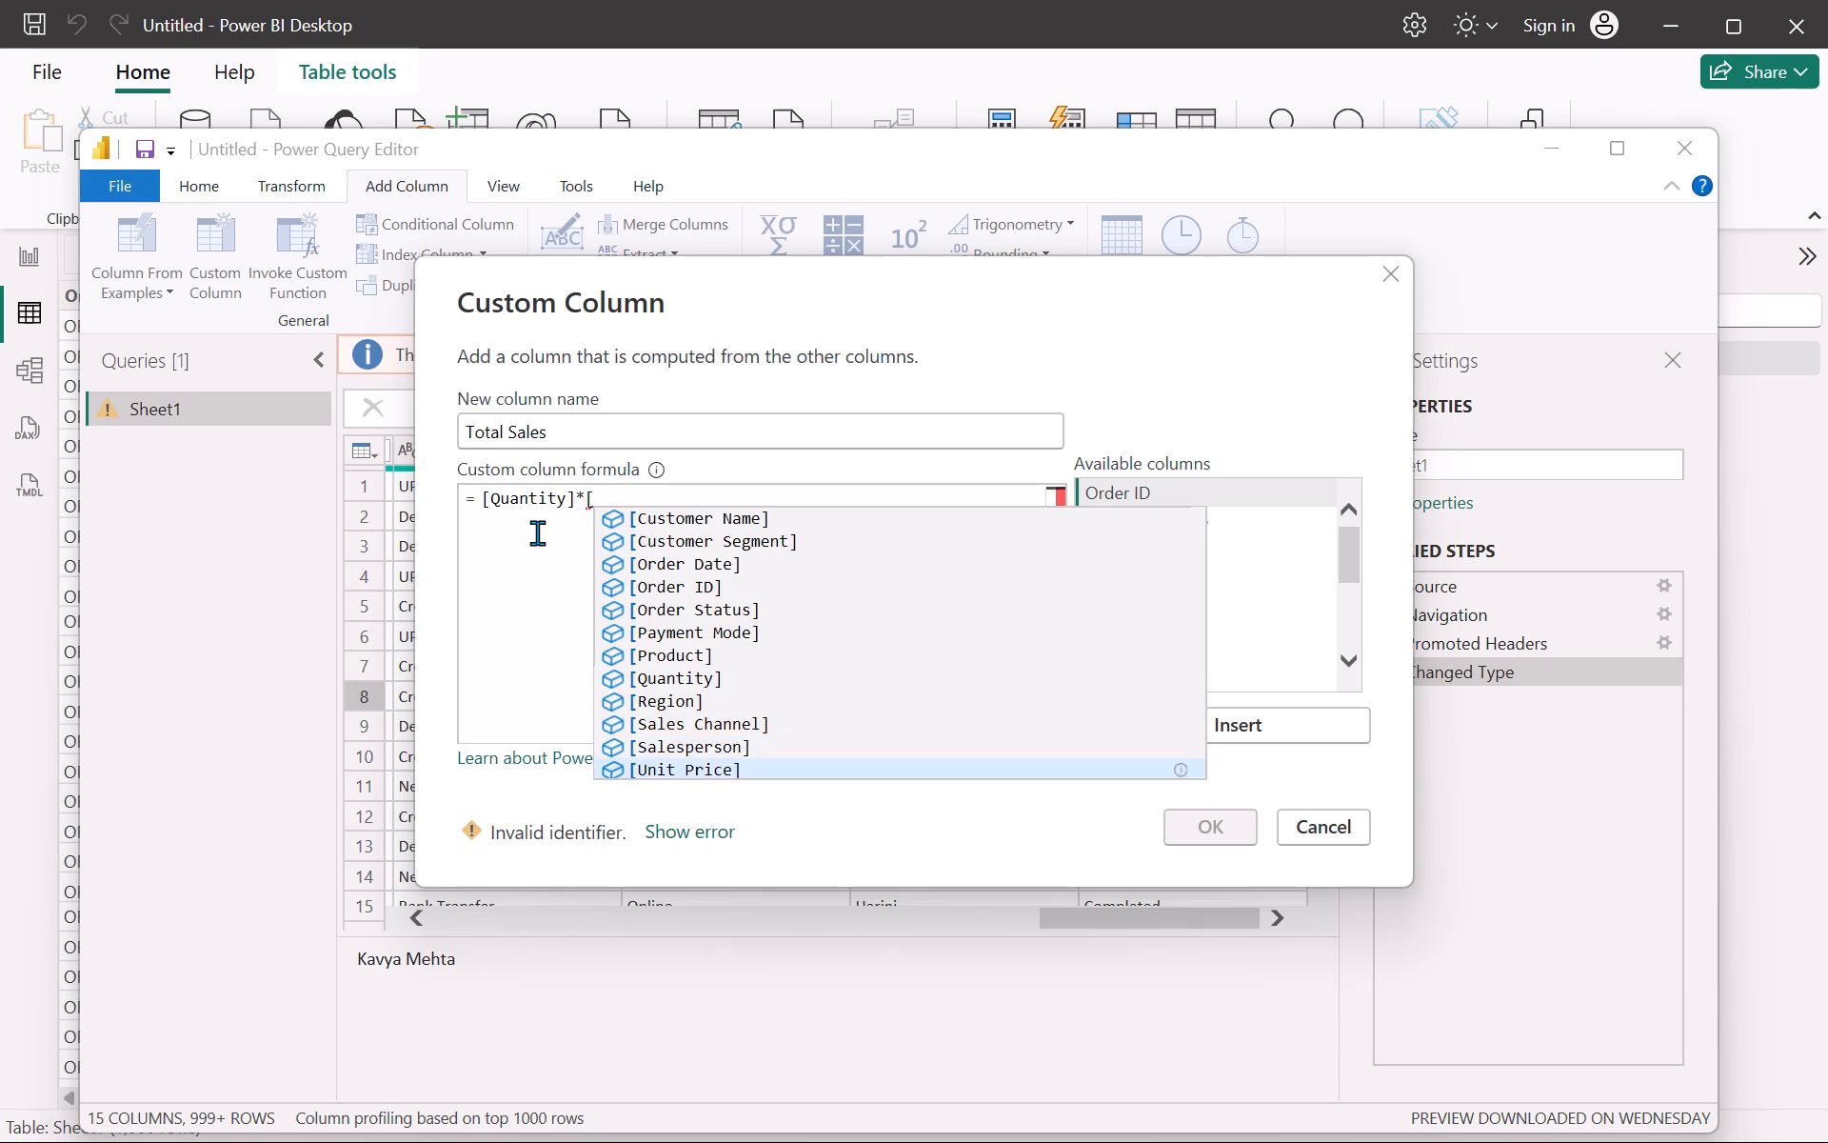
{"action": "key", "text": "Return"}
{"action": "left_click", "coordinate": [1195, 828]}
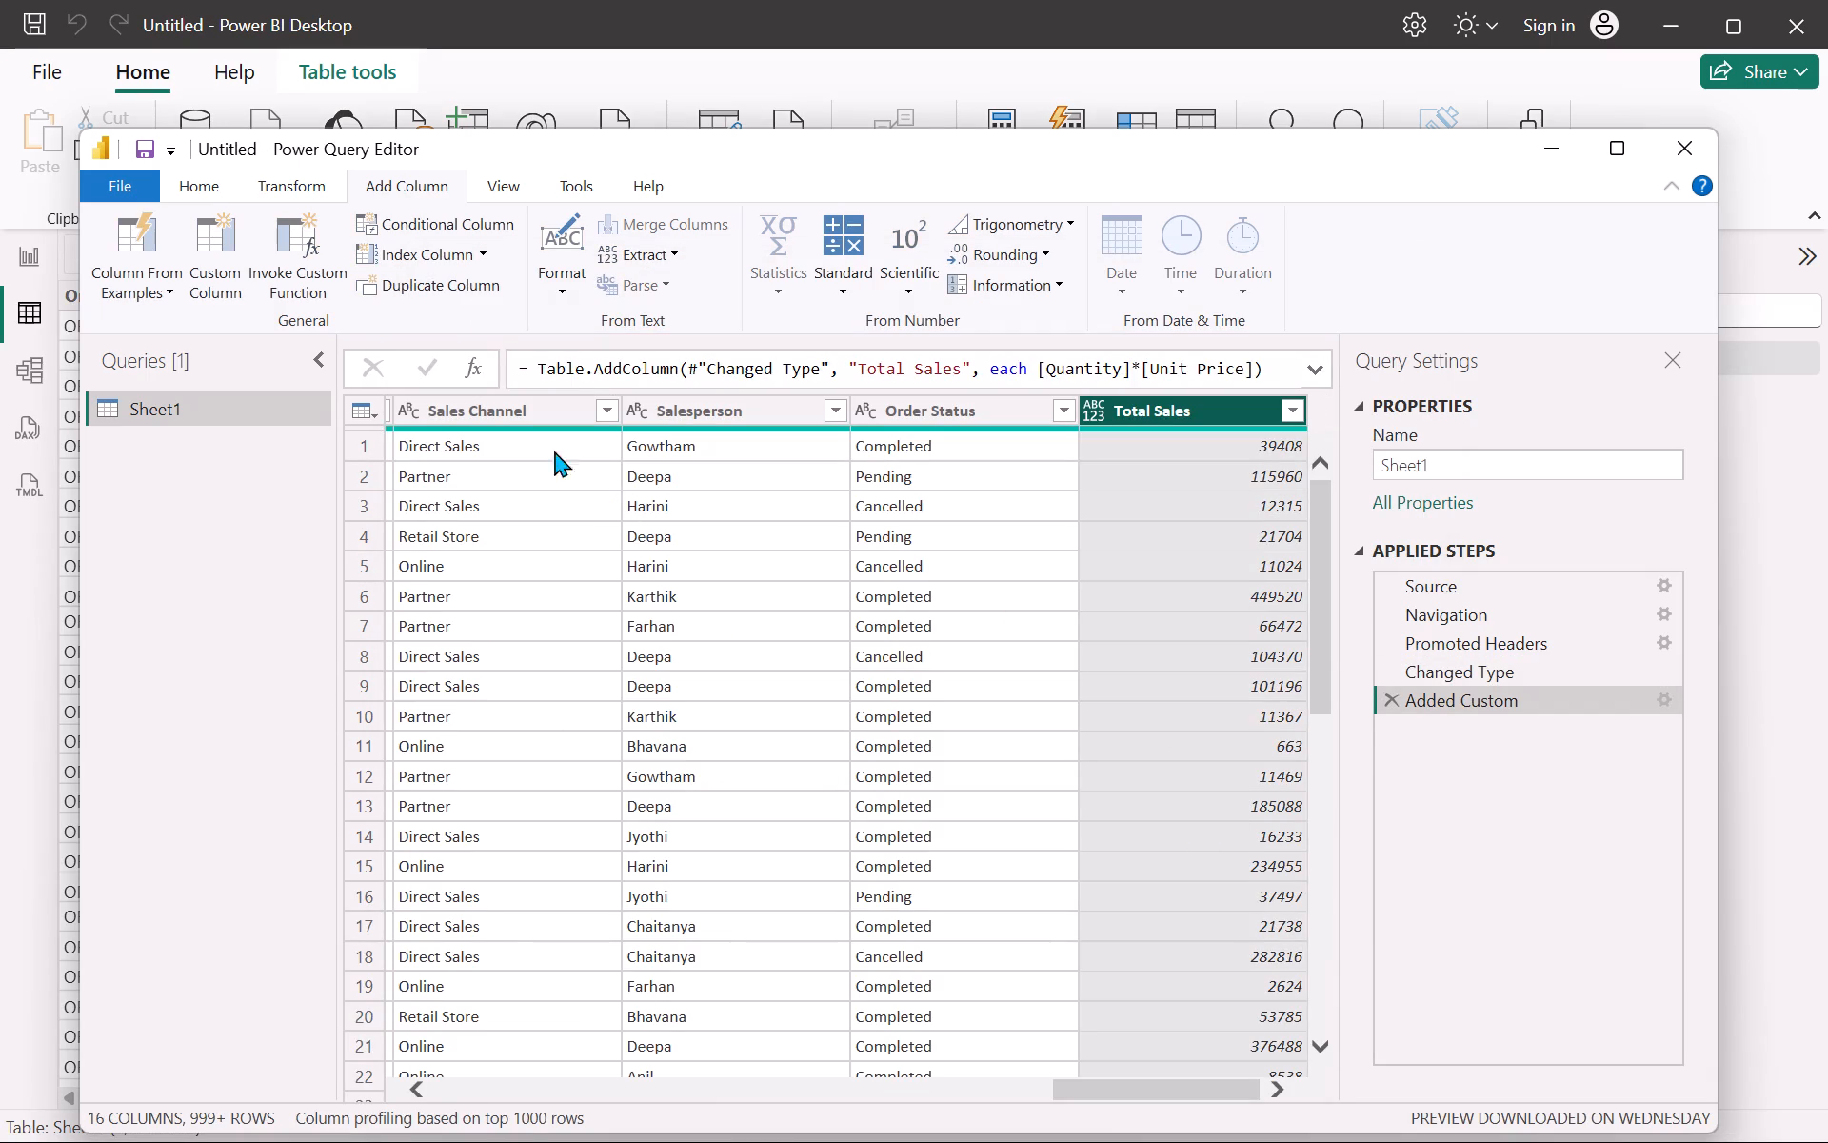
Add a conditional column named Order Category that outputs Completed if Order Status equals Completed, else Not Completed.
{"action": "left_click", "coordinate": [402, 223]}
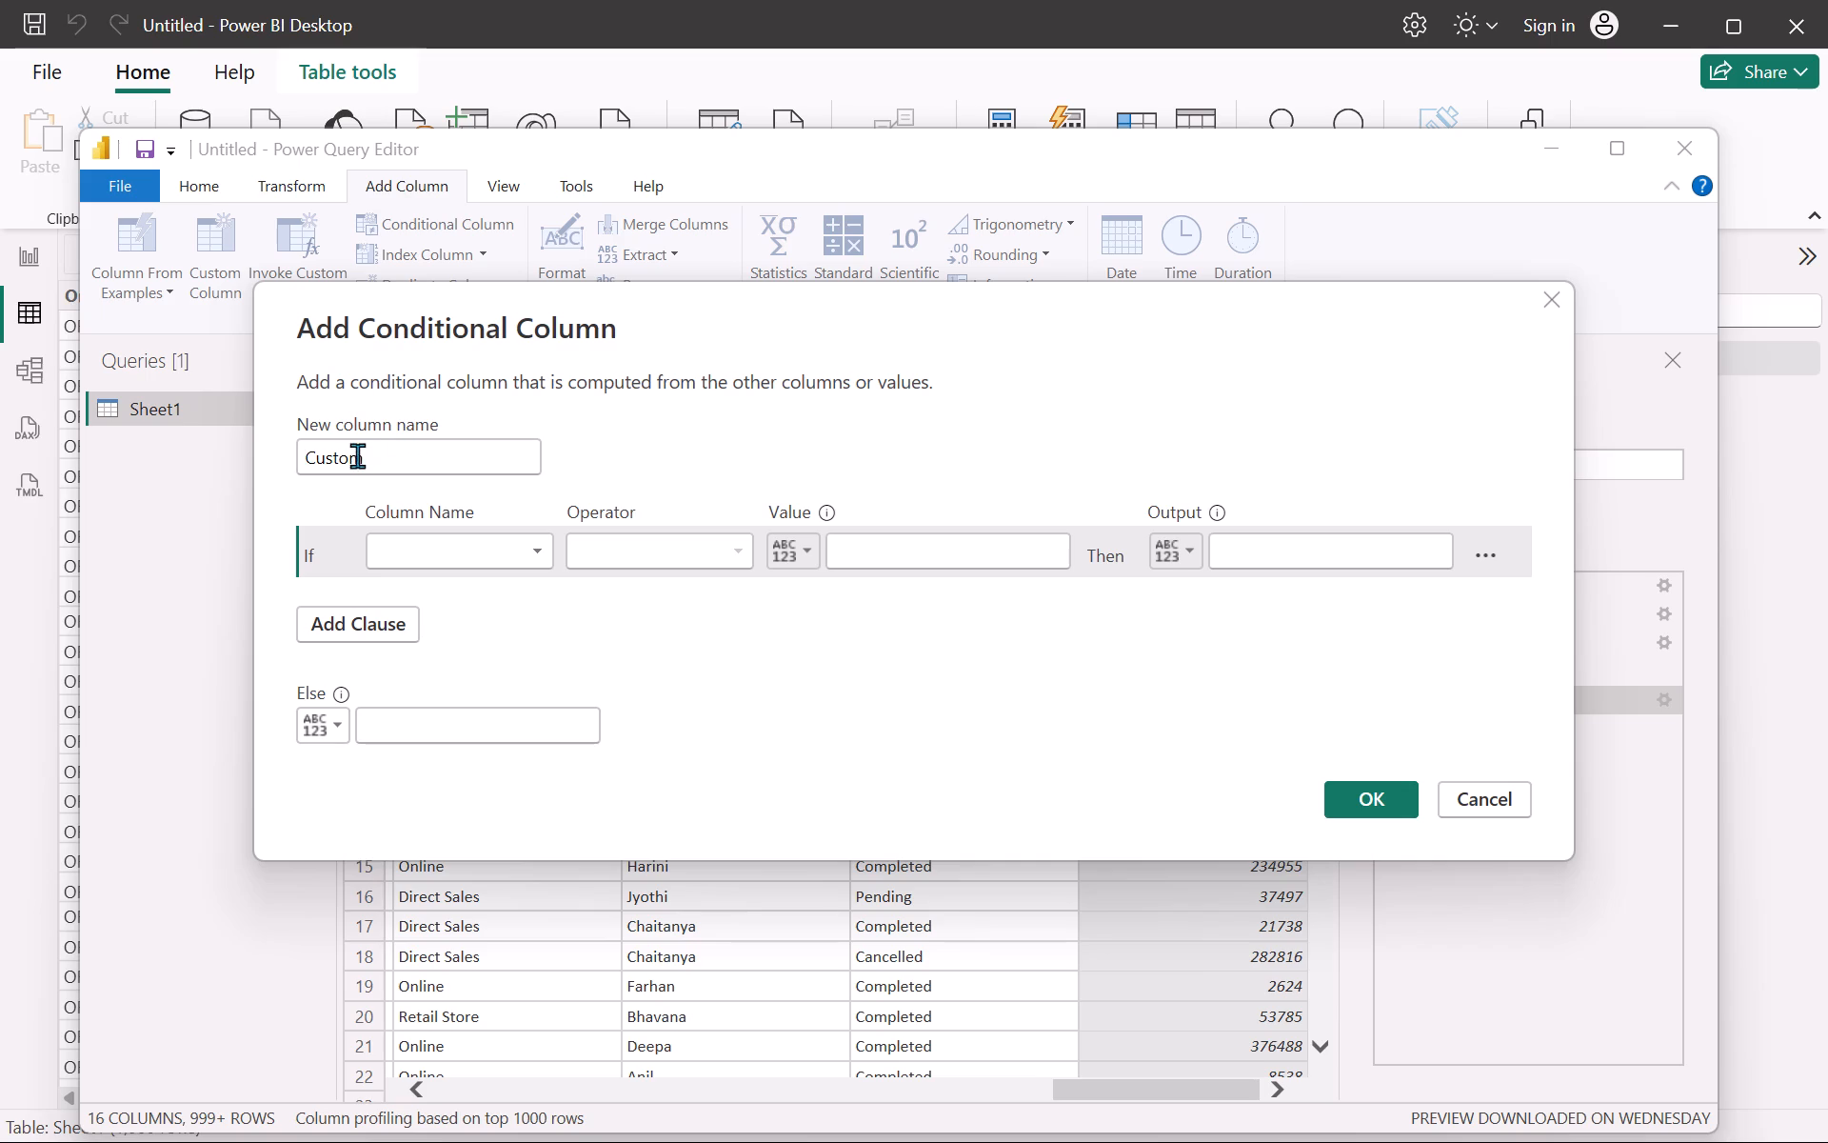
{"action": "double_click", "coordinate": [344, 456]}
{"action": "type", "text": "Order Category"}
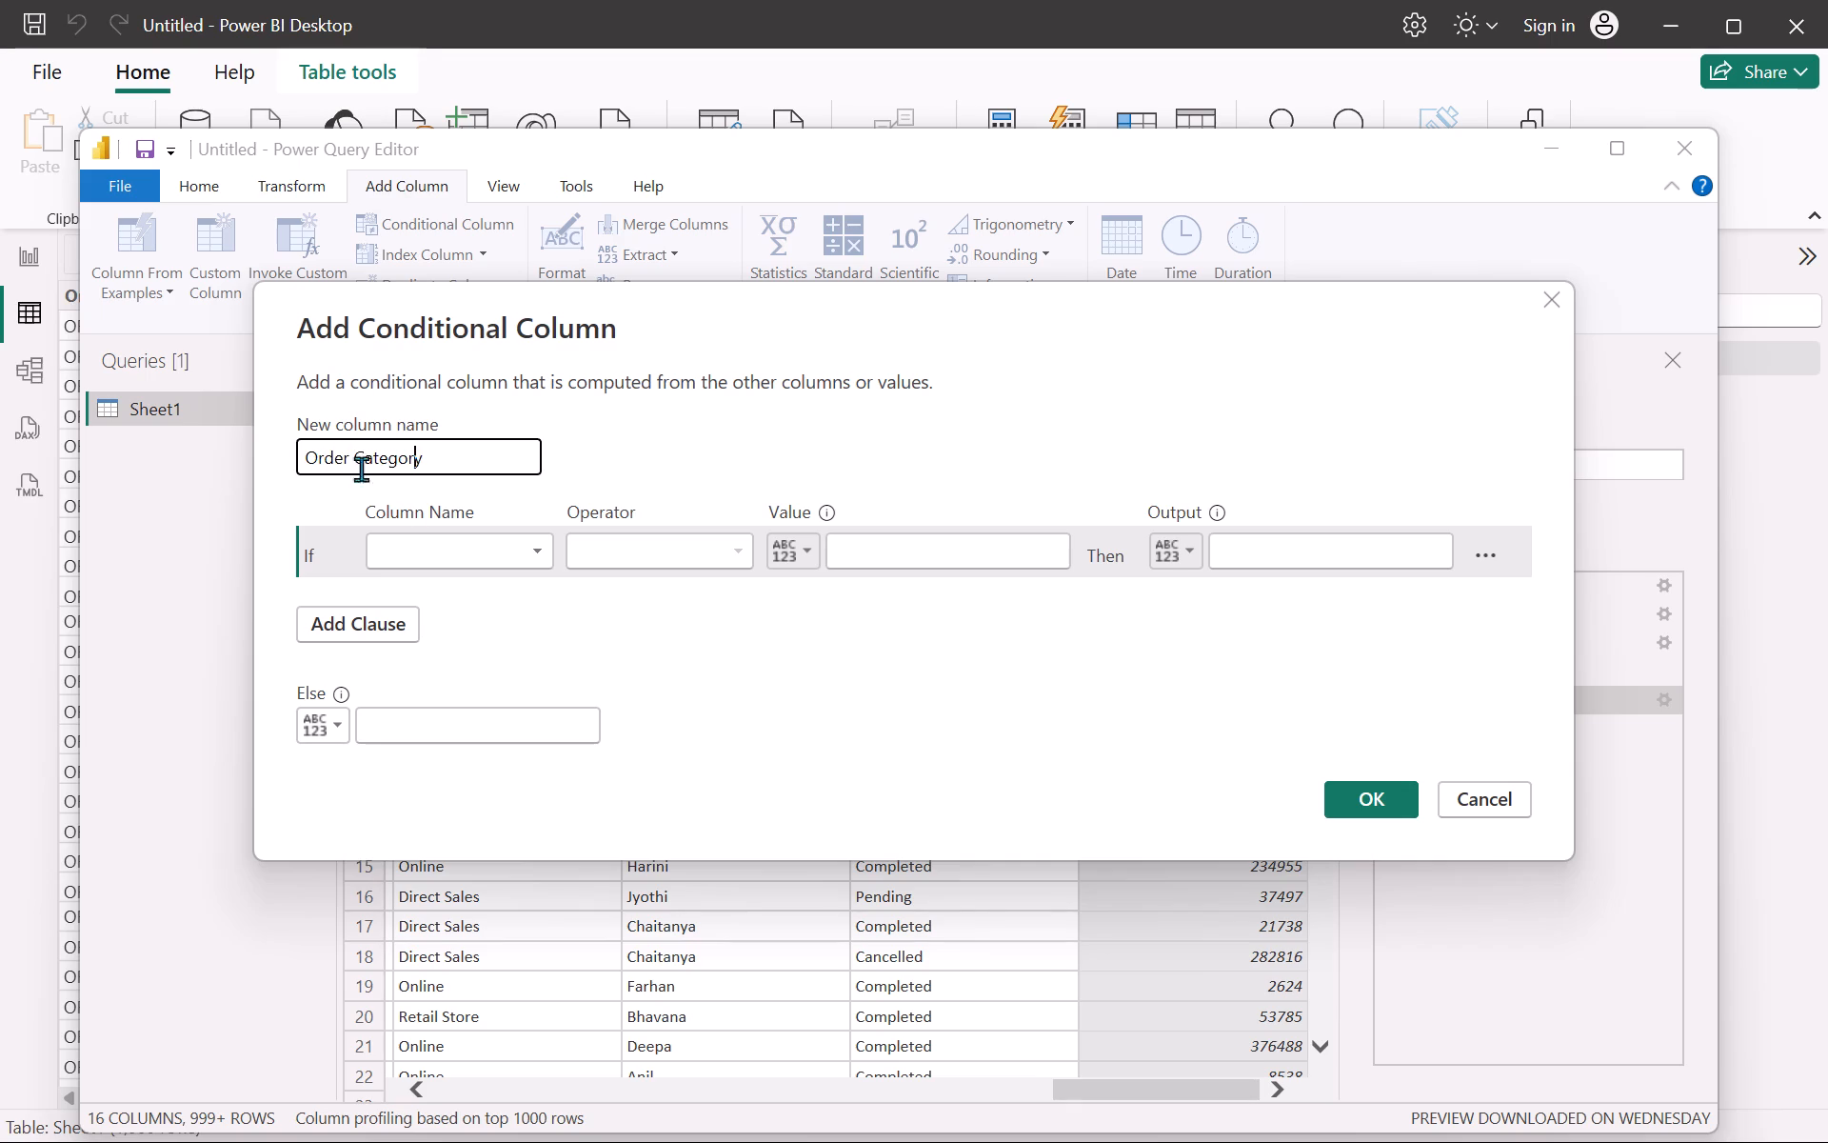
{"action": "left_click", "coordinate": [427, 539]}
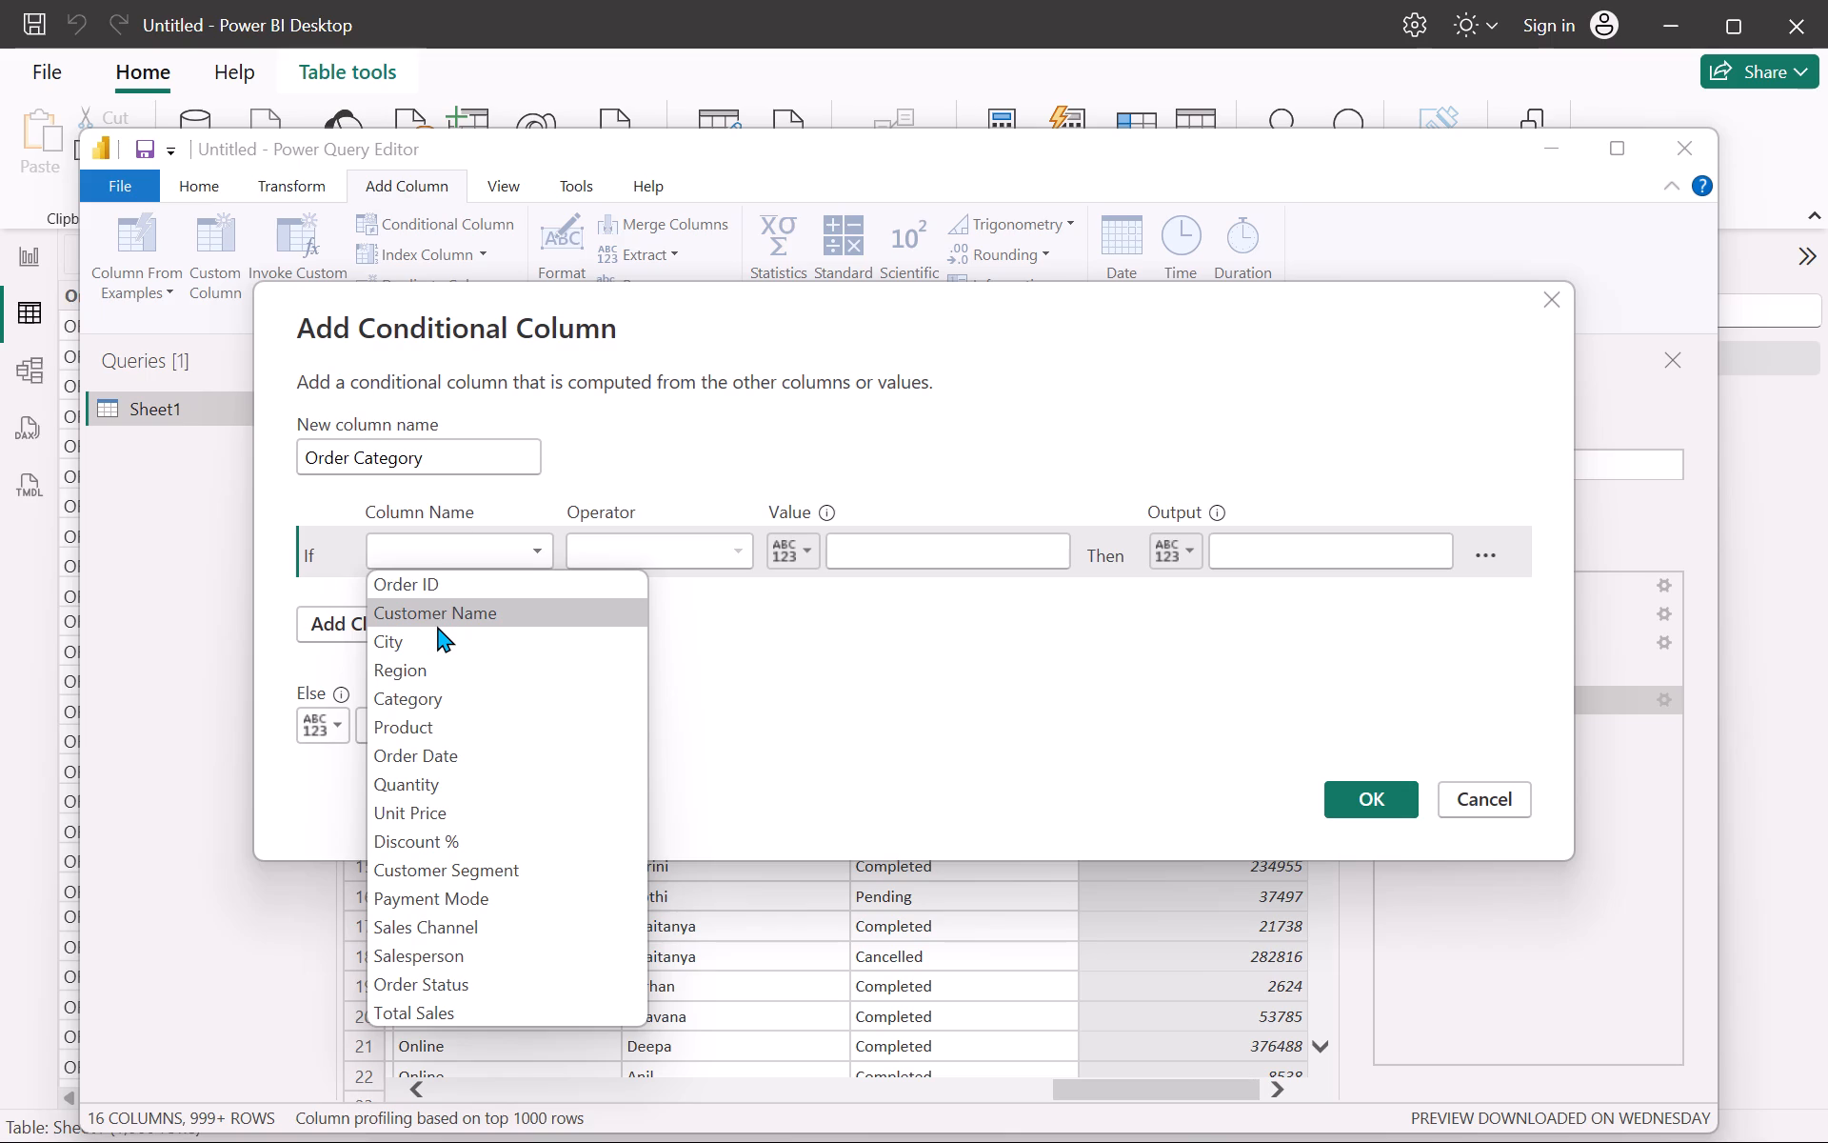
{"action": "left_click", "coordinate": [437, 626]}
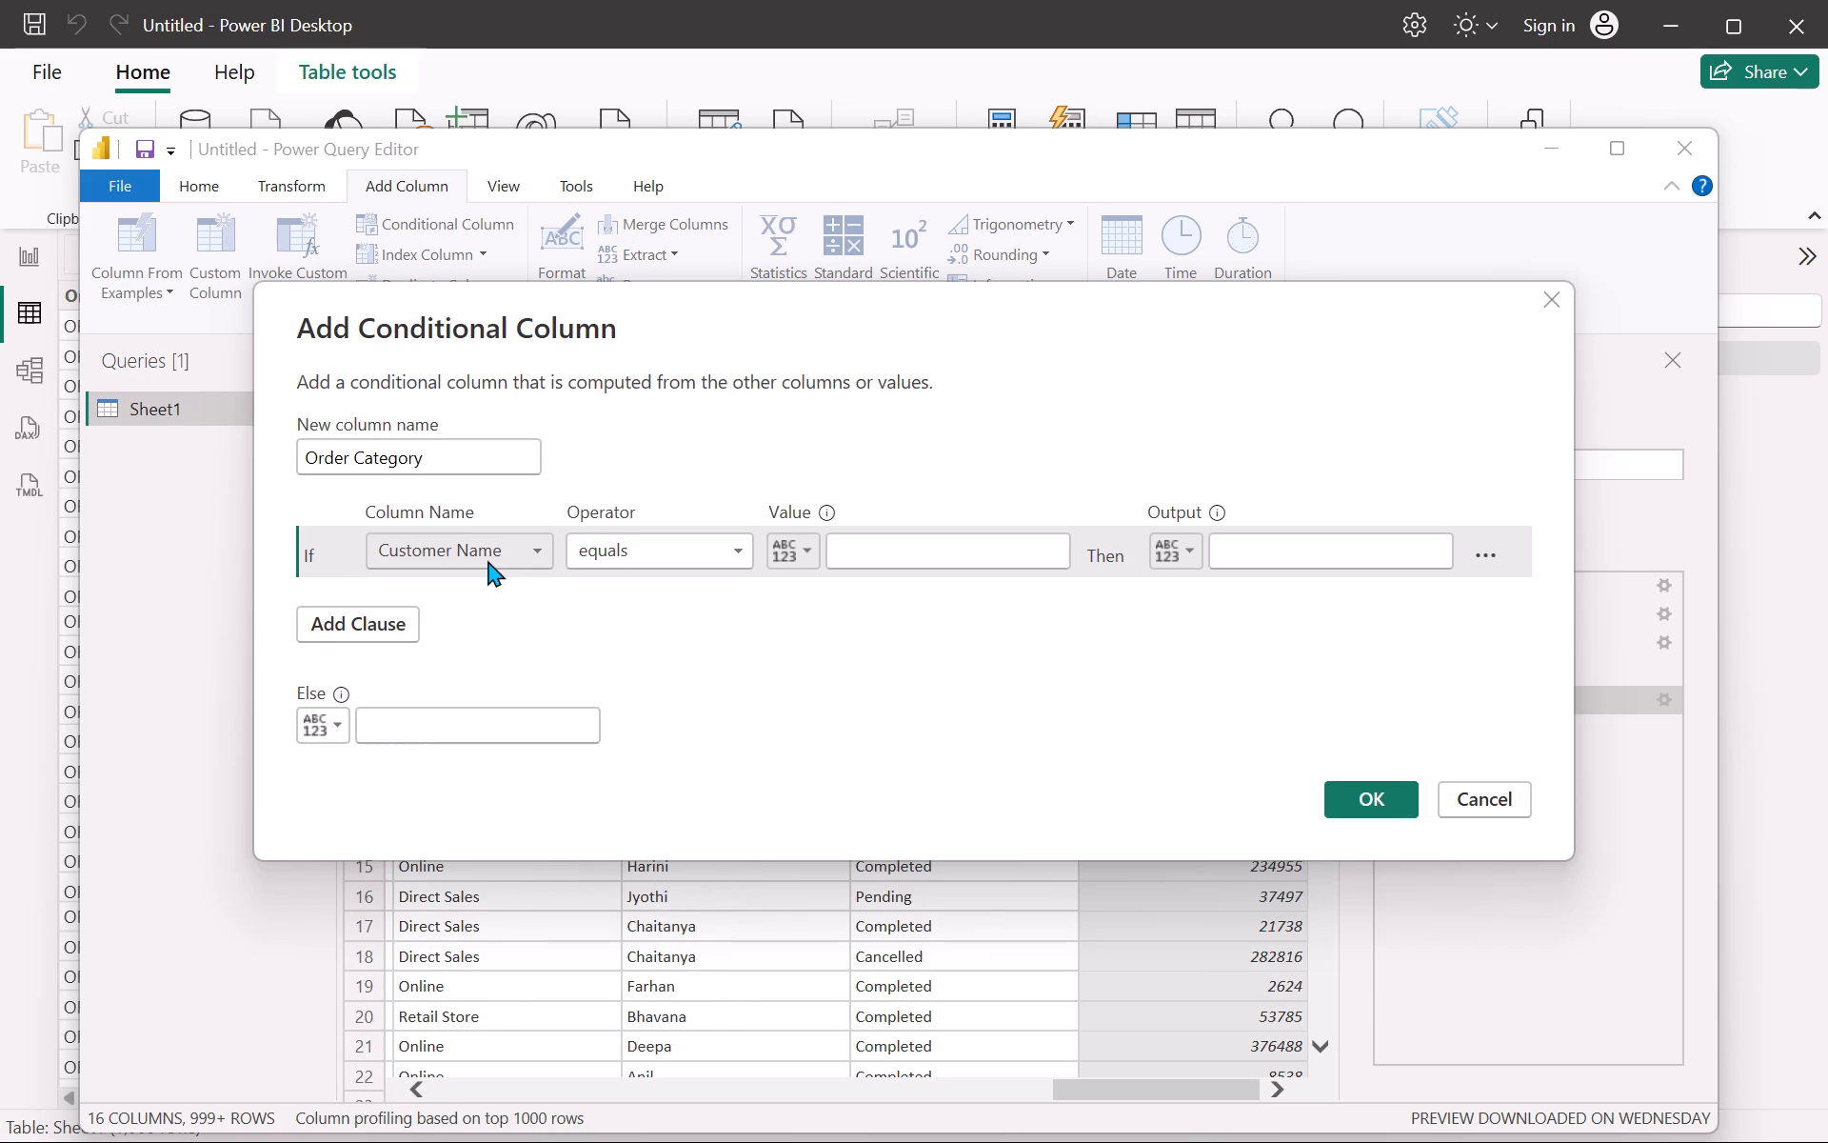
{"action": "left_click", "coordinate": [479, 559]}
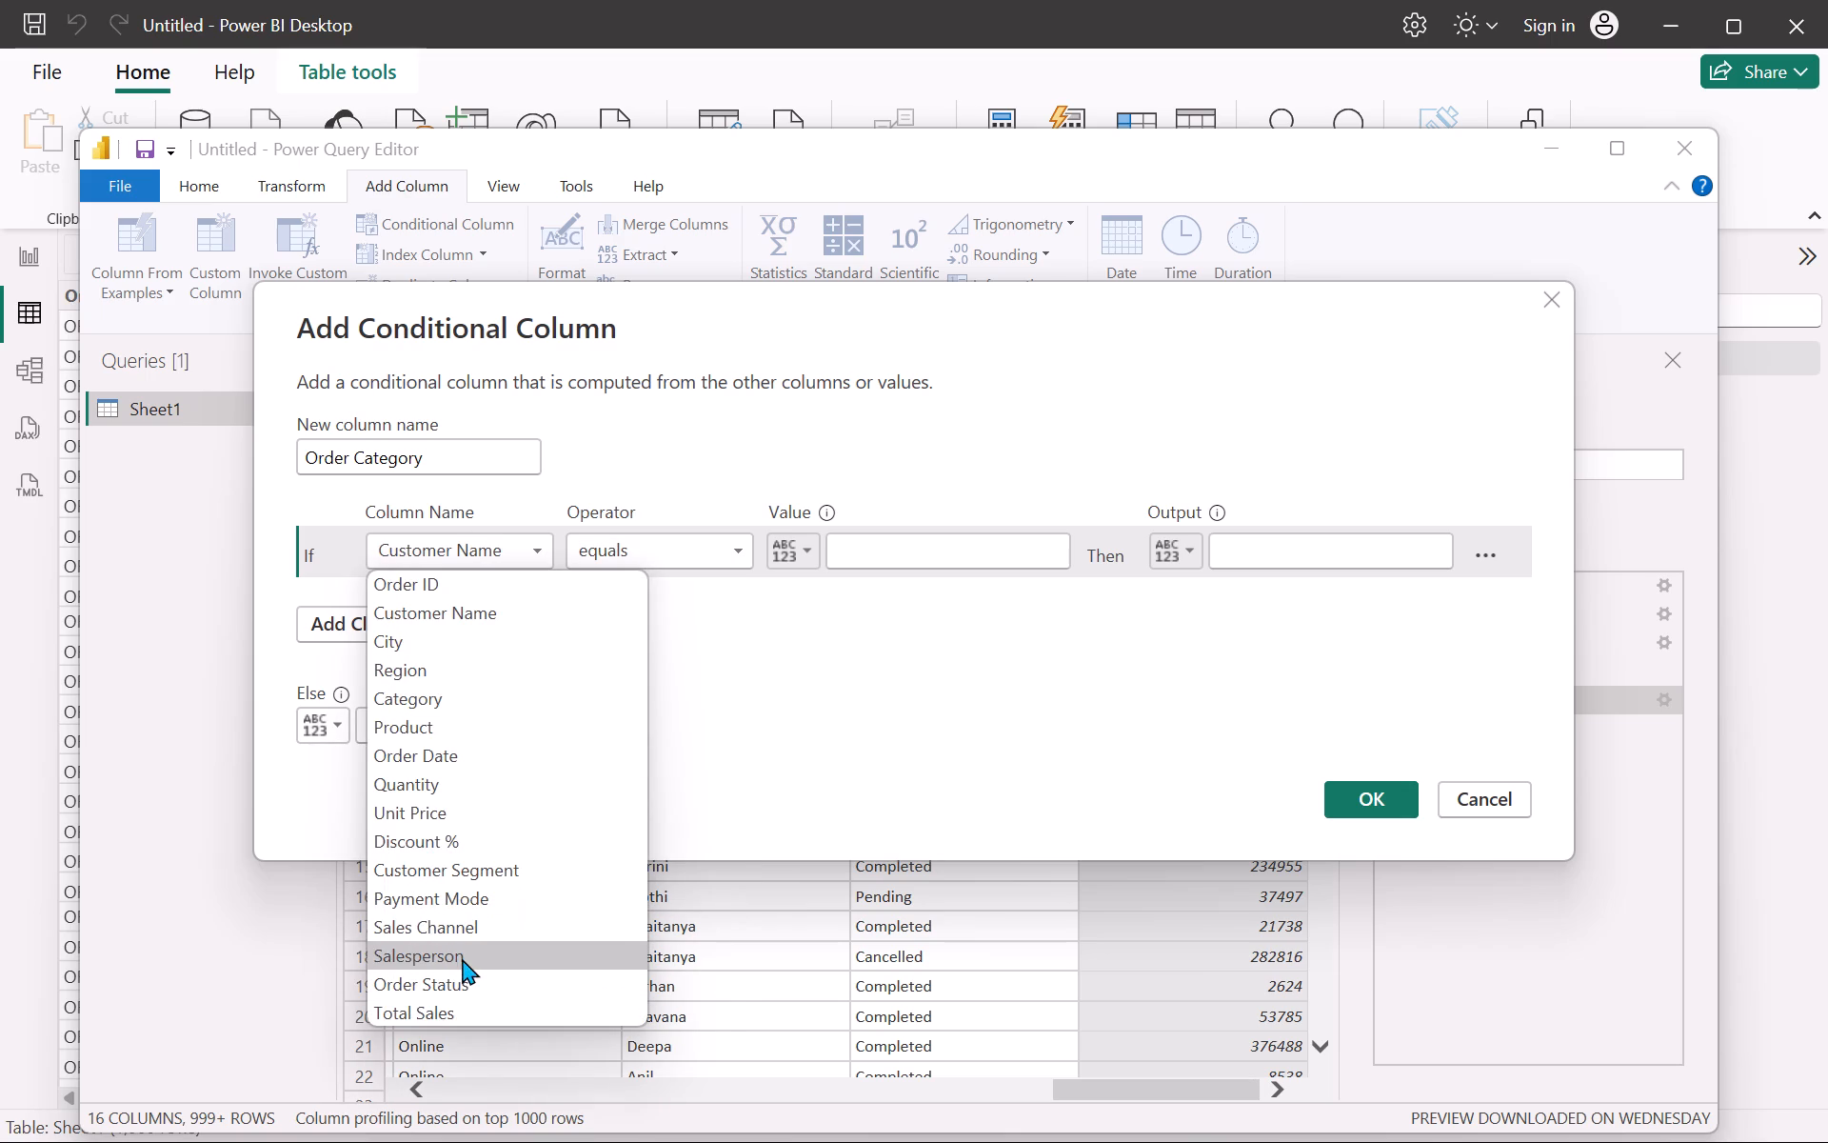
{"action": "left_click", "coordinate": [457, 985]}
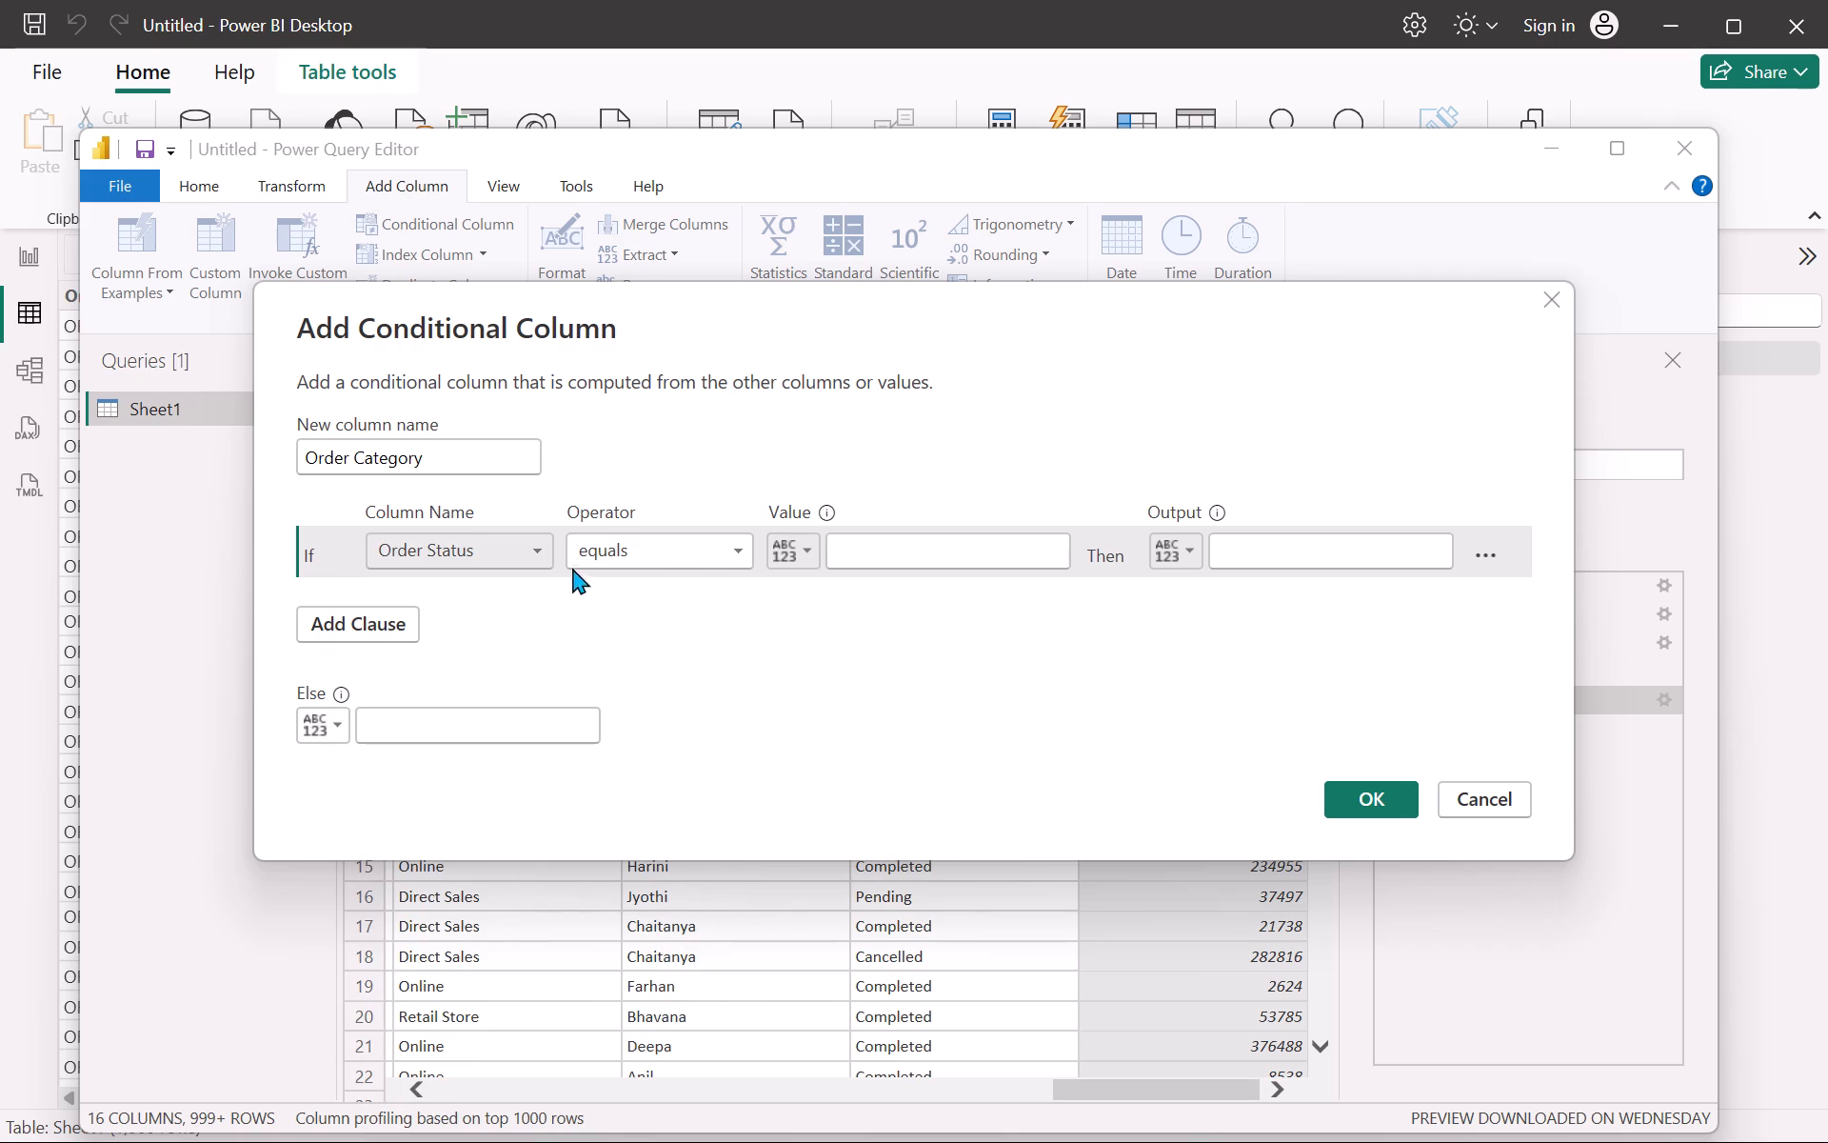
{"action": "left_click", "coordinate": [886, 557]}
{"action": "type", "text": "Completed"}
{"action": "left_click", "coordinate": [1258, 548]}
{"action": "type", "text": "Completed"}
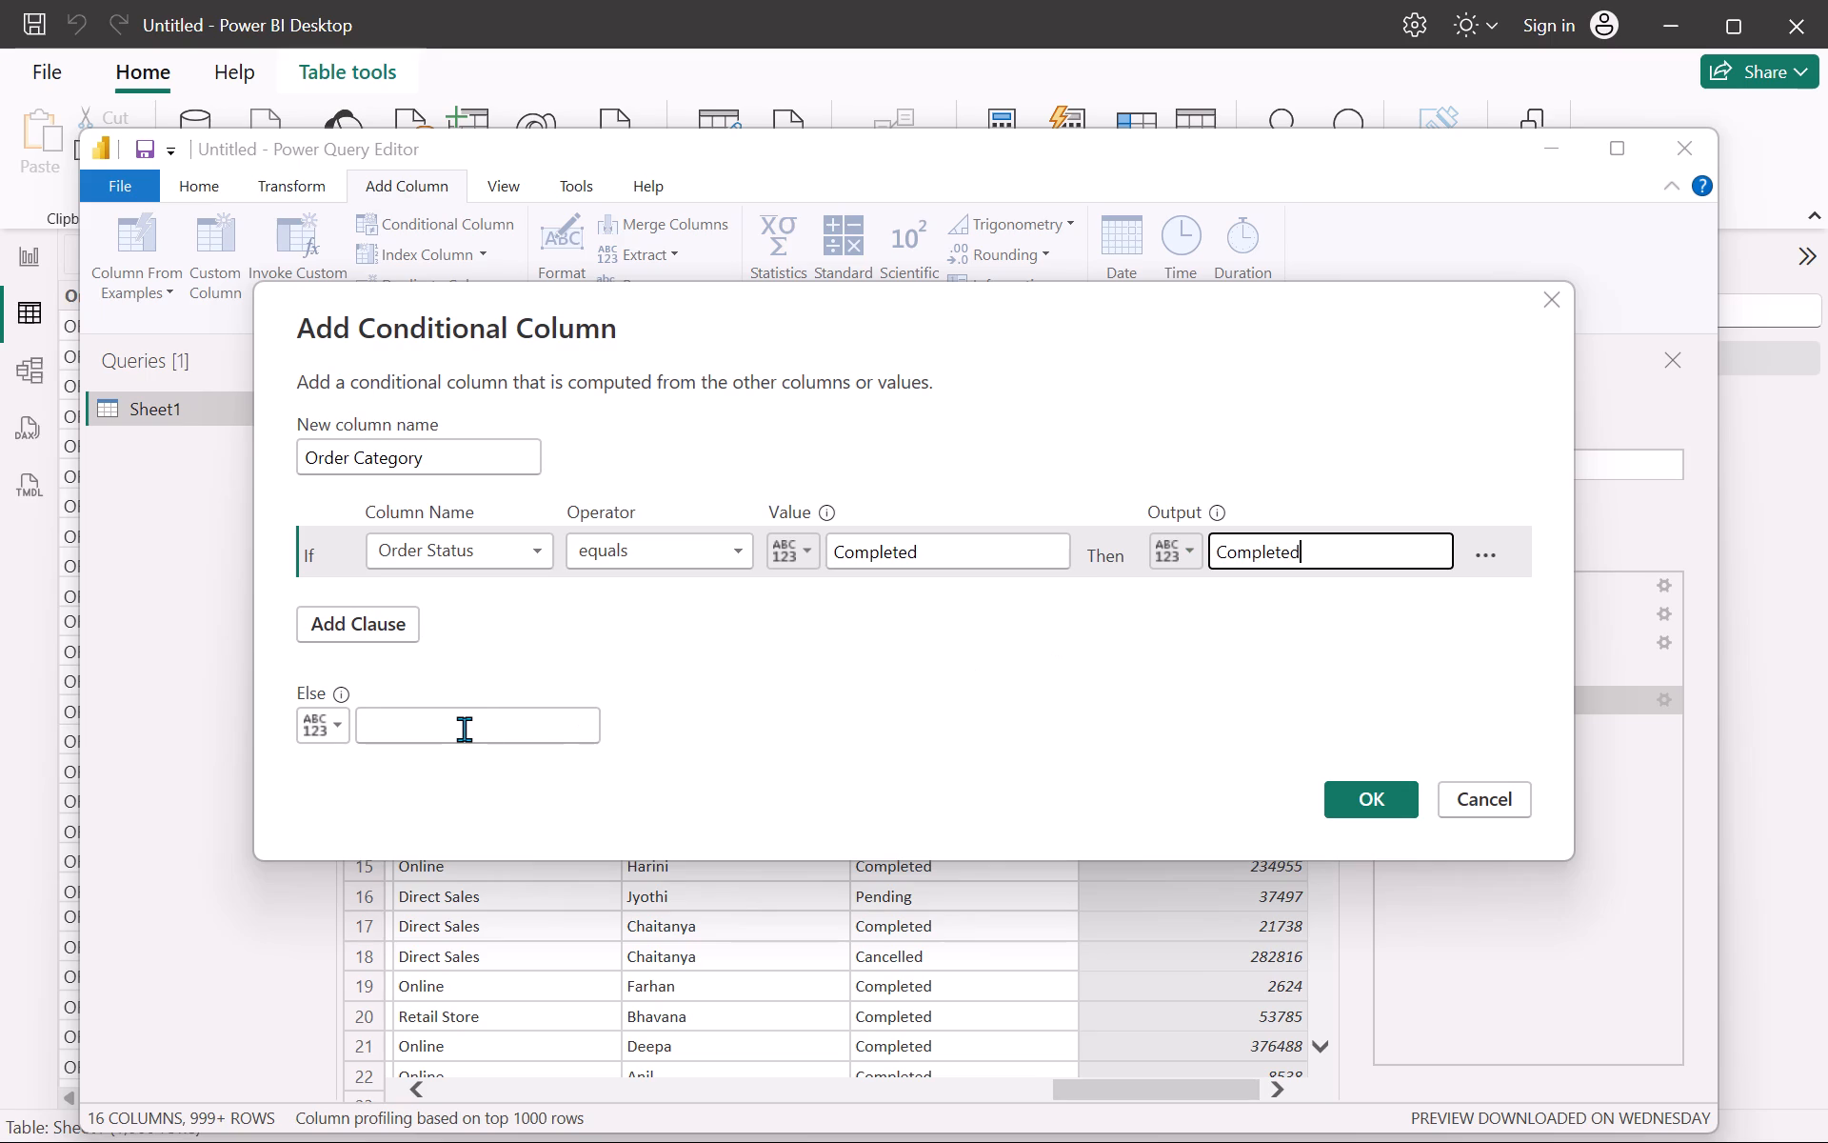
{"action": "left_click", "coordinate": [456, 729]}
{"action": "type", "text": "Not Completed"}
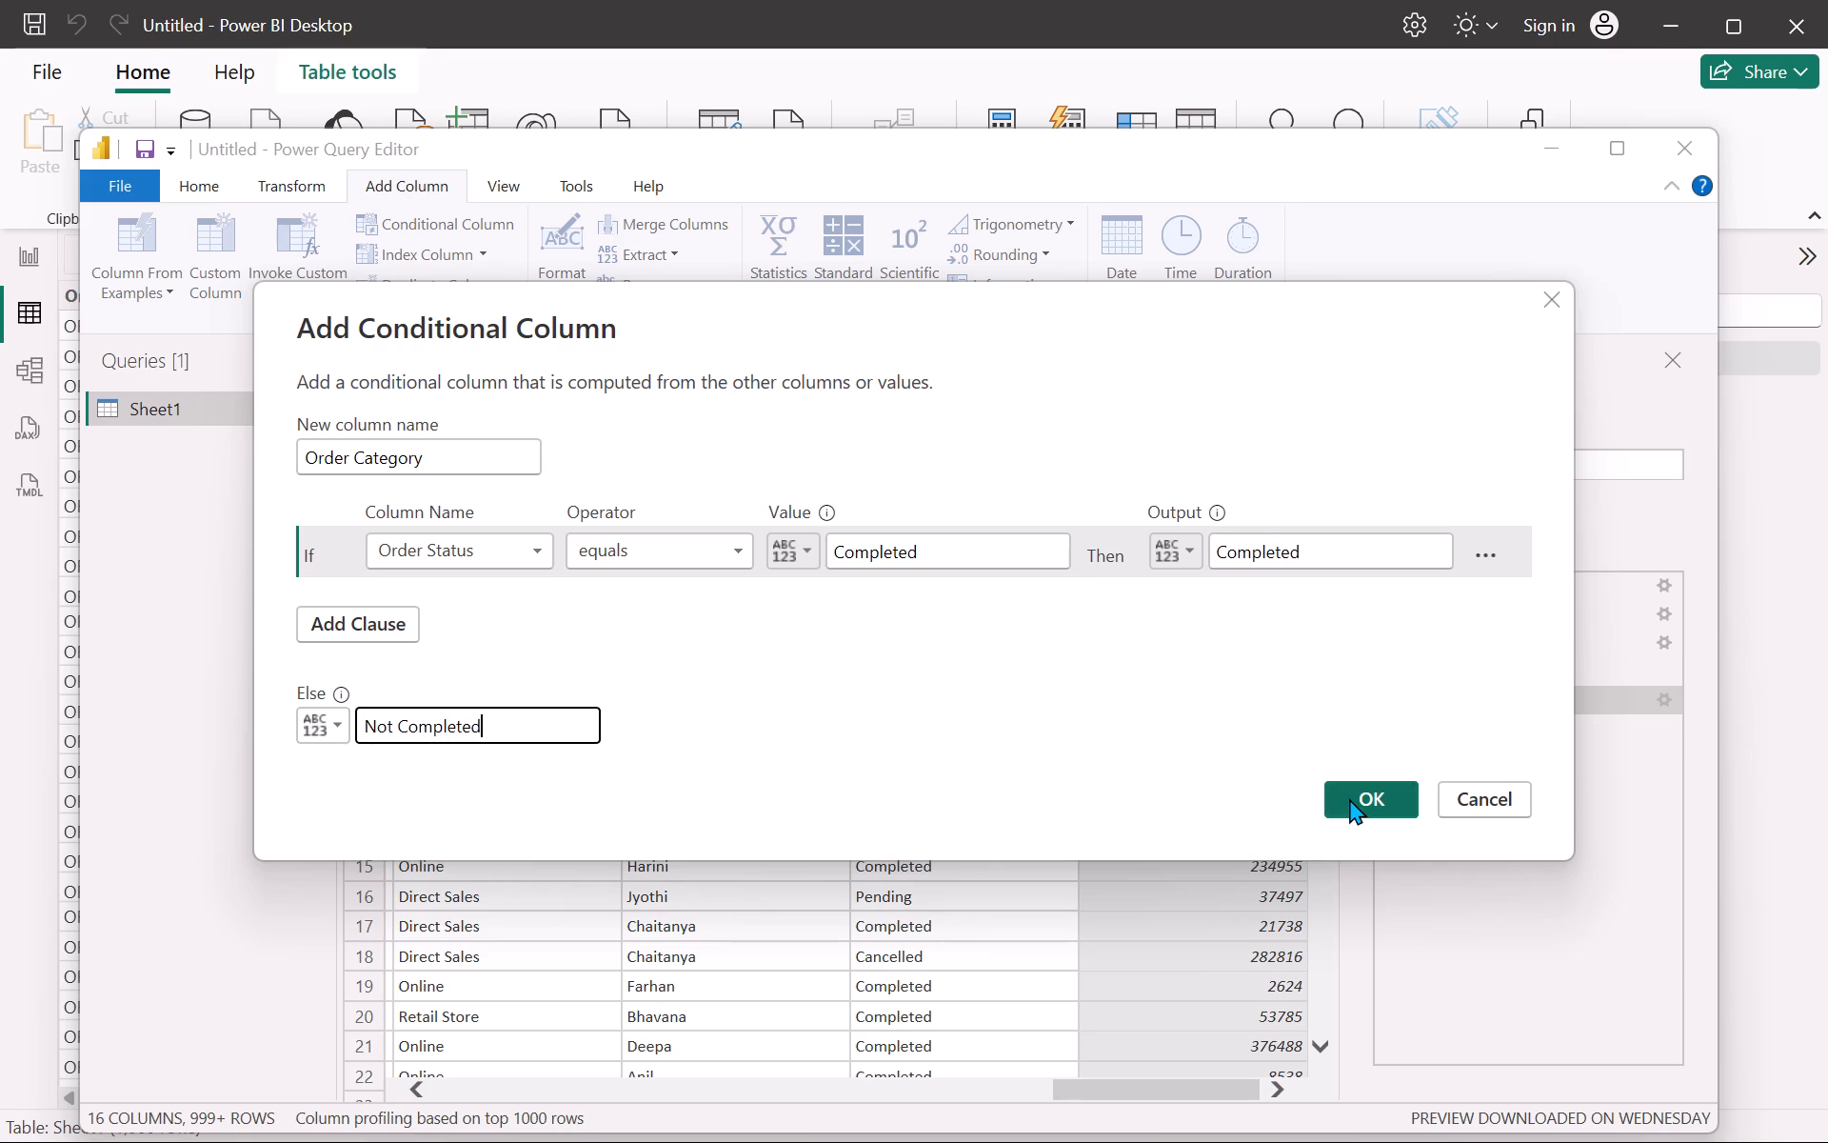
{"action": "left_click", "coordinate": [1357, 799]}
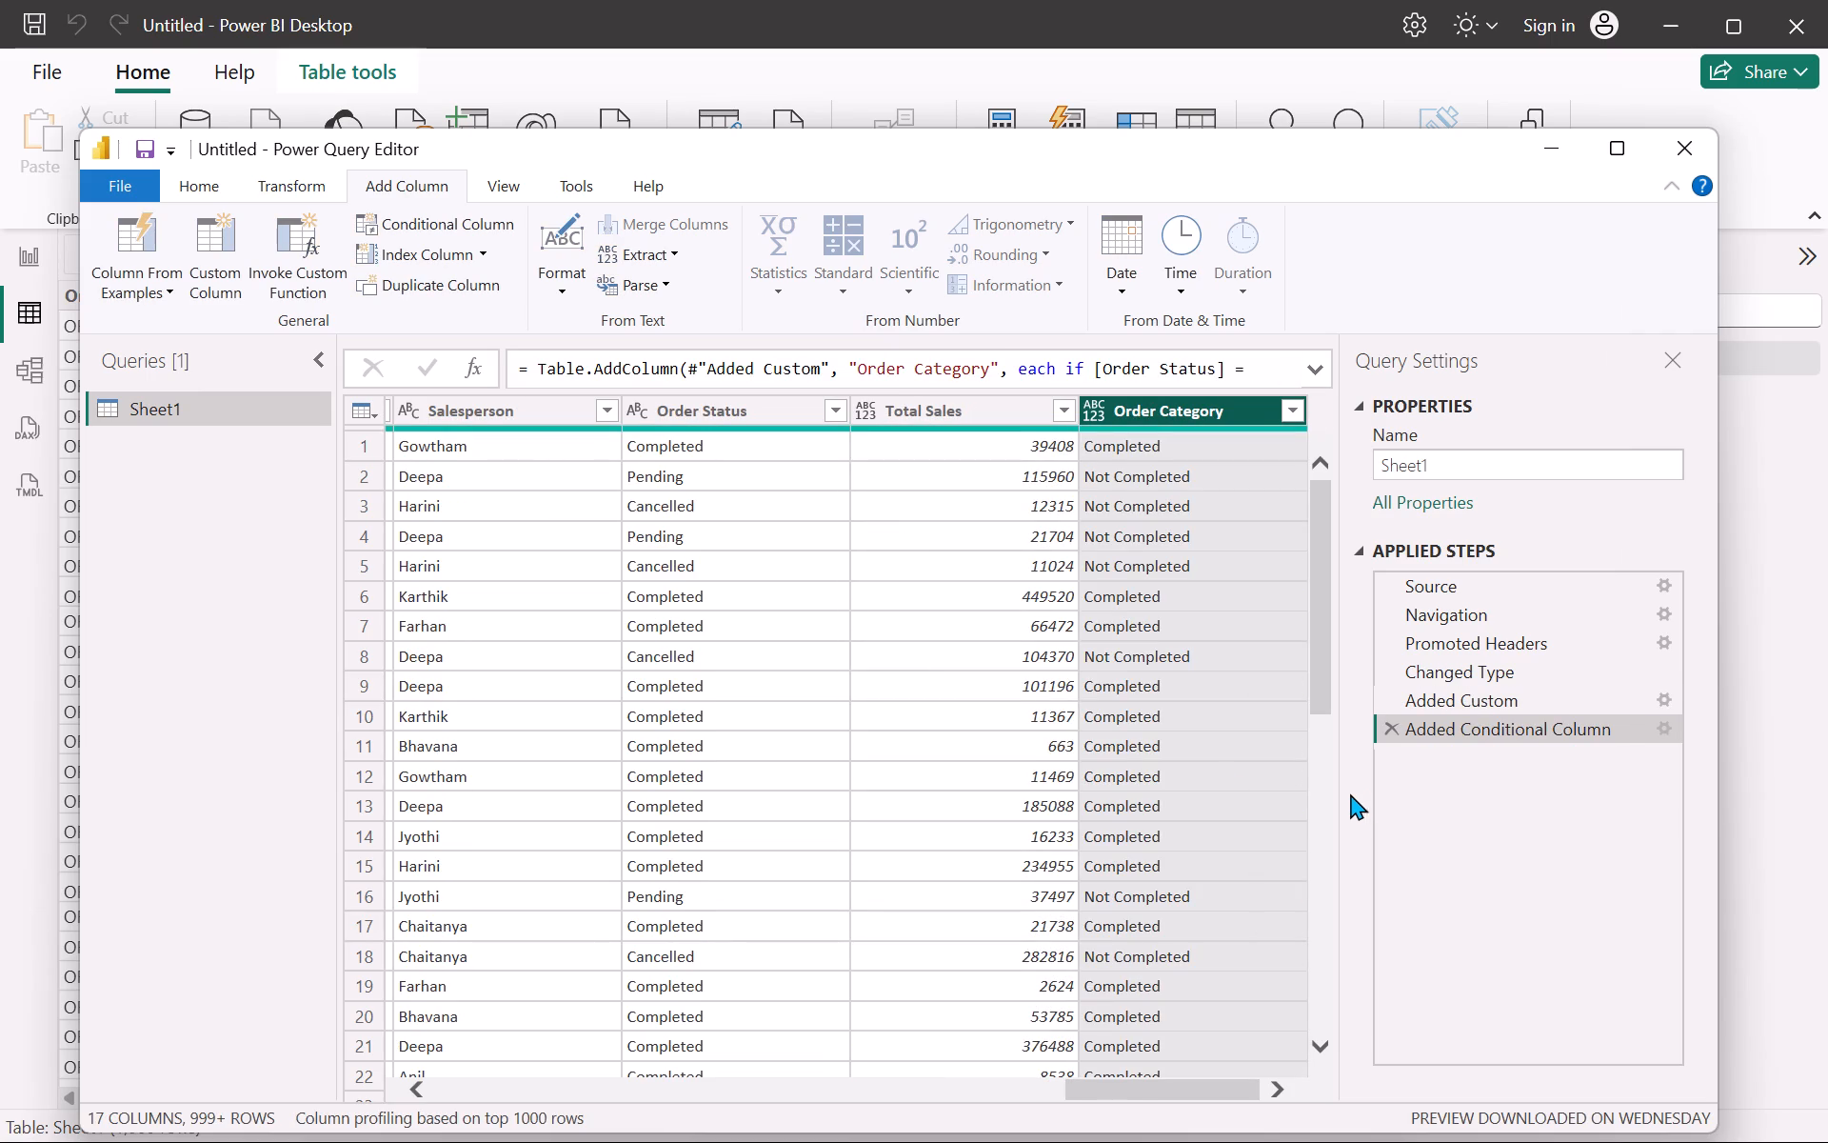
Add an index column to the Sheet1 query, starting at 0 and increasing by 1.
{"action": "scroll", "coordinate": [1239, 419], "scroll_direction": "left", "scroll_amount": 1}
{"action": "left_click", "coordinate": [443, 249]}
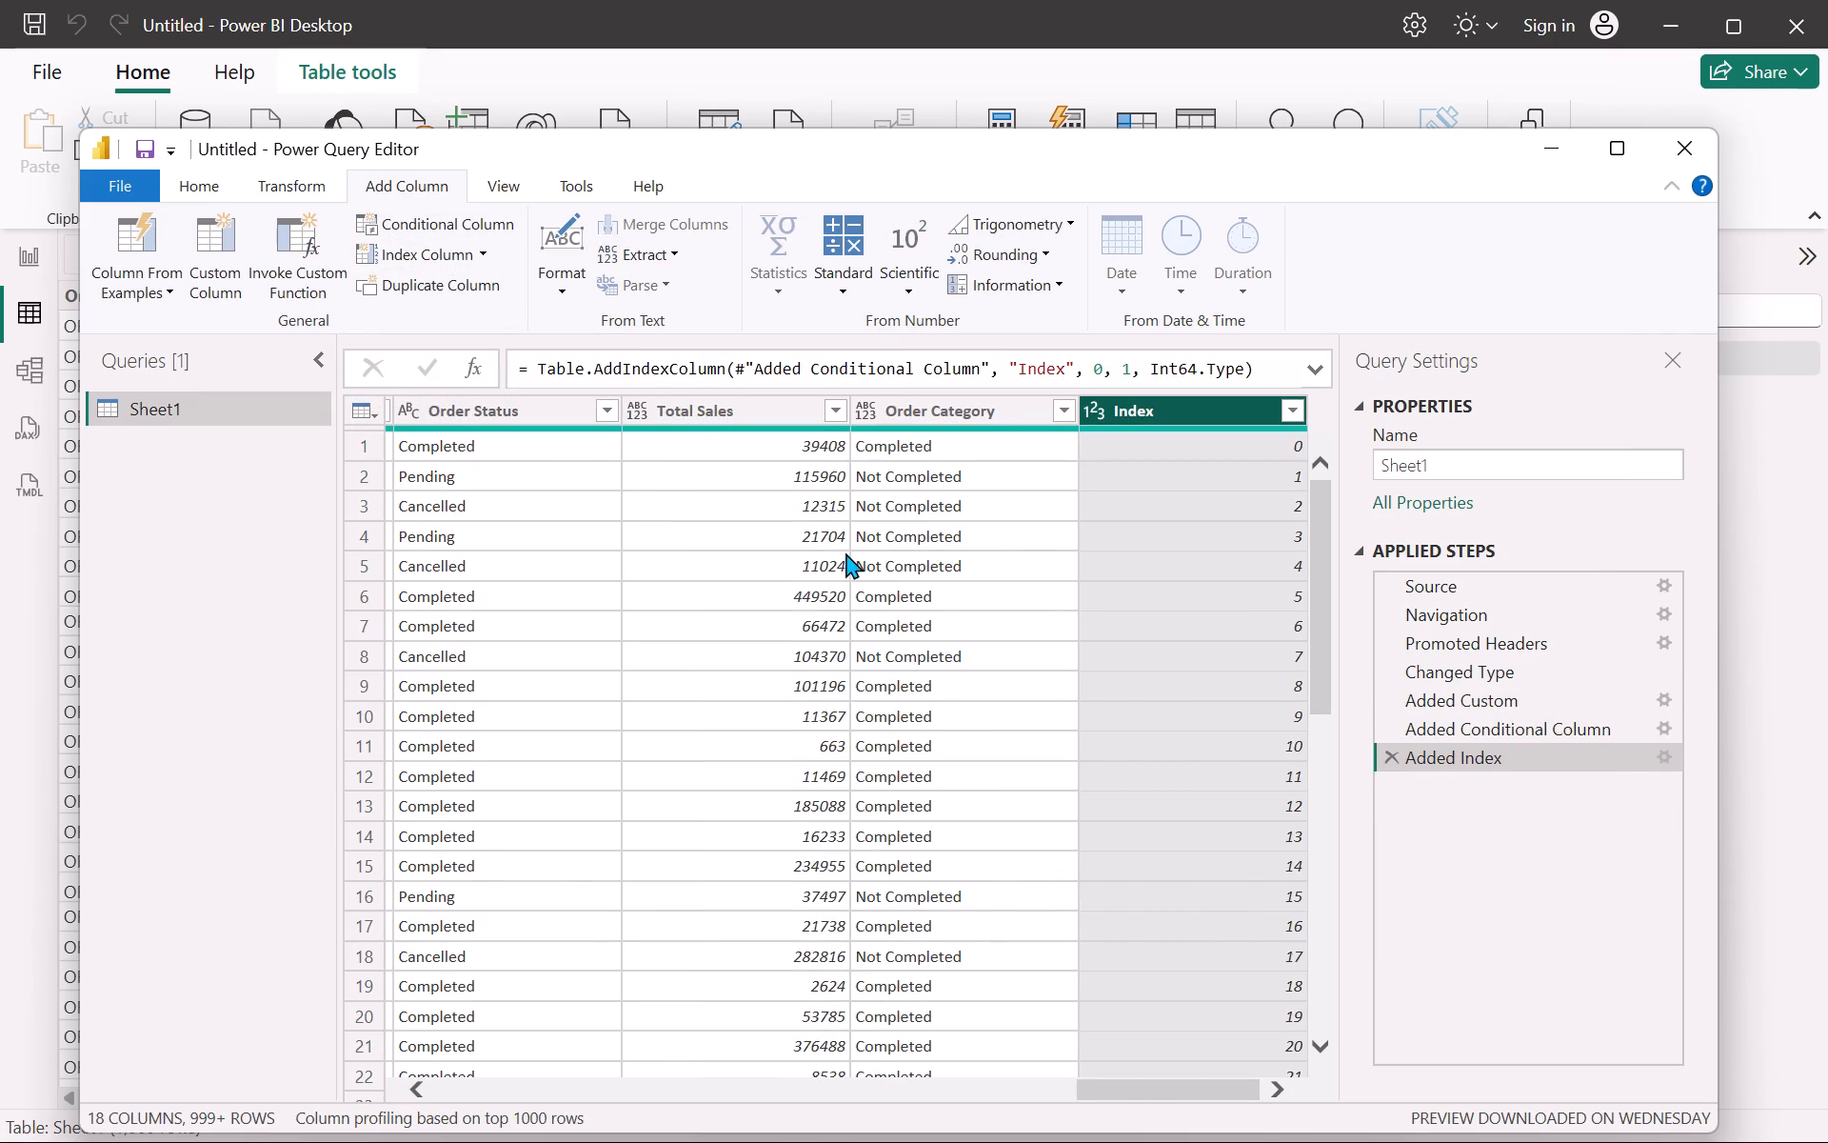
Duplicate the Sheet1 query.
{"action": "scroll", "coordinate": [845, 552], "scroll_direction": "right", "scroll_amount": 14}
{"action": "right_click", "coordinate": [163, 403]}
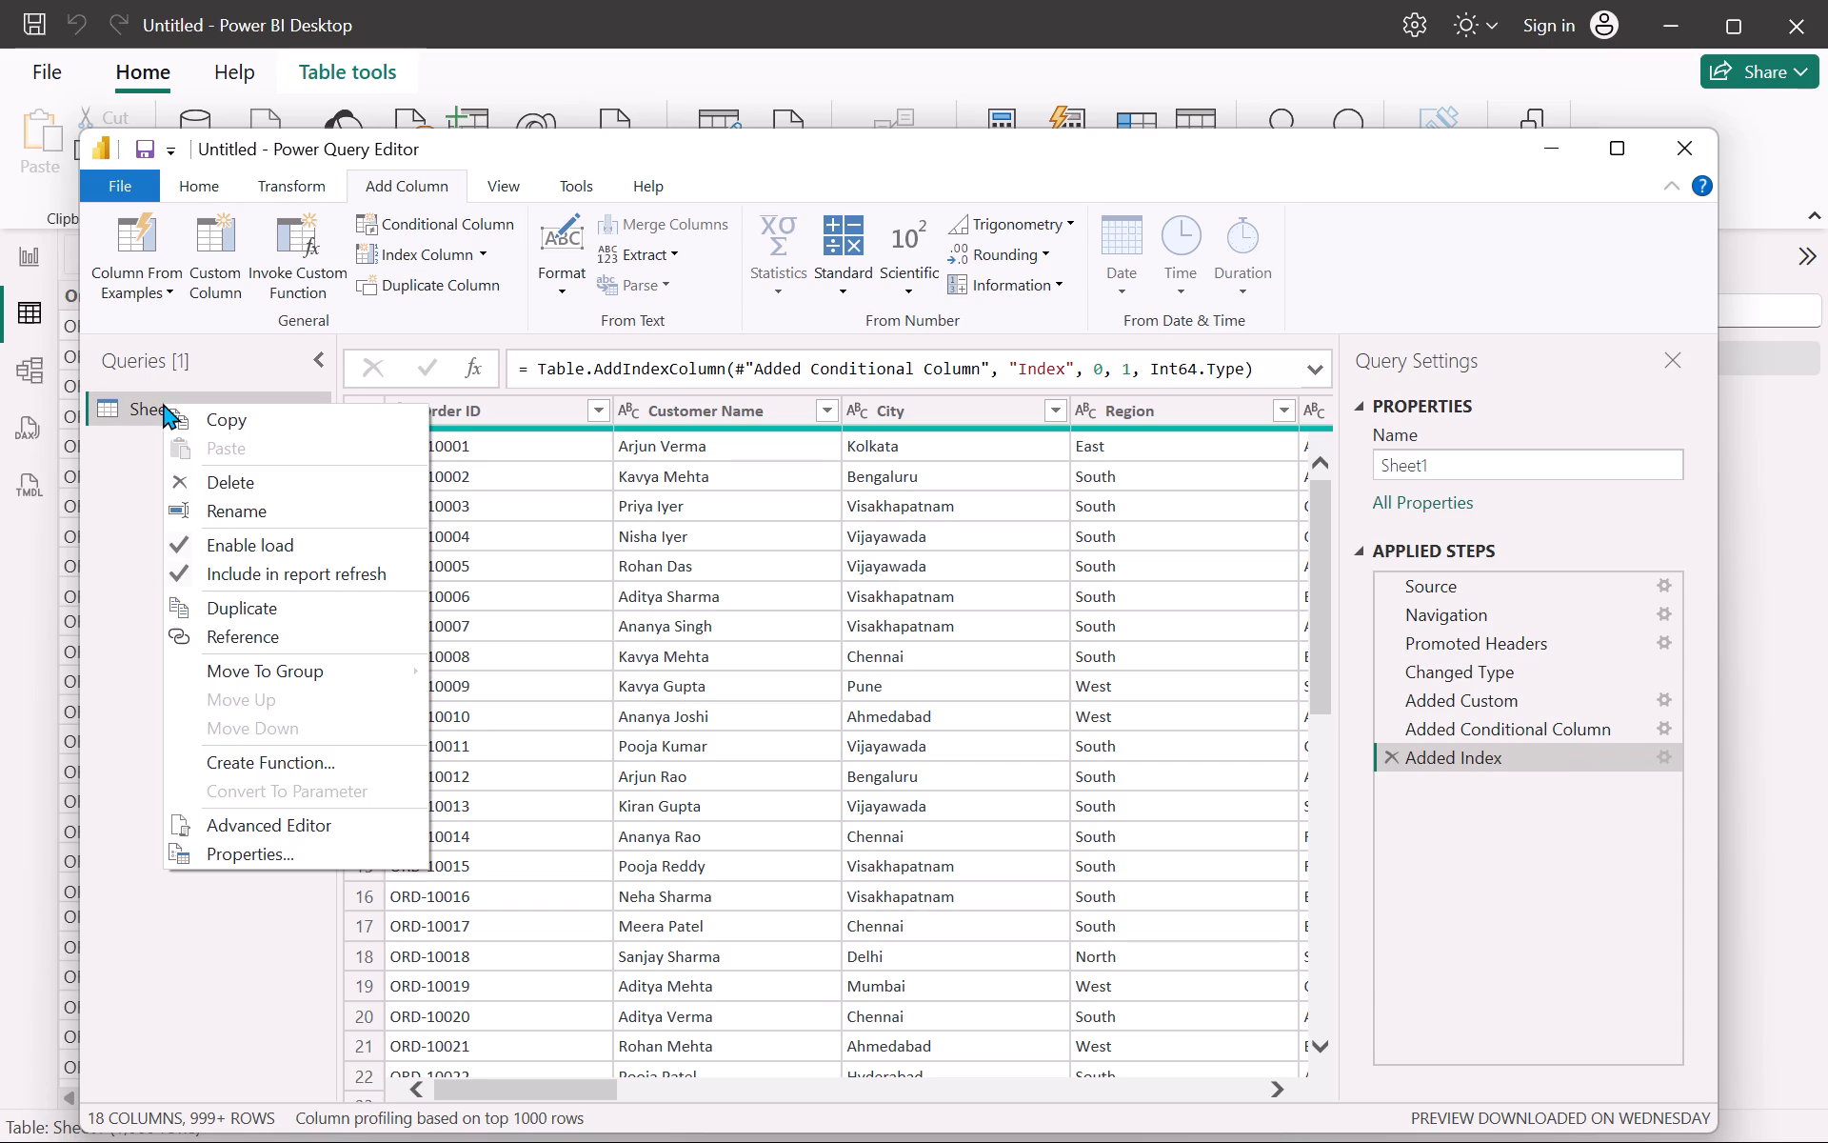
{"action": "left_click", "coordinate": [259, 616]}
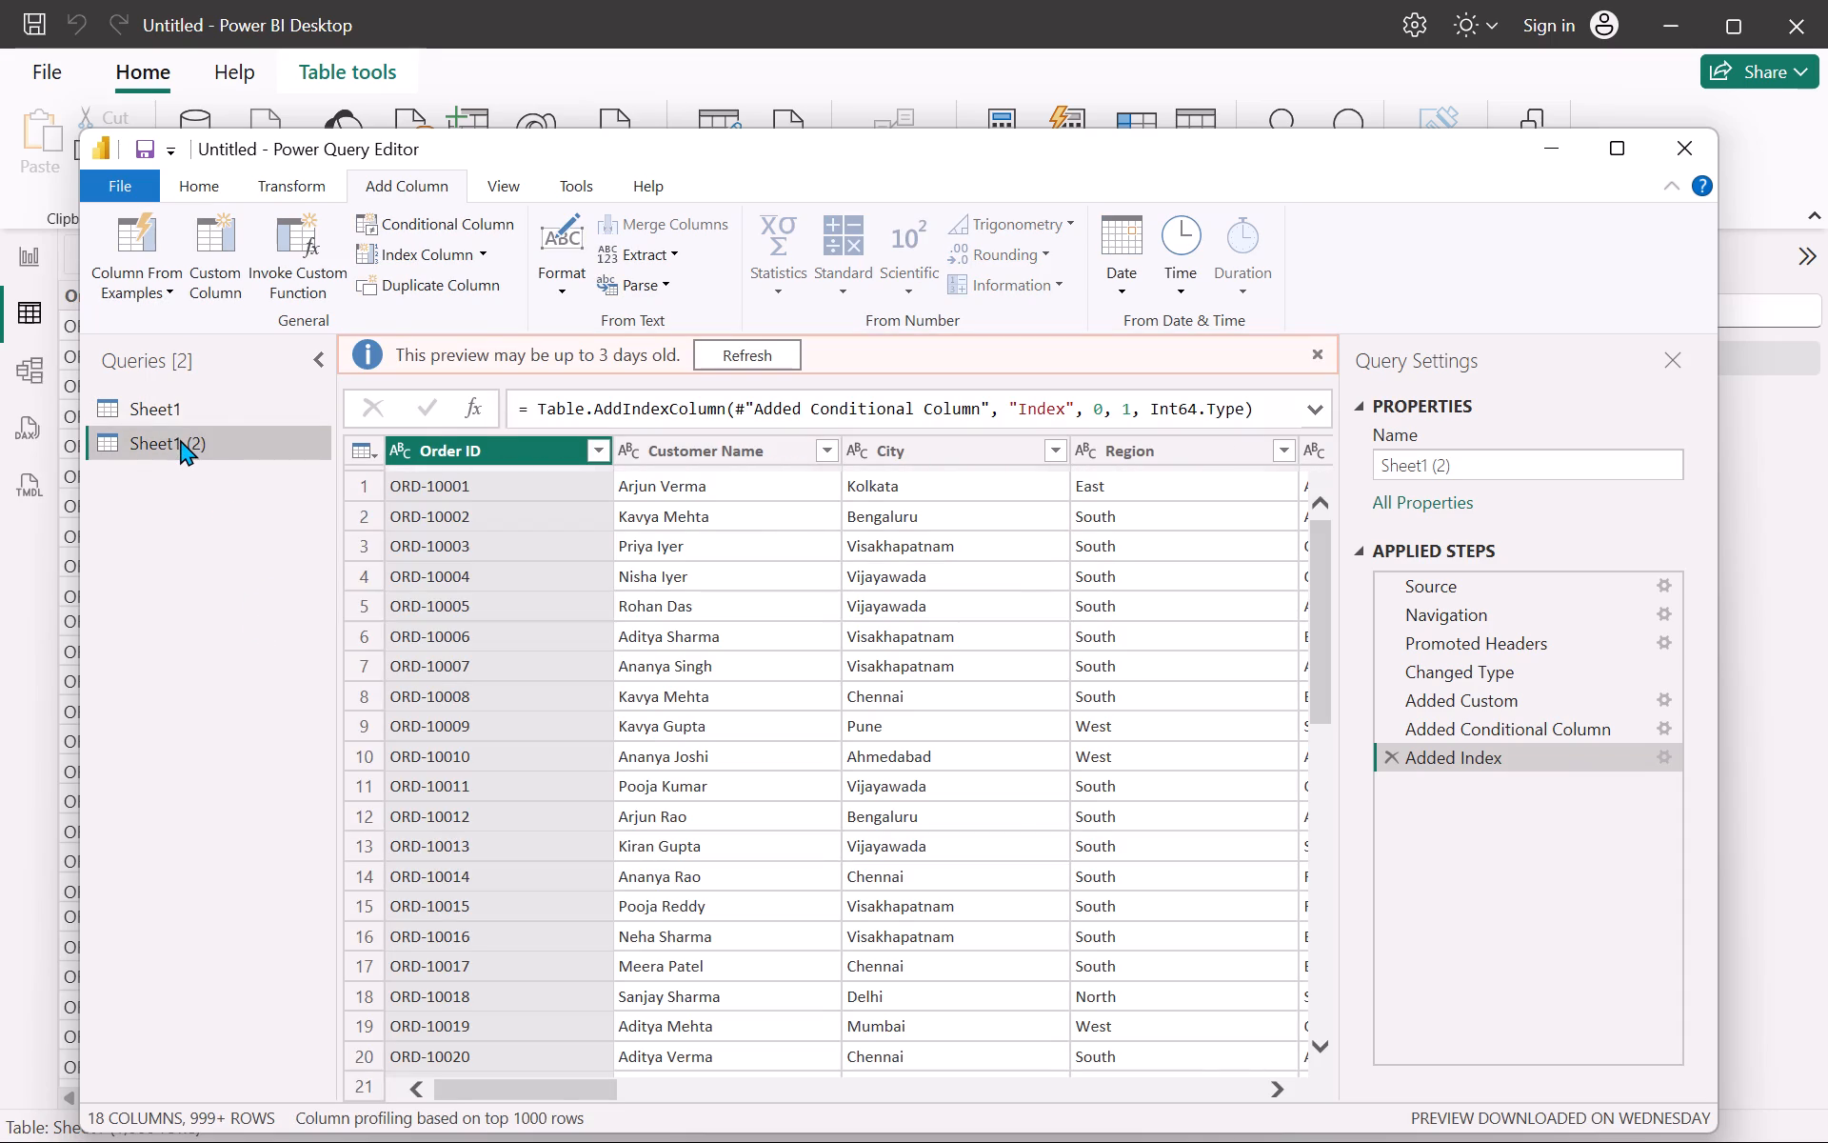
Rename the duplicated query Sheet1 (2) as Total Sales.
{"action": "right_click", "coordinate": [180, 439]}
{"action": "left_click", "coordinate": [263, 540]}
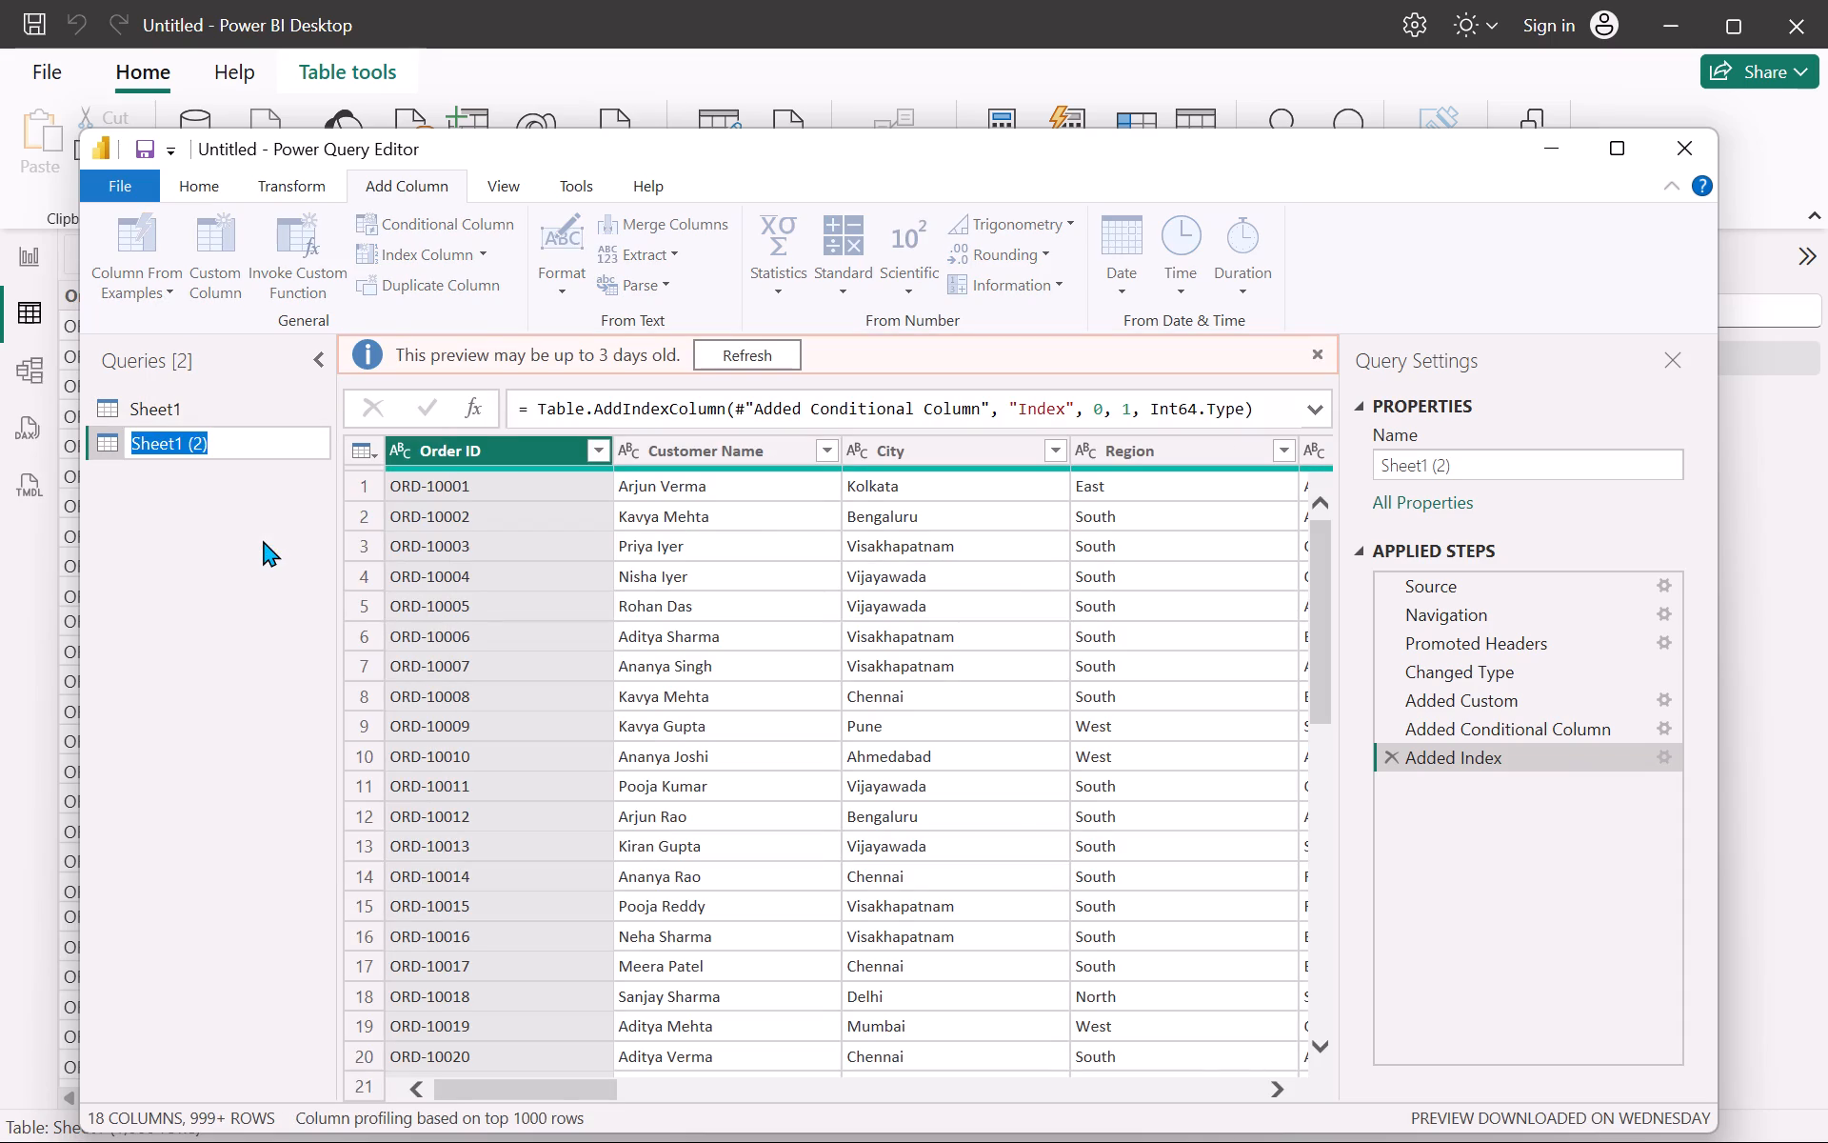
{"action": "type", "text": "Rename"}
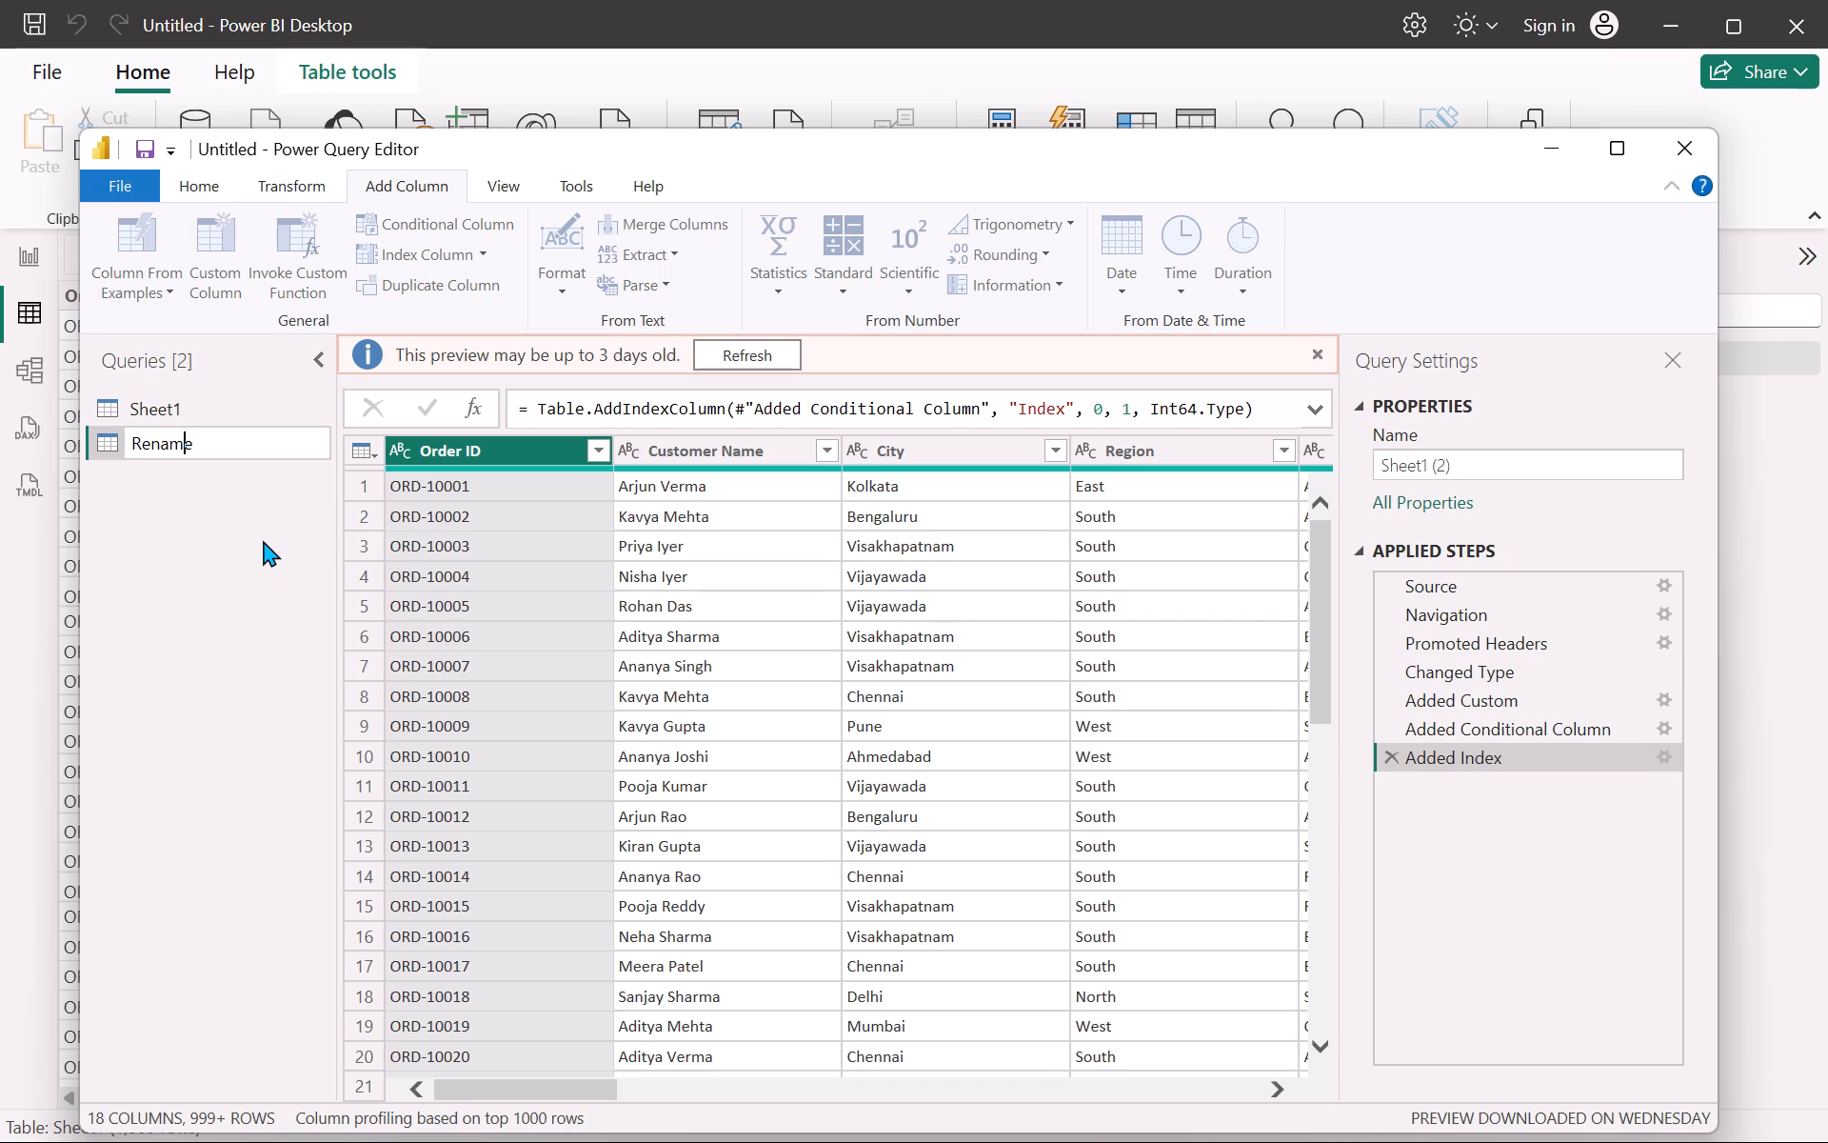
{"action": "key", "text": "backslash"}
{"action": "key", "text": "BackSpace"}
{"action": "key", "text": "BackSpace"}
{"action": "key", "text": "BackSpace"}
{"action": "key", "text": "BackSpace"}
{"action": "key", "text": "BackSpace"}
{"action": "key", "text": "BackSpace"}
{"action": "key", "text": "BackSpace"}
{"action": "key", "text": "BackSpace"}
{"action": "key", "text": "BackSpace"}
{"action": "key", "text": "BackSpace"}
{"action": "key", "text": "BackSpace"}
{"action": "key", "text": "BackSpace"}
{"action": "key", "text": "BackSpace"}
{"action": "type", "text": "Total Sales"}
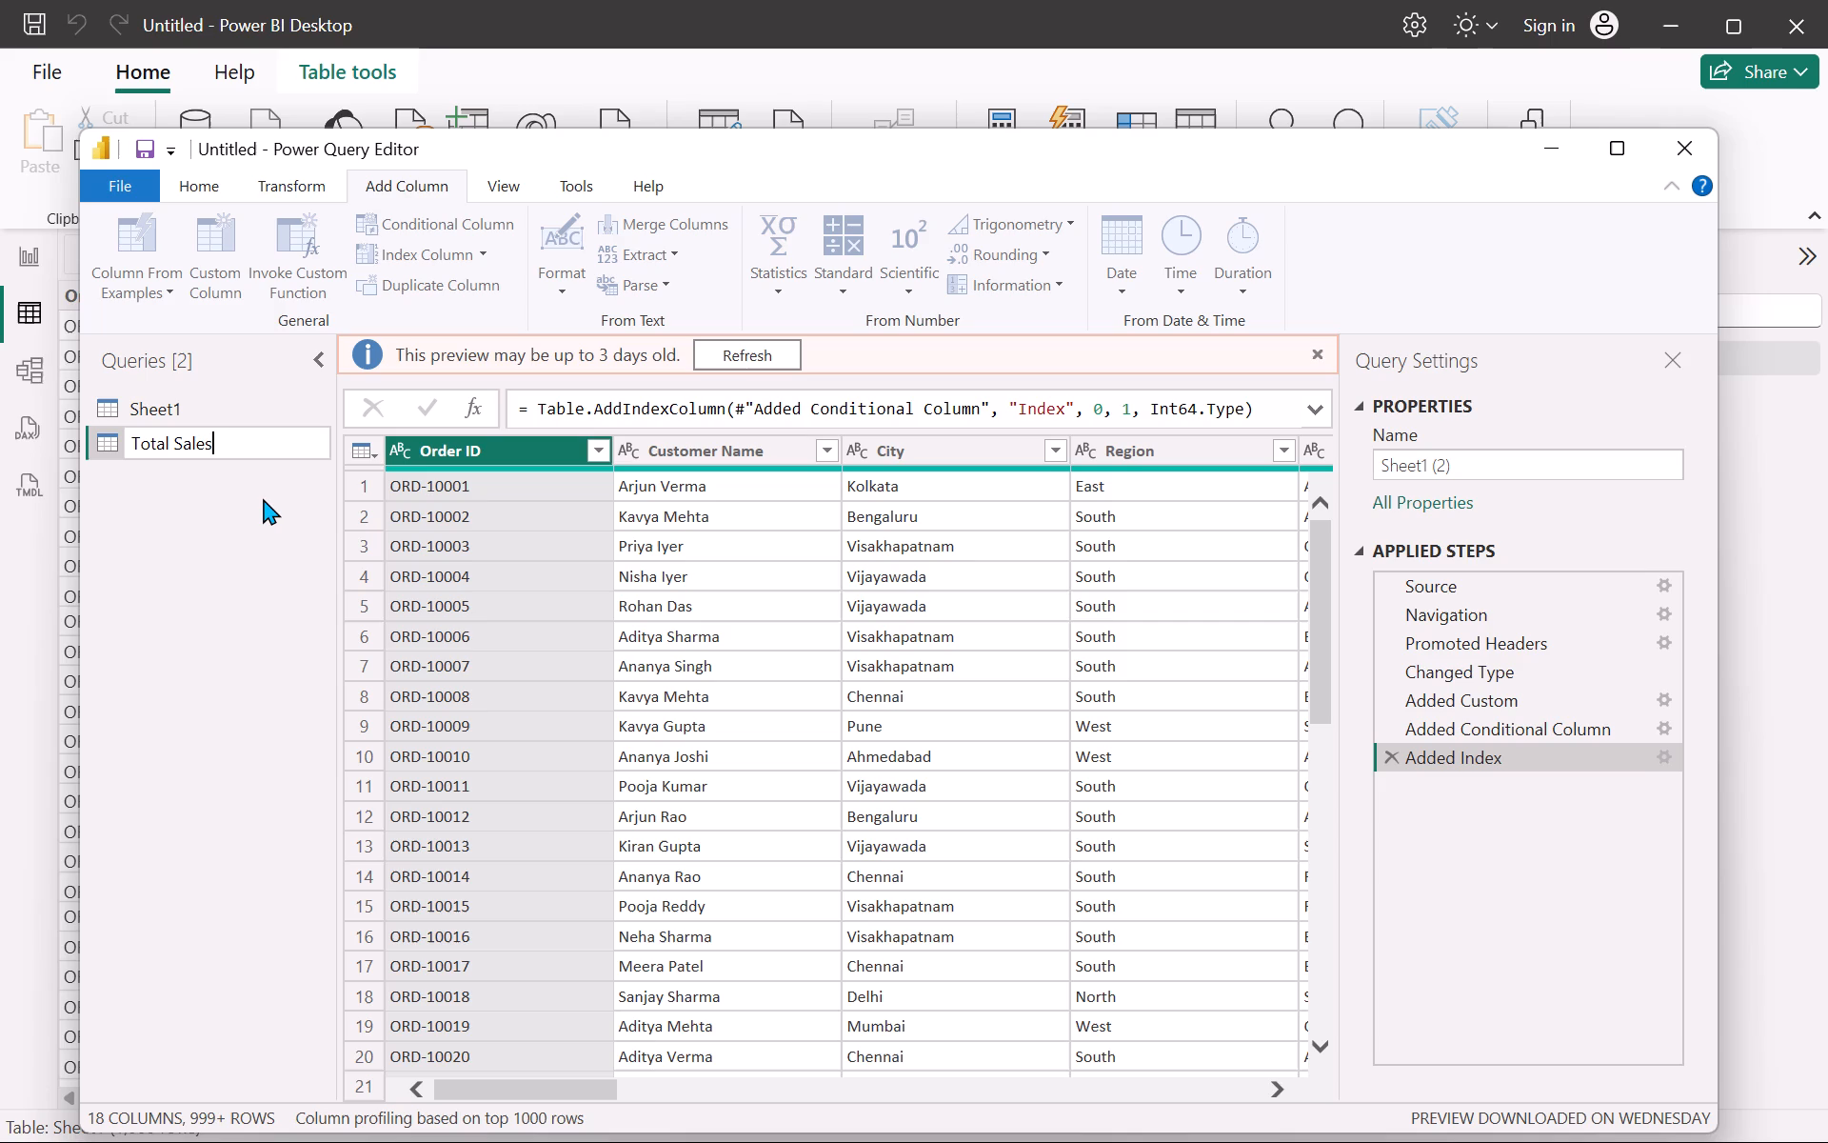
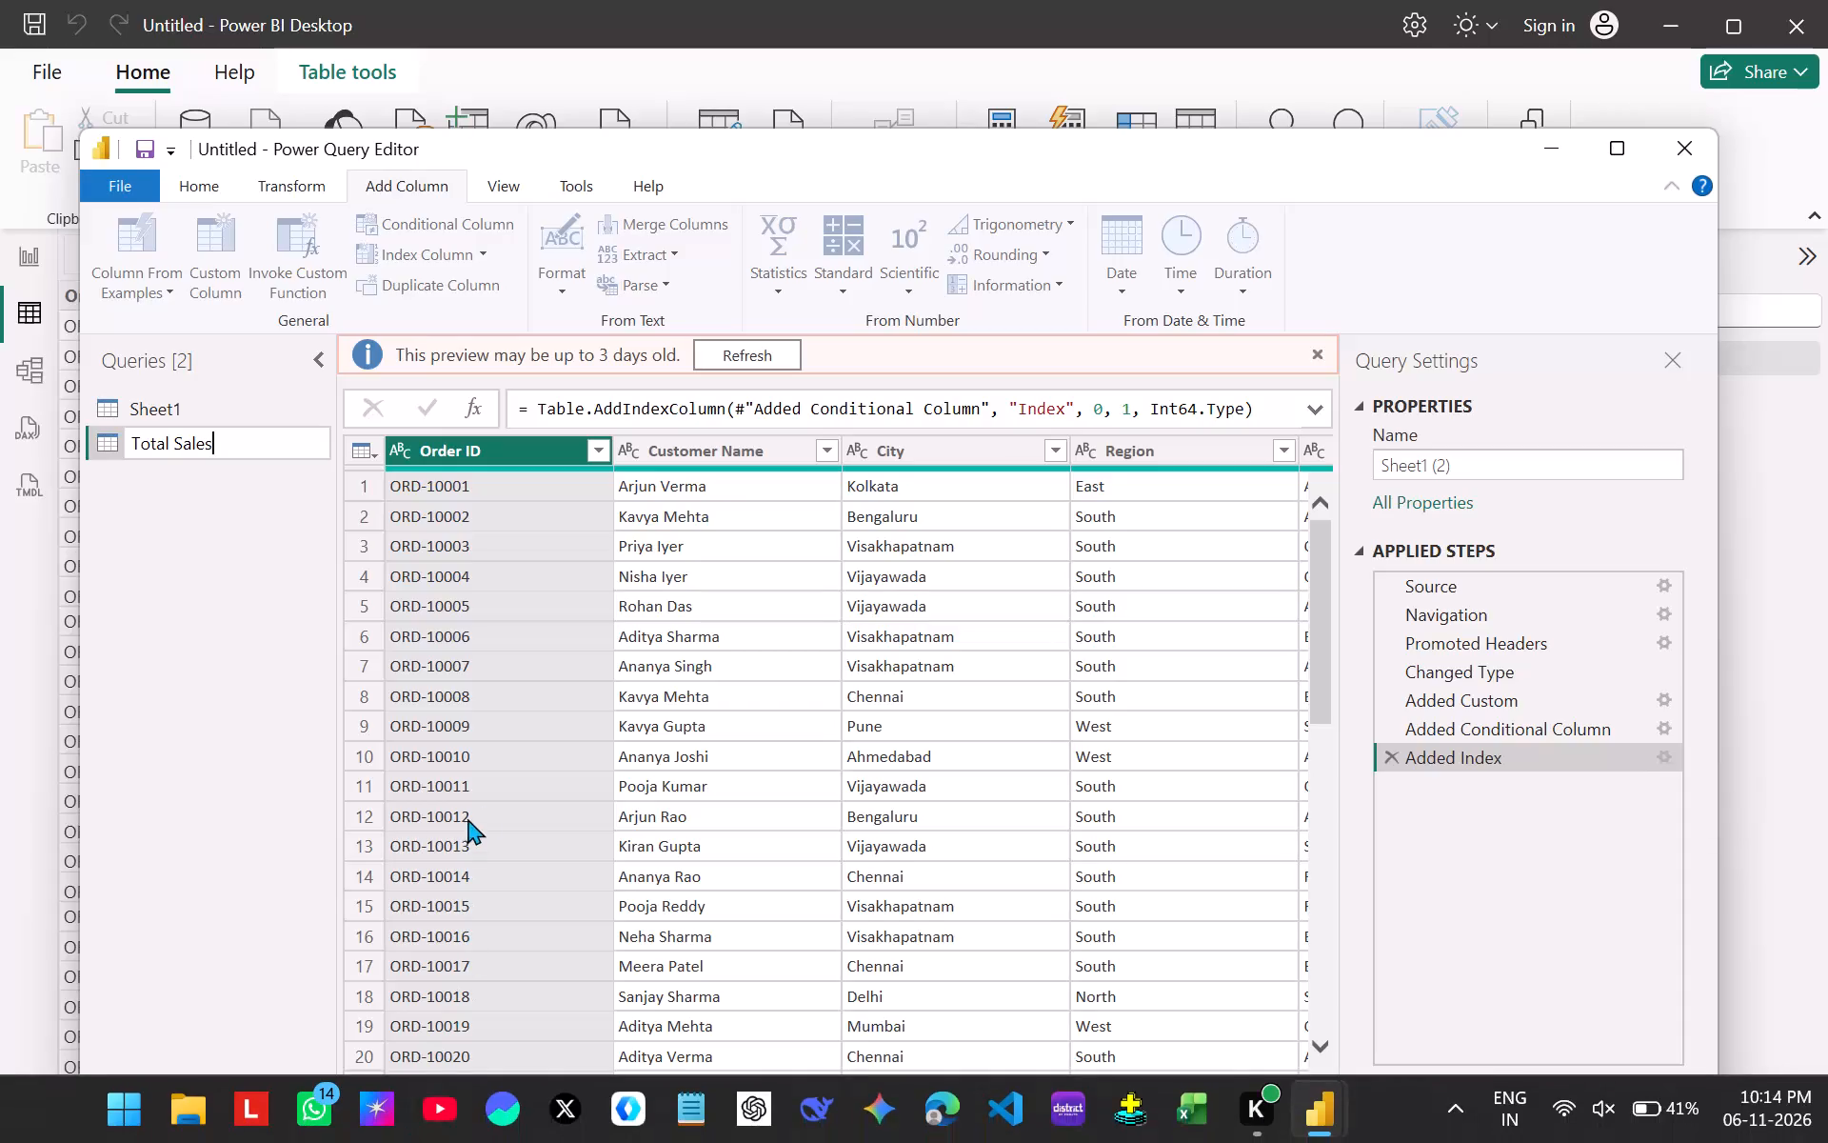
Change the name of the duplicated query to City sales summary.
{"action": "scroll", "coordinate": [795, 665], "scroll_direction": "down", "scroll_amount": 1}
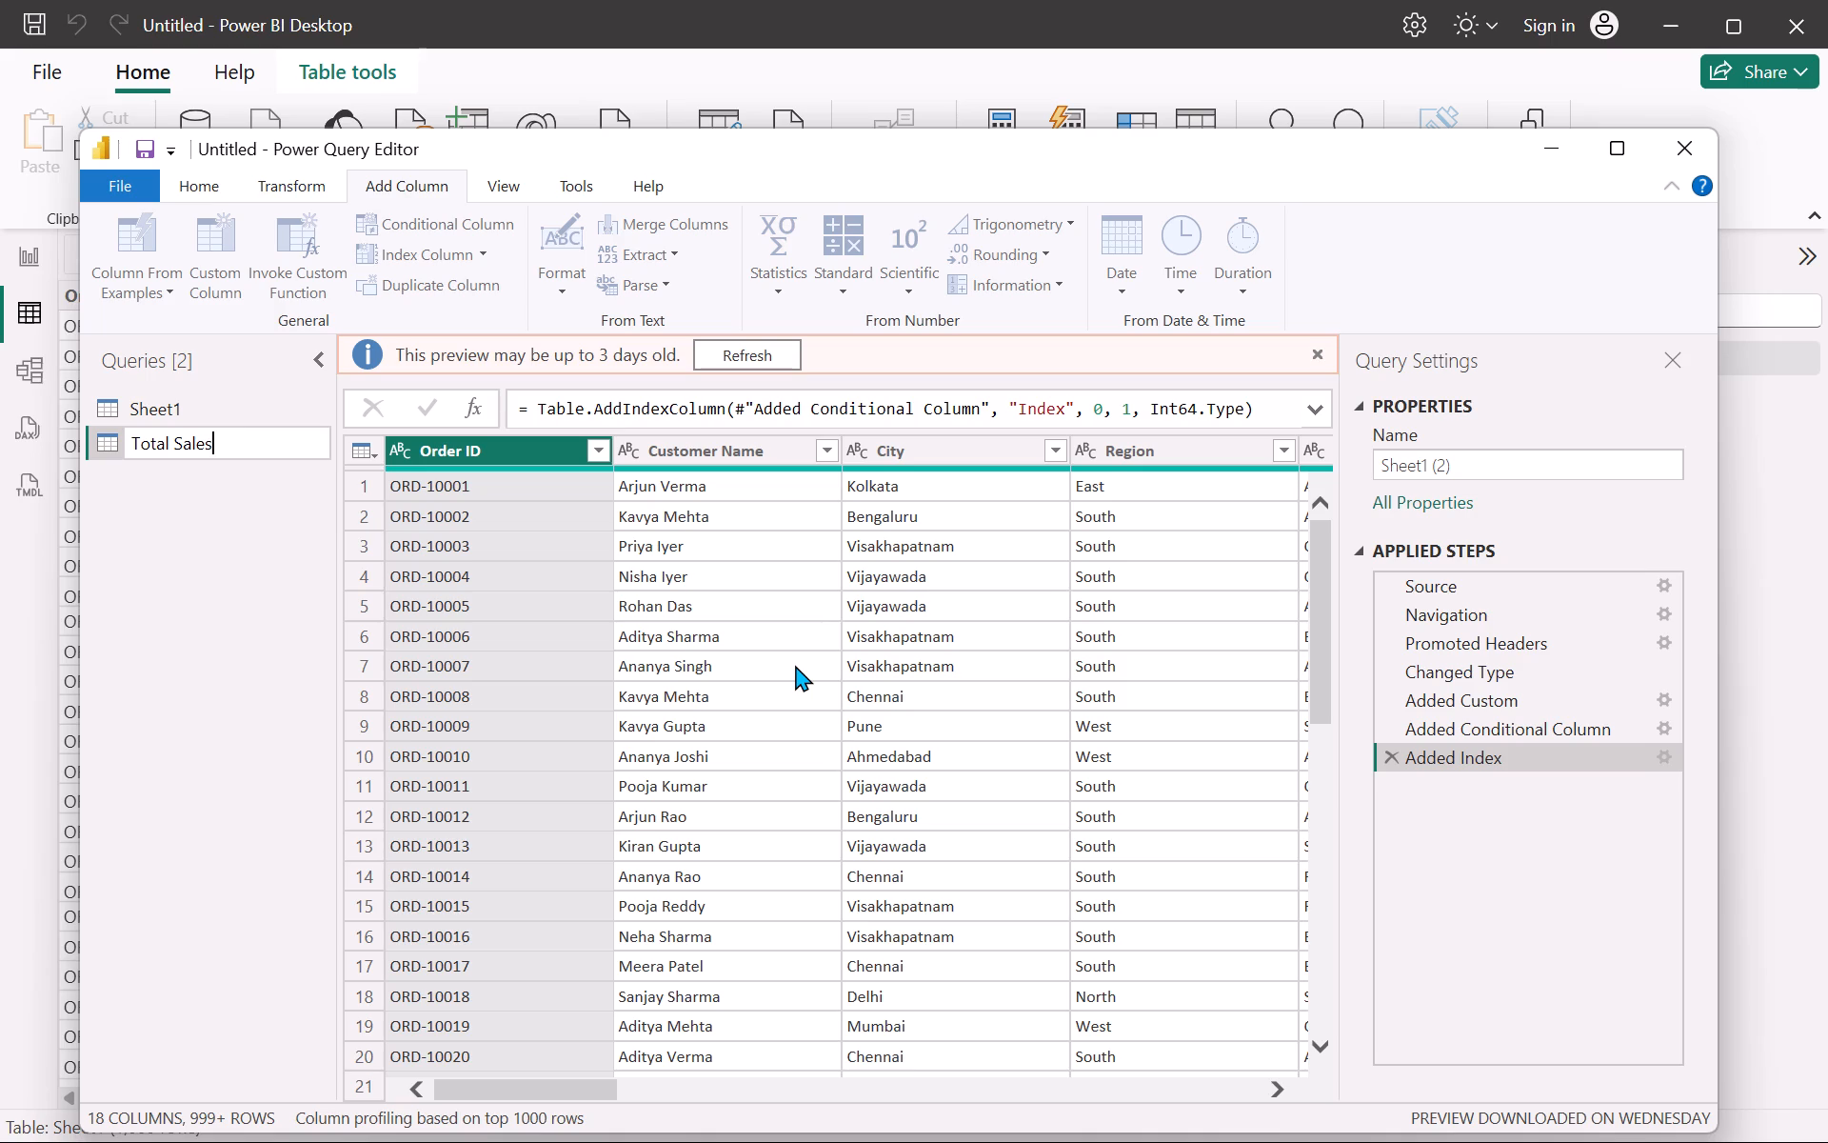
{"action": "key", "text": "BackSpace"}
{"action": "key", "text": "BackSpace"}
{"action": "key", "text": "BackSpace"}
{"action": "key", "text": "BackSpace"}
{"action": "key", "text": "BackSpace"}
{"action": "key", "text": "BackSpace"}
{"action": "key", "text": "BackSpace"}
{"action": "key", "text": "BackSpace"}
{"action": "key", "text": "BackSpace"}
{"action": "key", "text": "BackSpace"}
{"action": "key", "text": "BackSpace"}
{"action": "key", "text": "BackSpace"}
{"action": "key", "text": "BackSpace"}
{"action": "key", "text": "BackSpace"}
{"action": "key", "text": "BackSpace"}
{"action": "key", "text": "BackSpace"}
{"action": "type", "text": "City sales summary"}
{"action": "key", "text": "Return"}
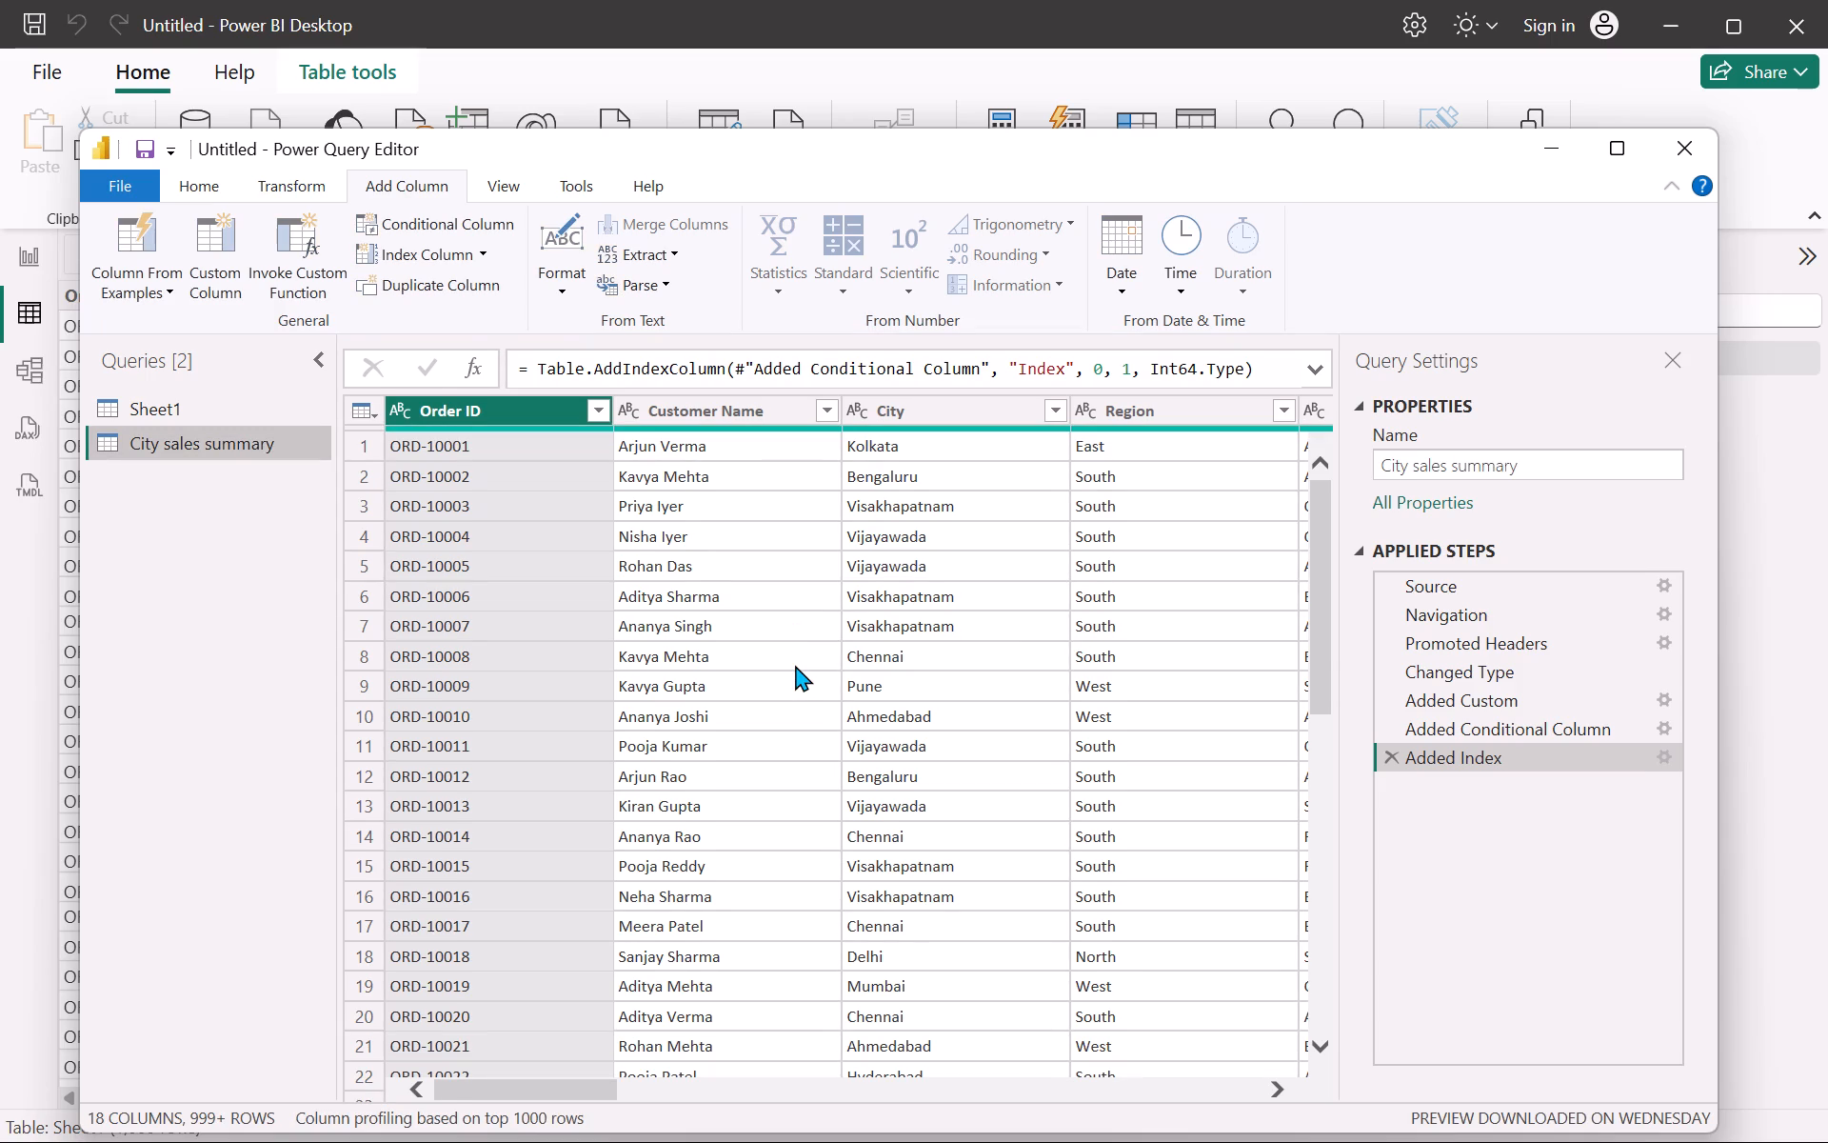
Group the City sales summary query by City, with a Count column that sums Total Sales.
{"action": "left_click", "coordinate": [905, 411]}
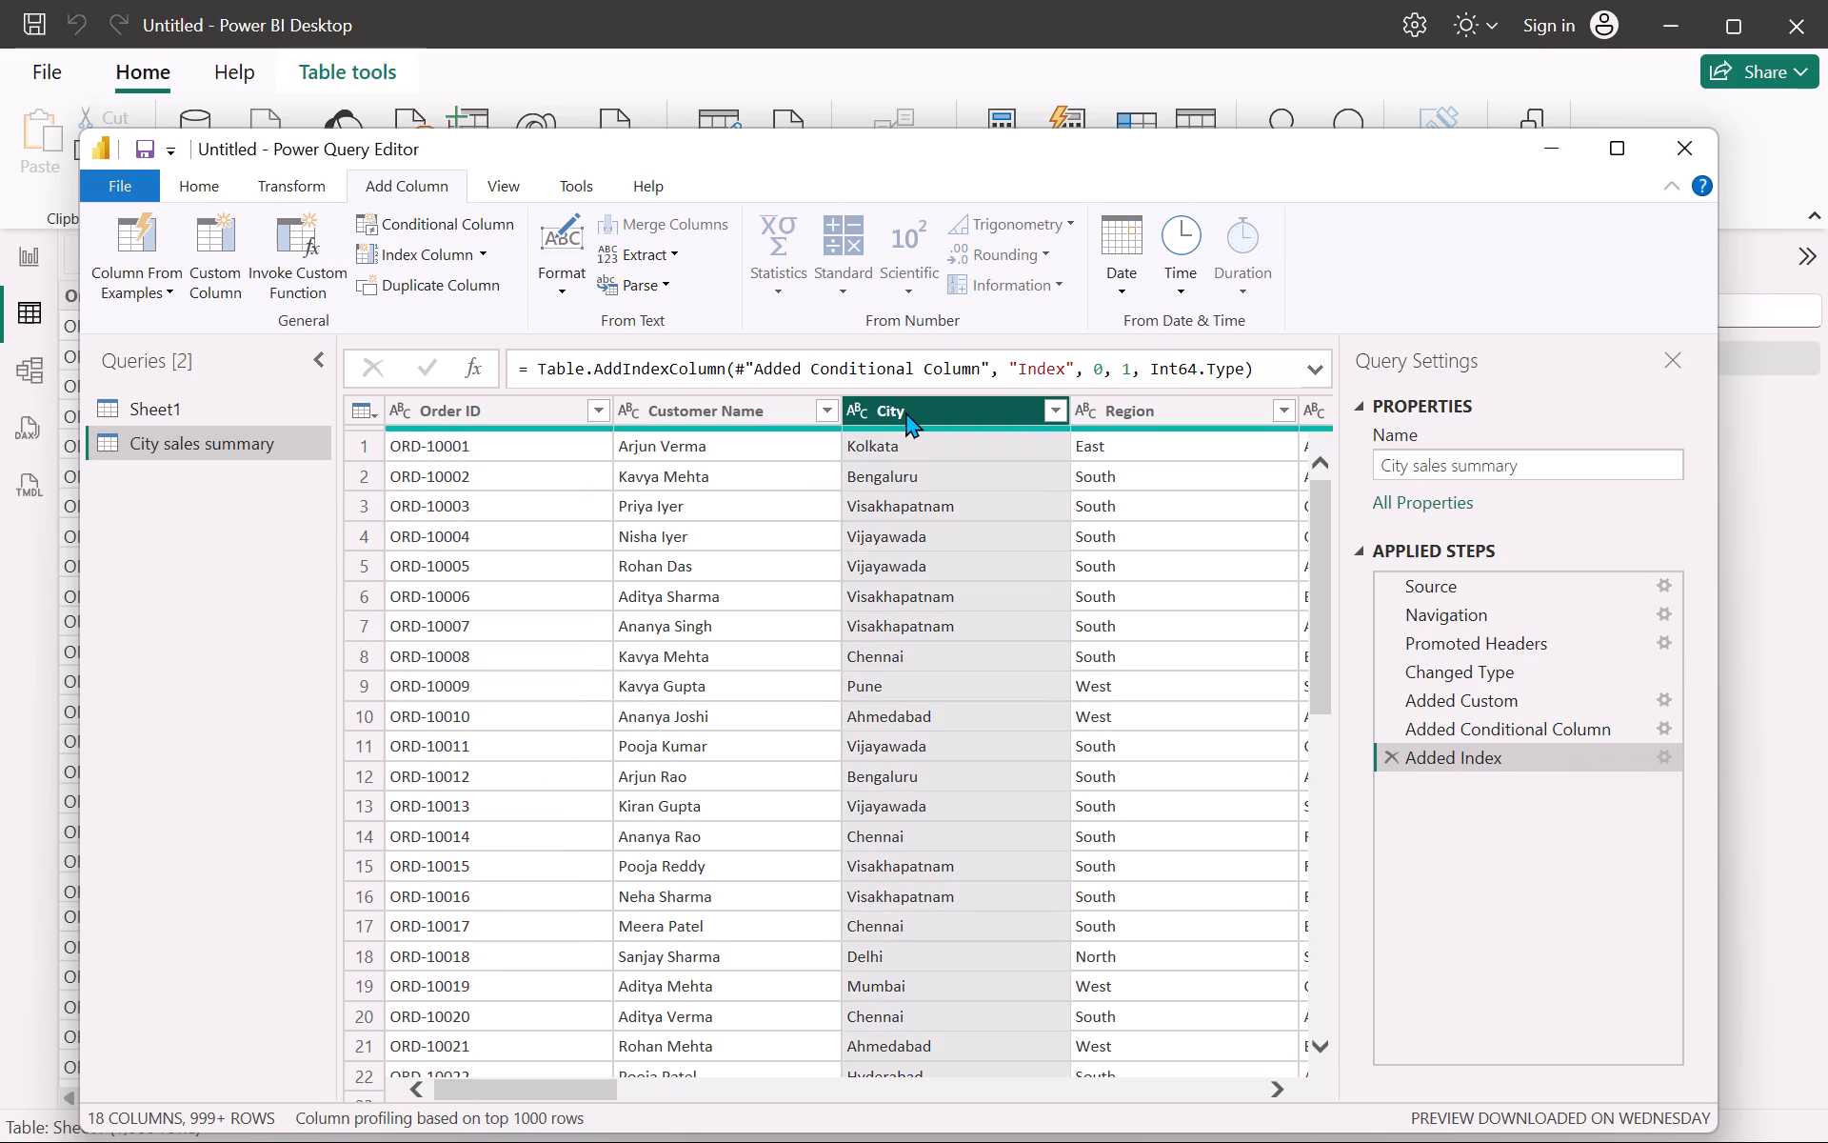
{"action": "left_click", "coordinate": [189, 180]}
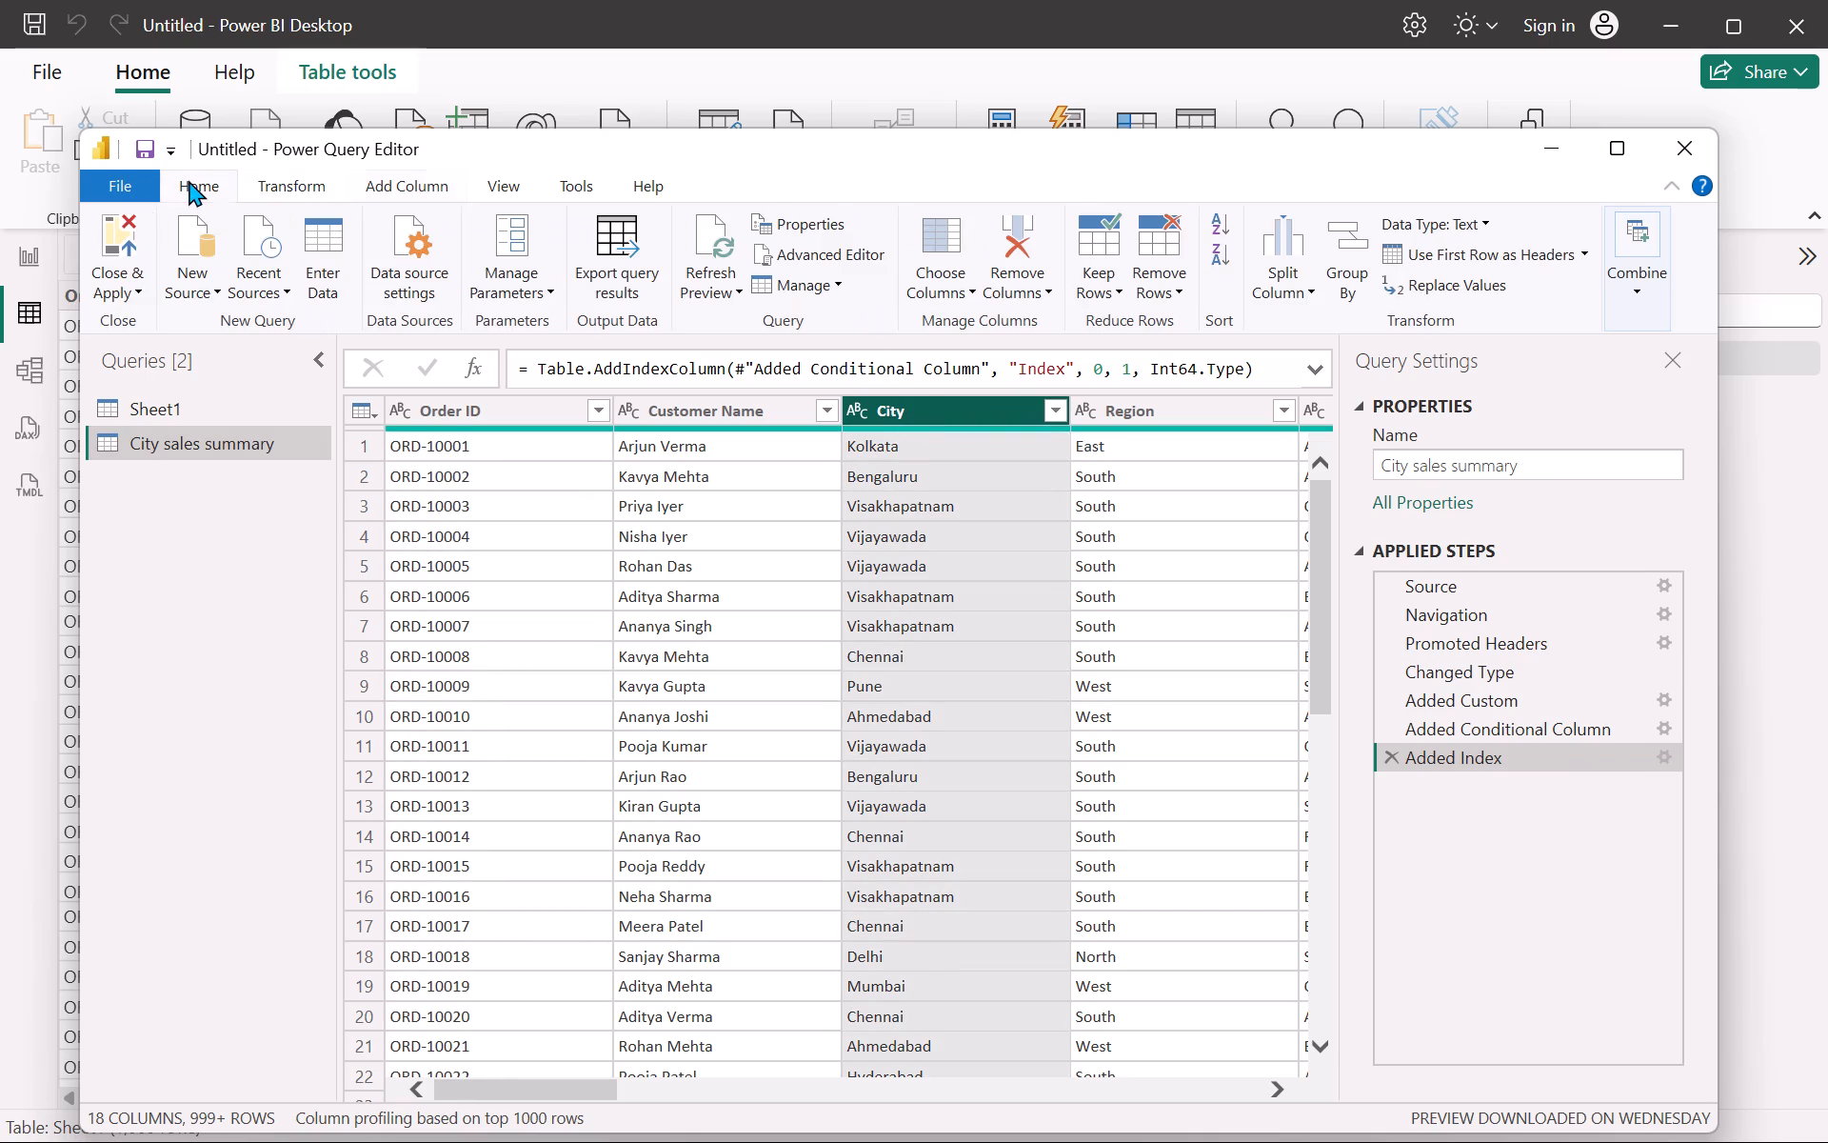
{"action": "left_click", "coordinate": [1341, 244]}
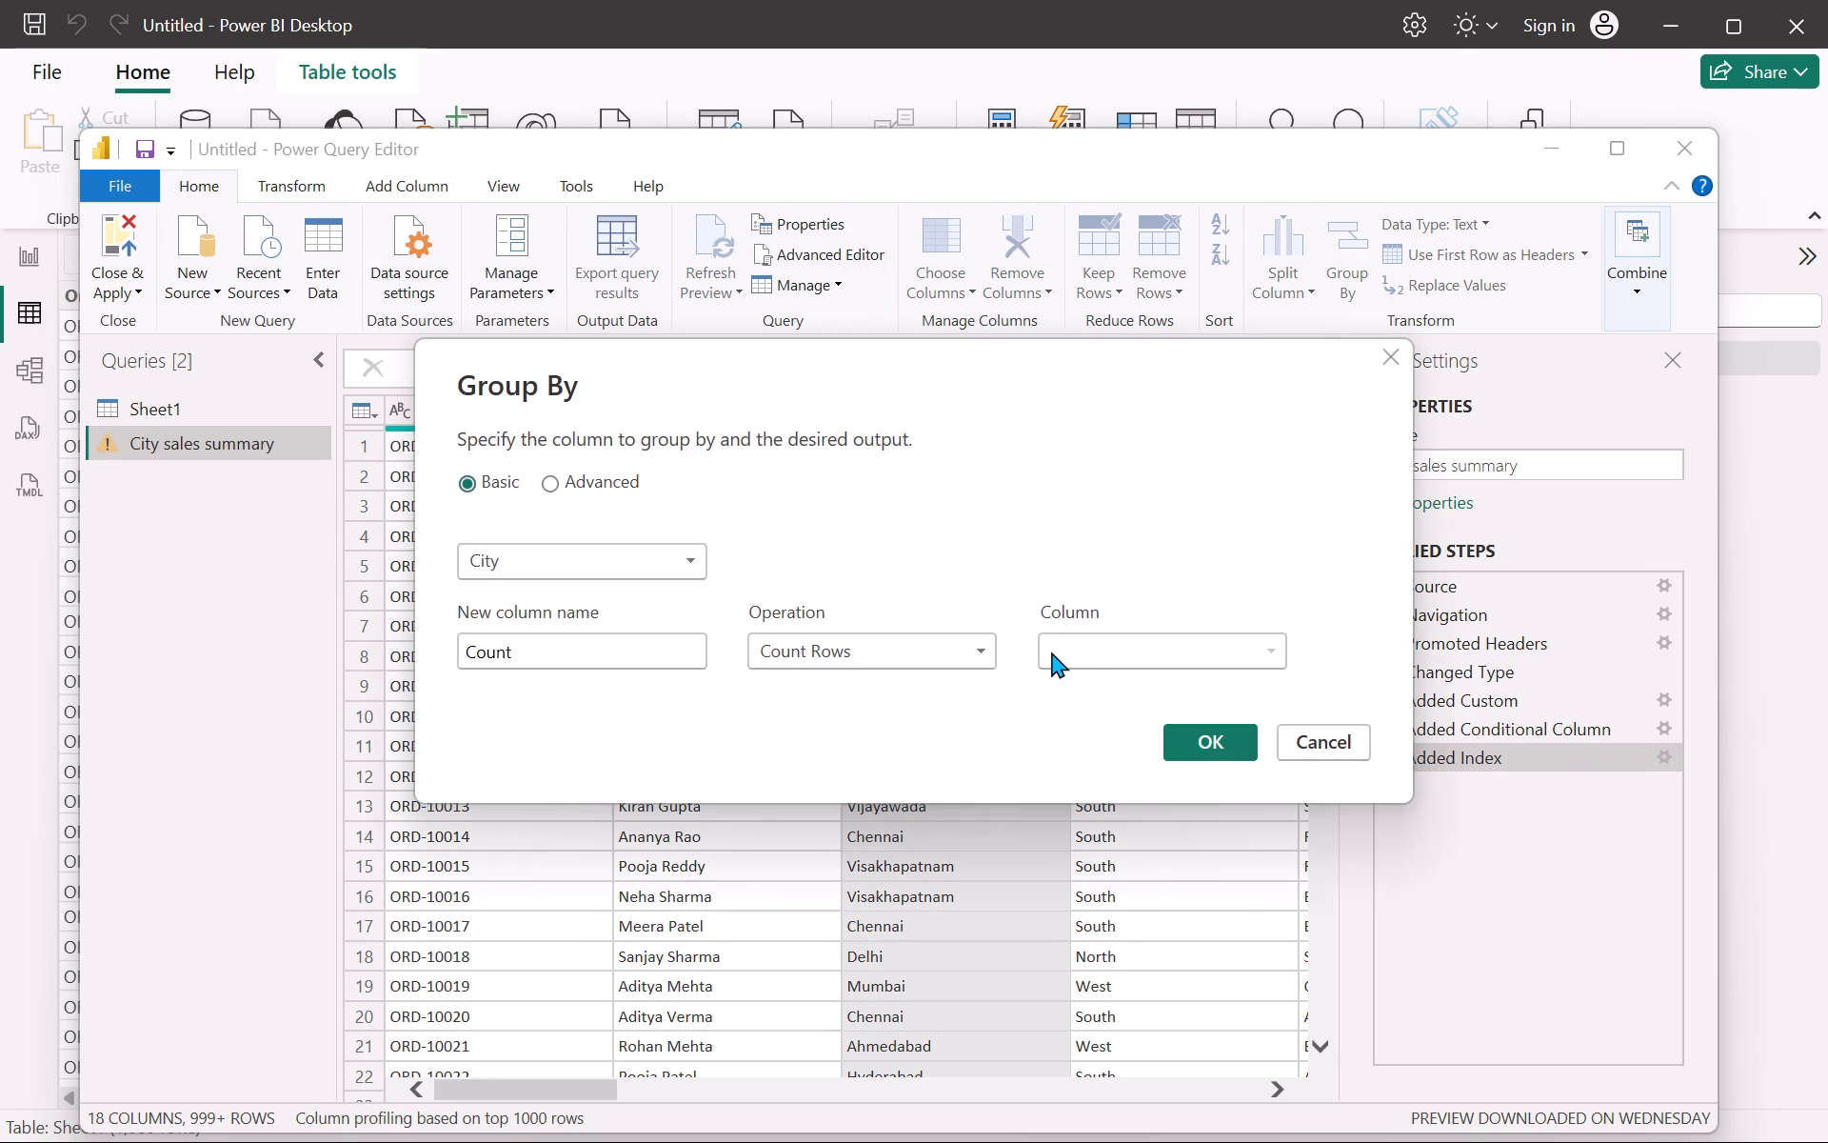
{"action": "left_click", "coordinate": [924, 646]}
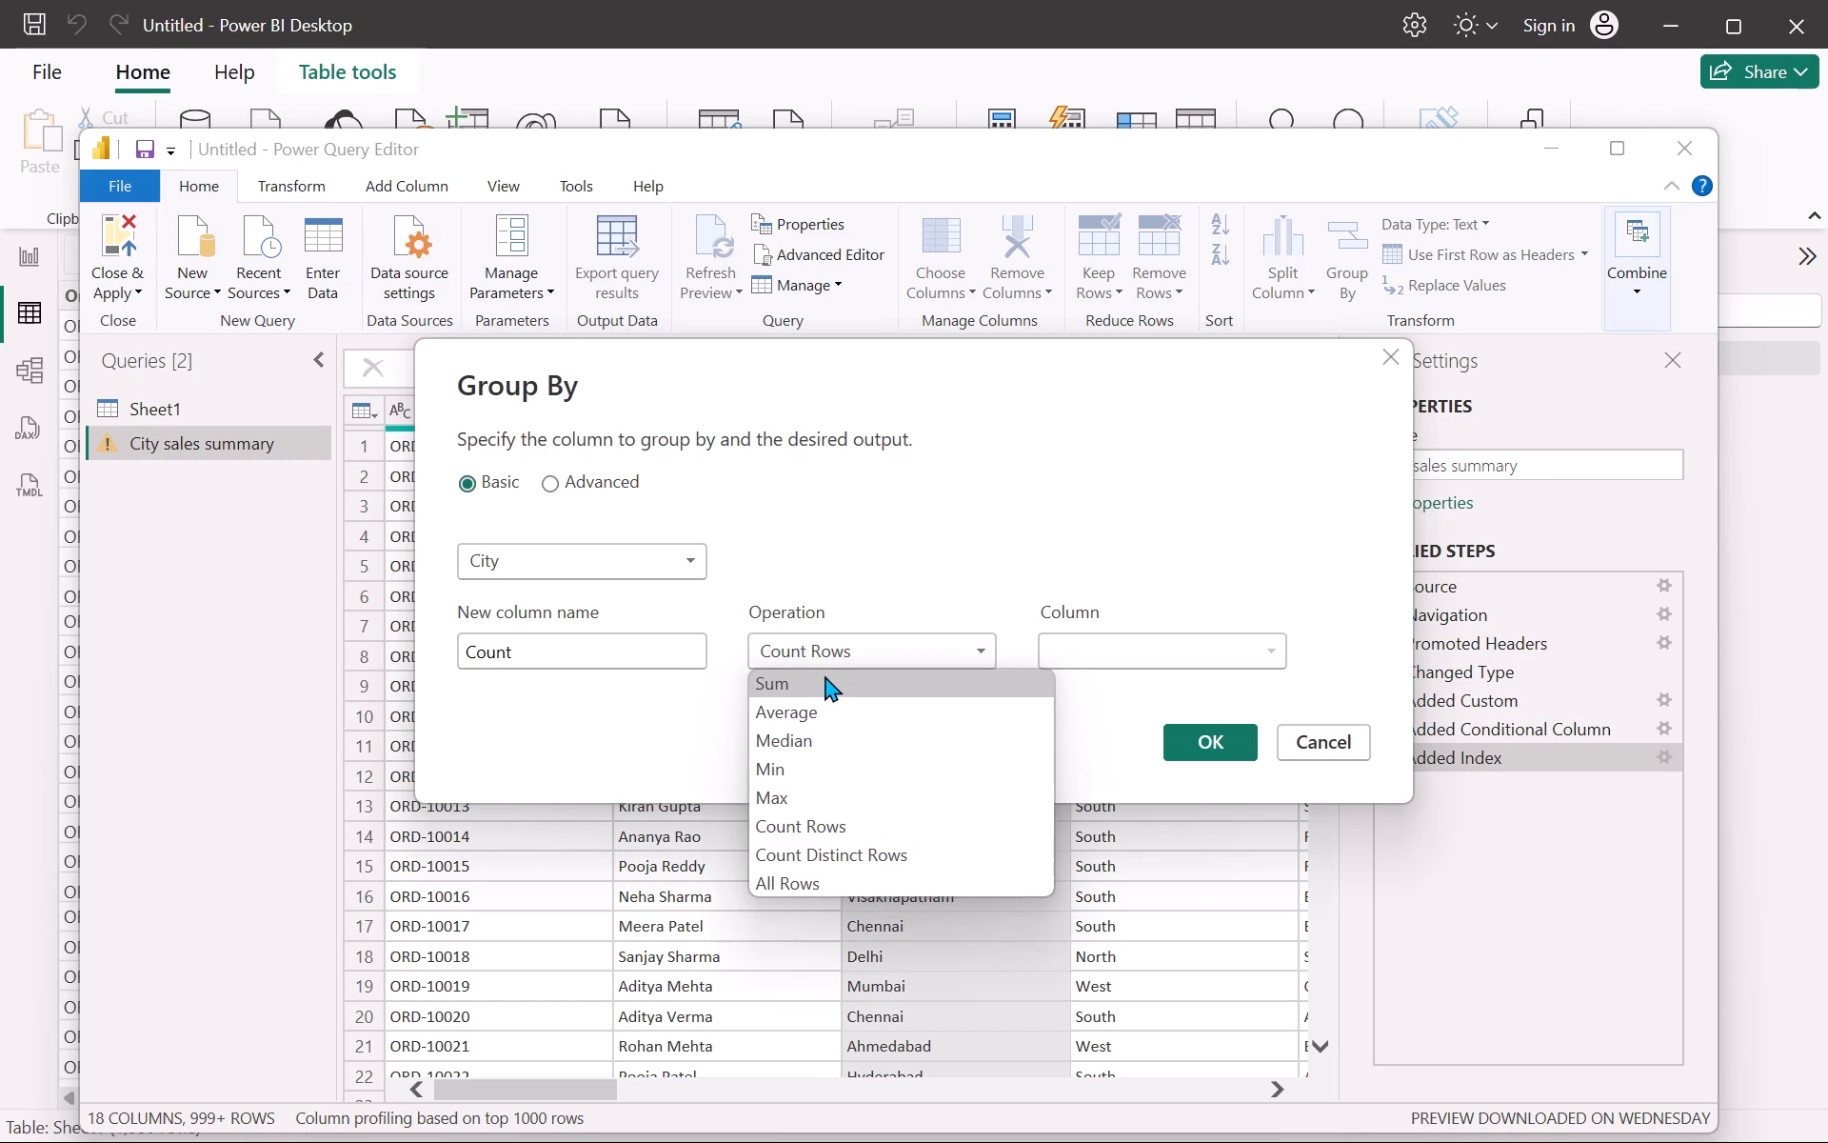
{"action": "left_click", "coordinate": [825, 675]}
{"action": "left_click", "coordinate": [1103, 658]}
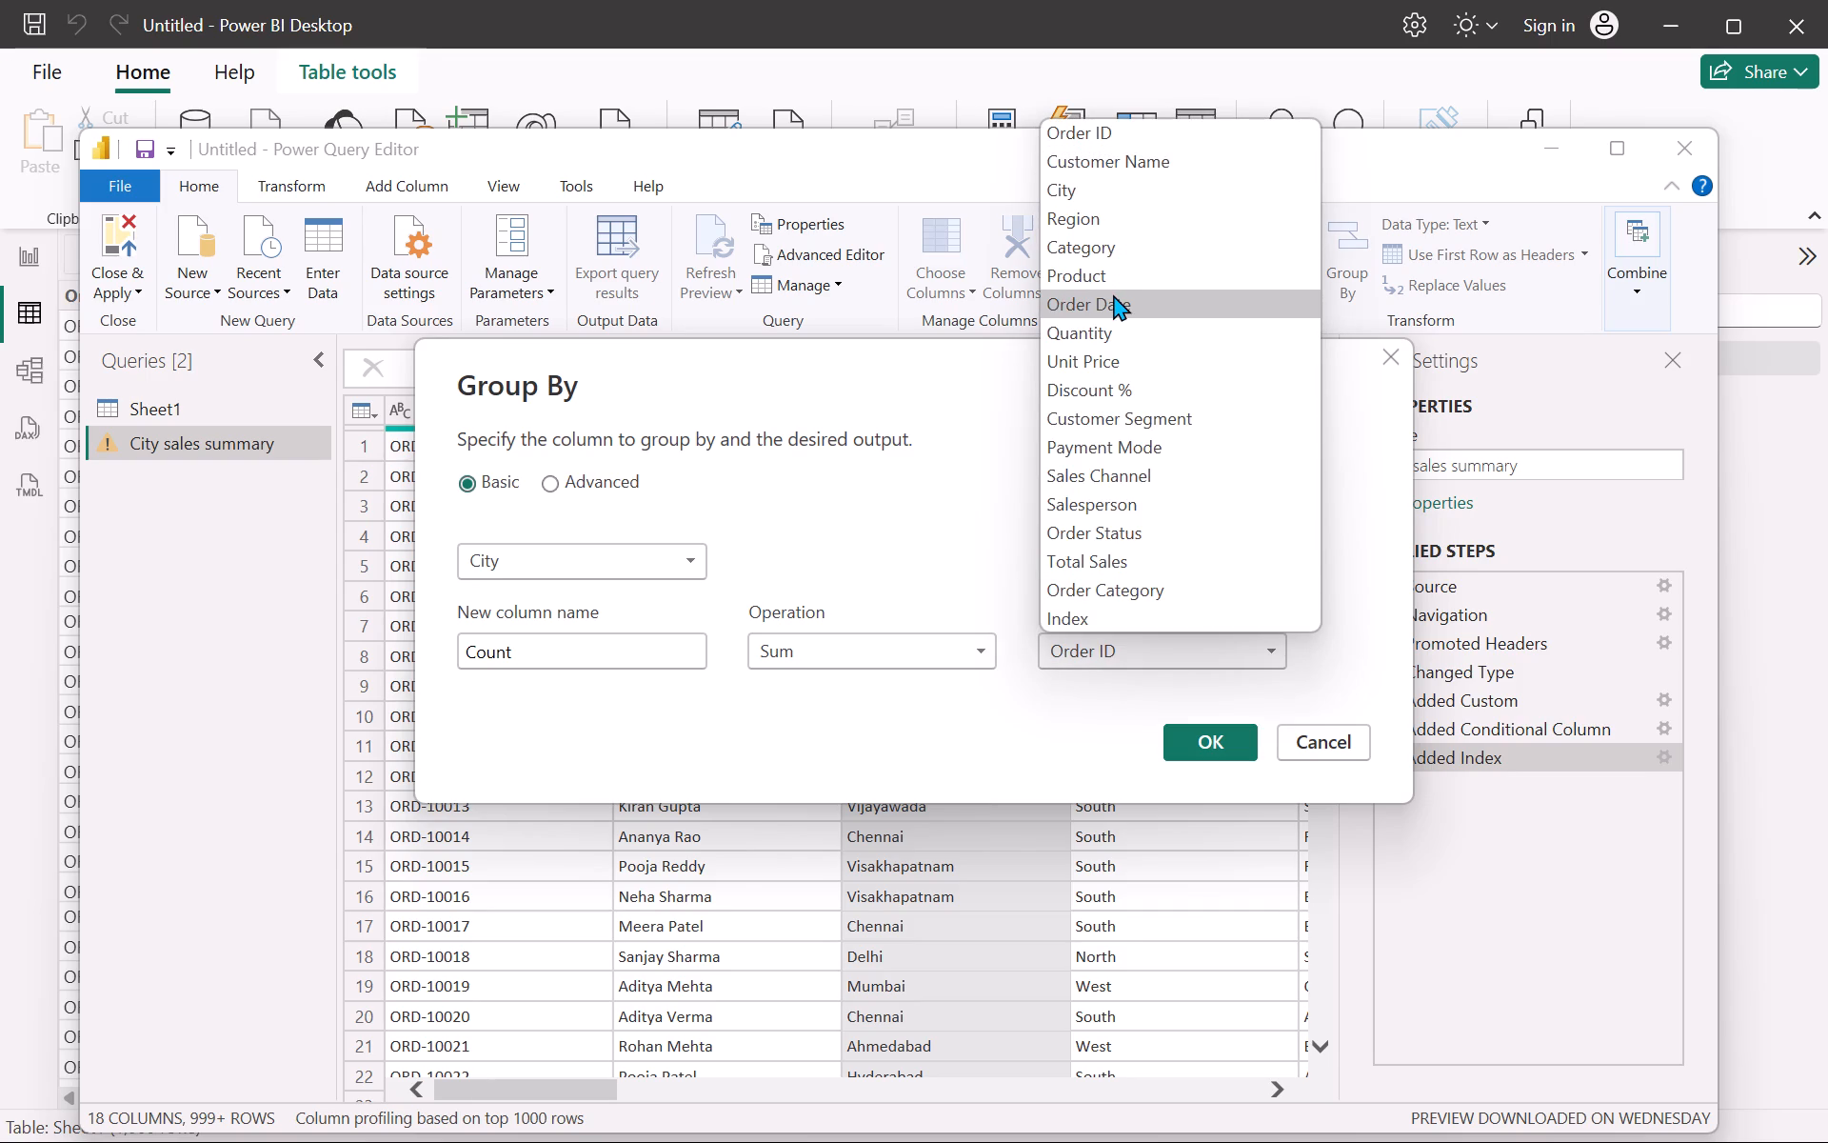
{"action": "left_click", "coordinate": [1103, 561]}
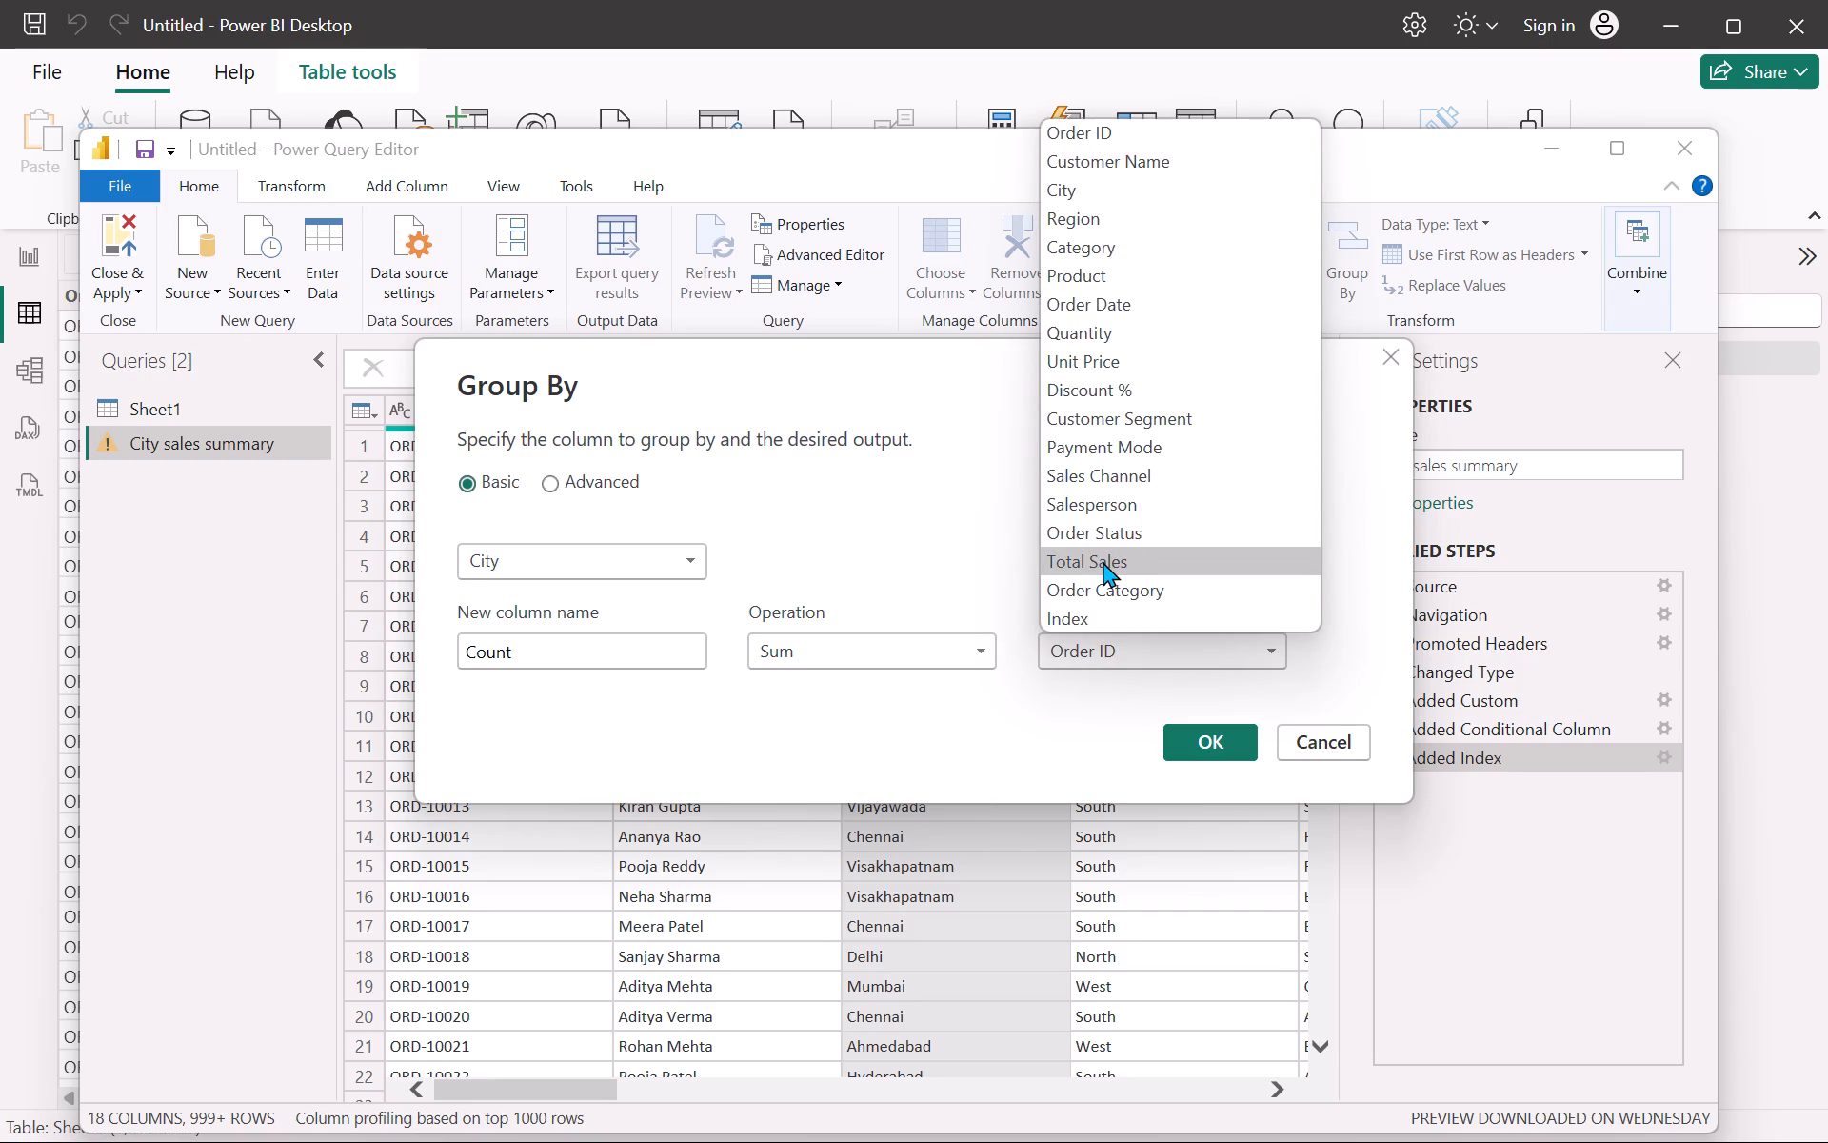
{"action": "left_click", "coordinate": [1206, 742]}
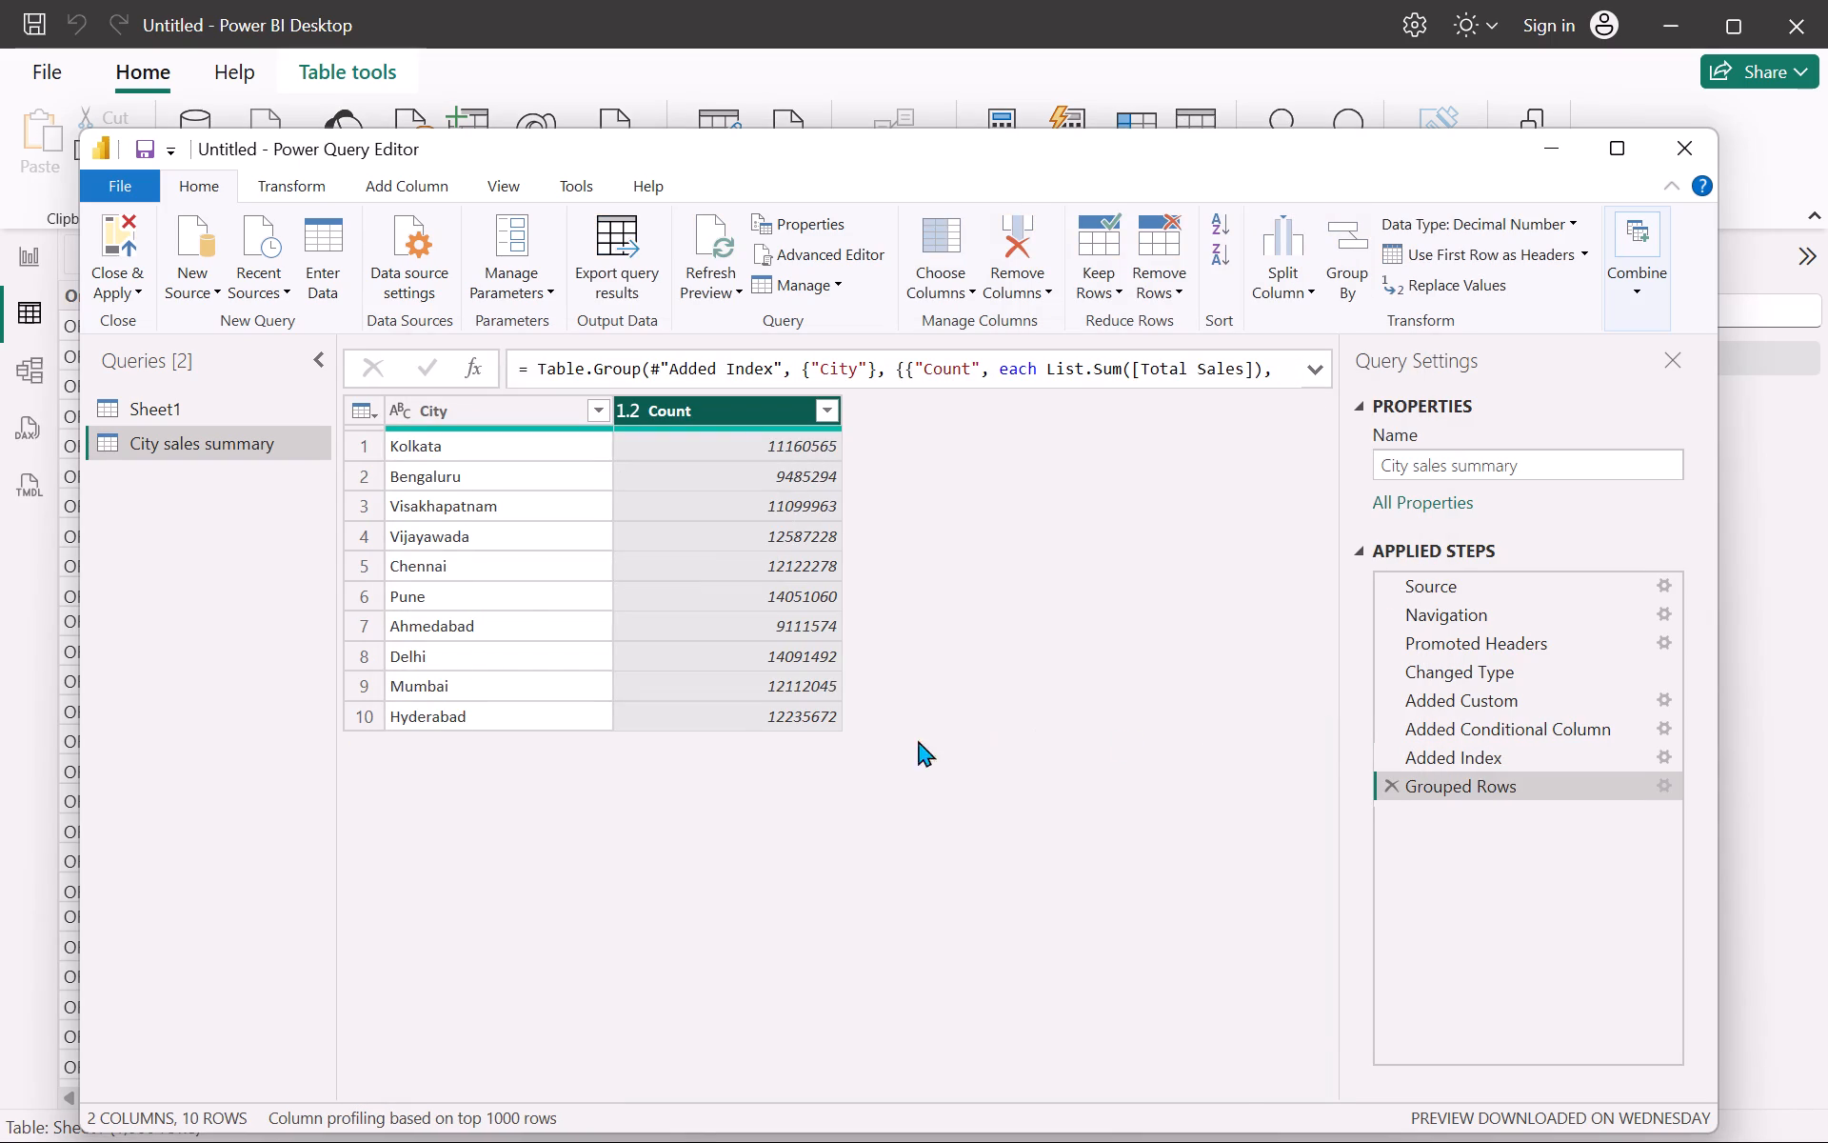
Create a new query that references the Sheet1 query.
{"action": "left_click", "coordinate": [149, 401]}
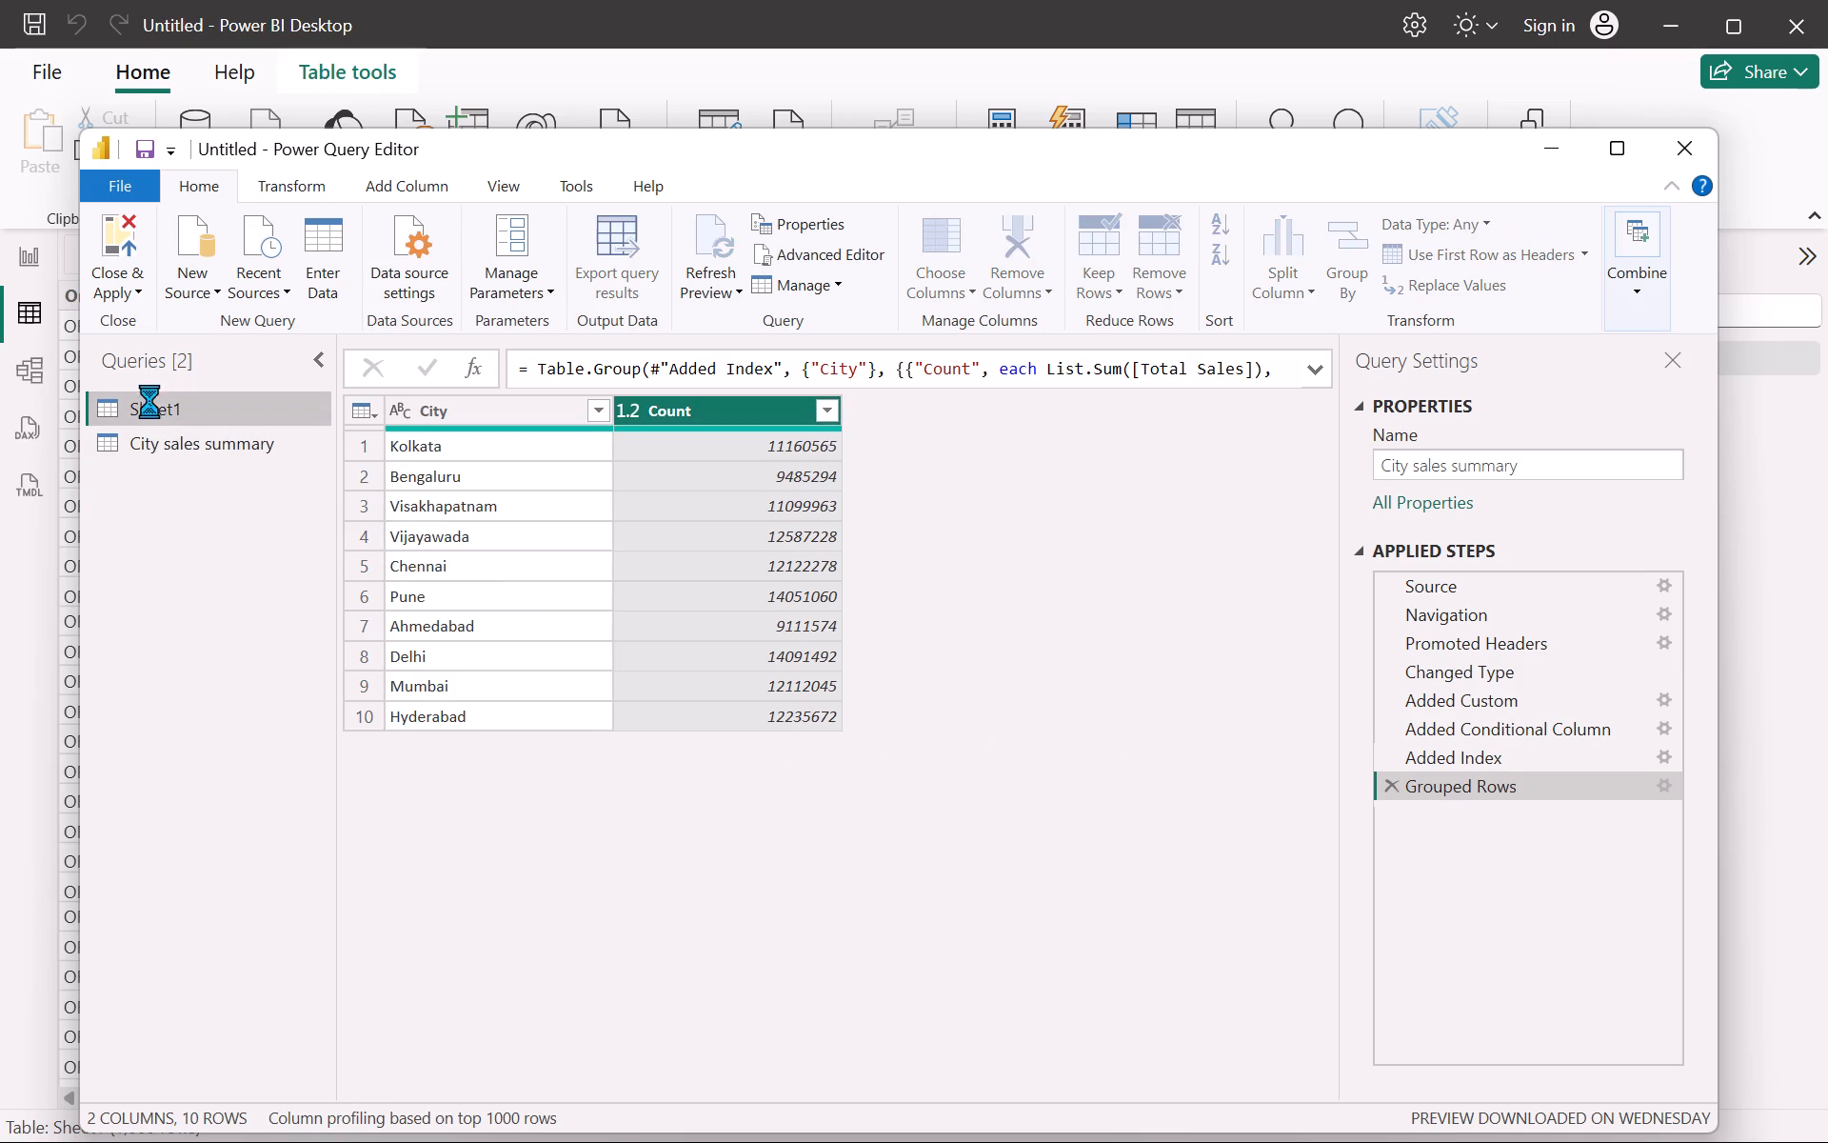
{"action": "right_click", "coordinate": [149, 401]}
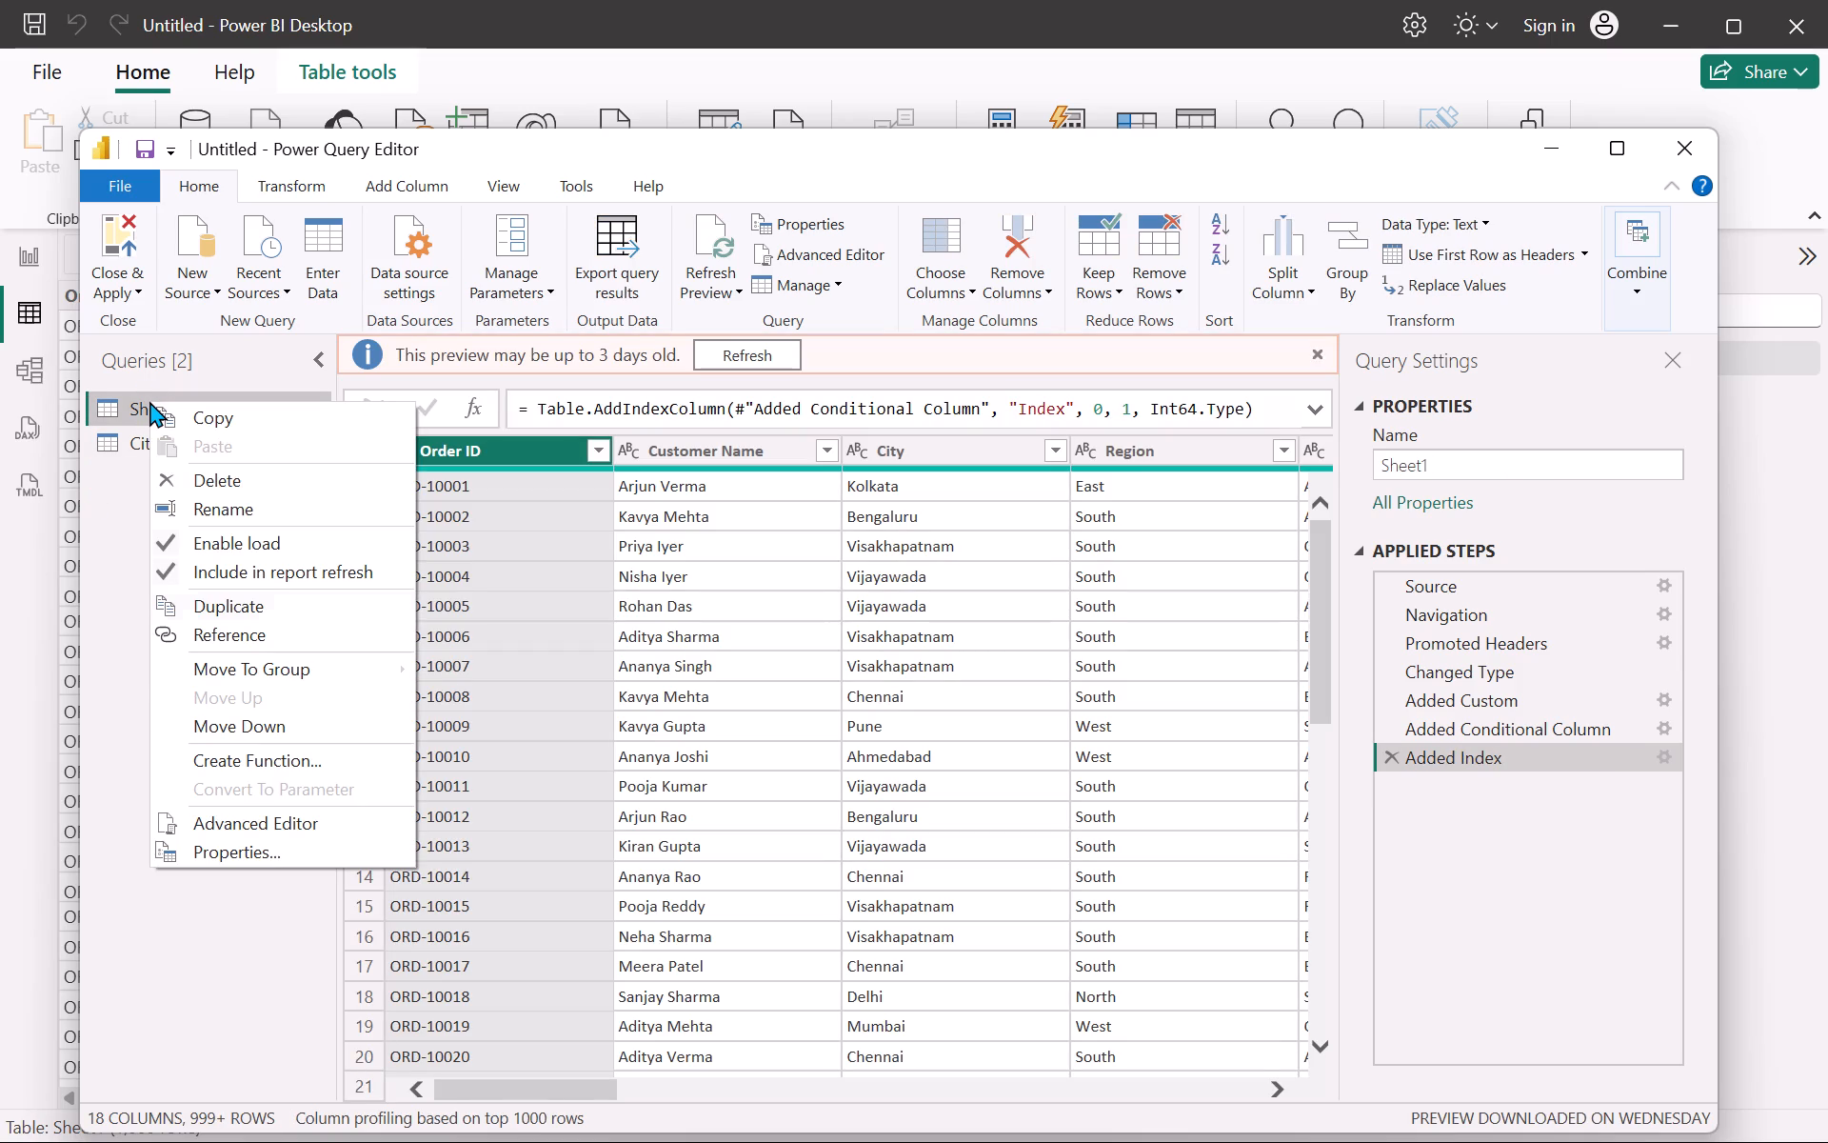
{"action": "left_click", "coordinate": [219, 636]}
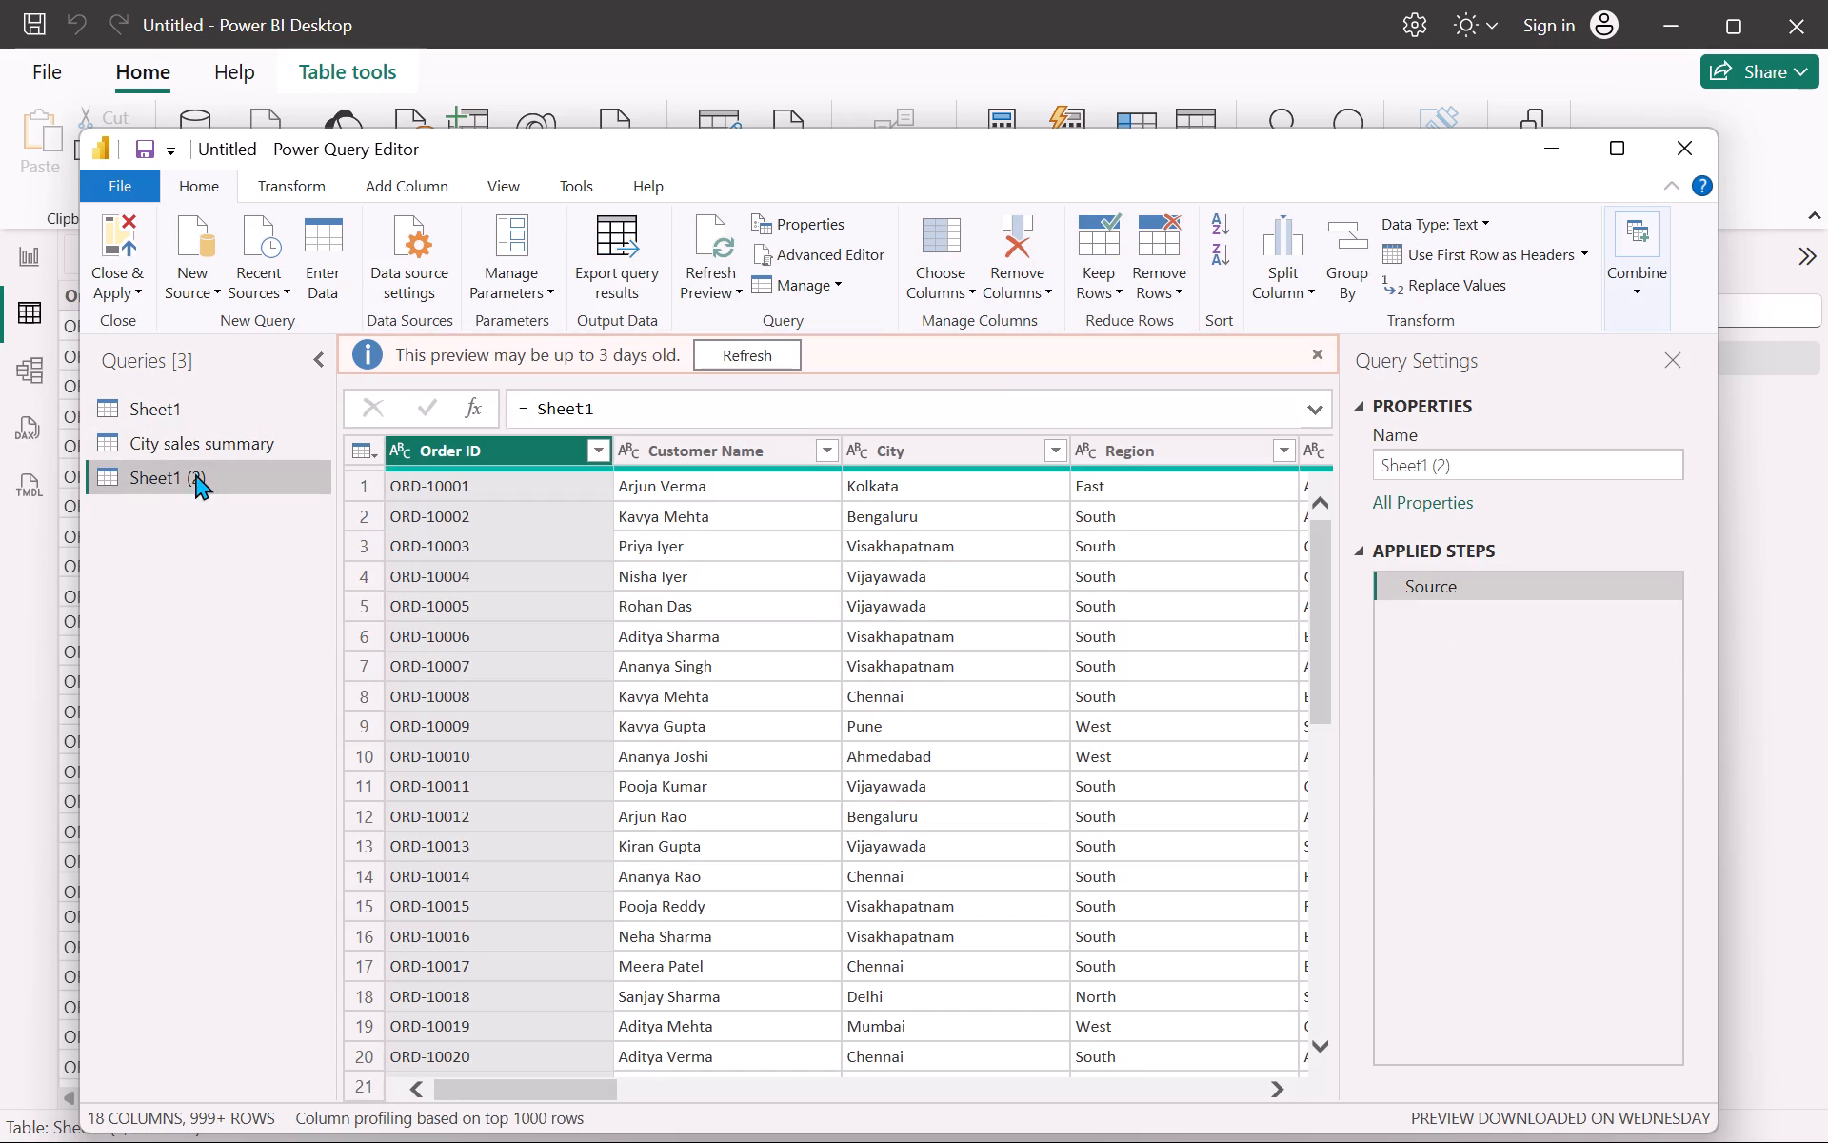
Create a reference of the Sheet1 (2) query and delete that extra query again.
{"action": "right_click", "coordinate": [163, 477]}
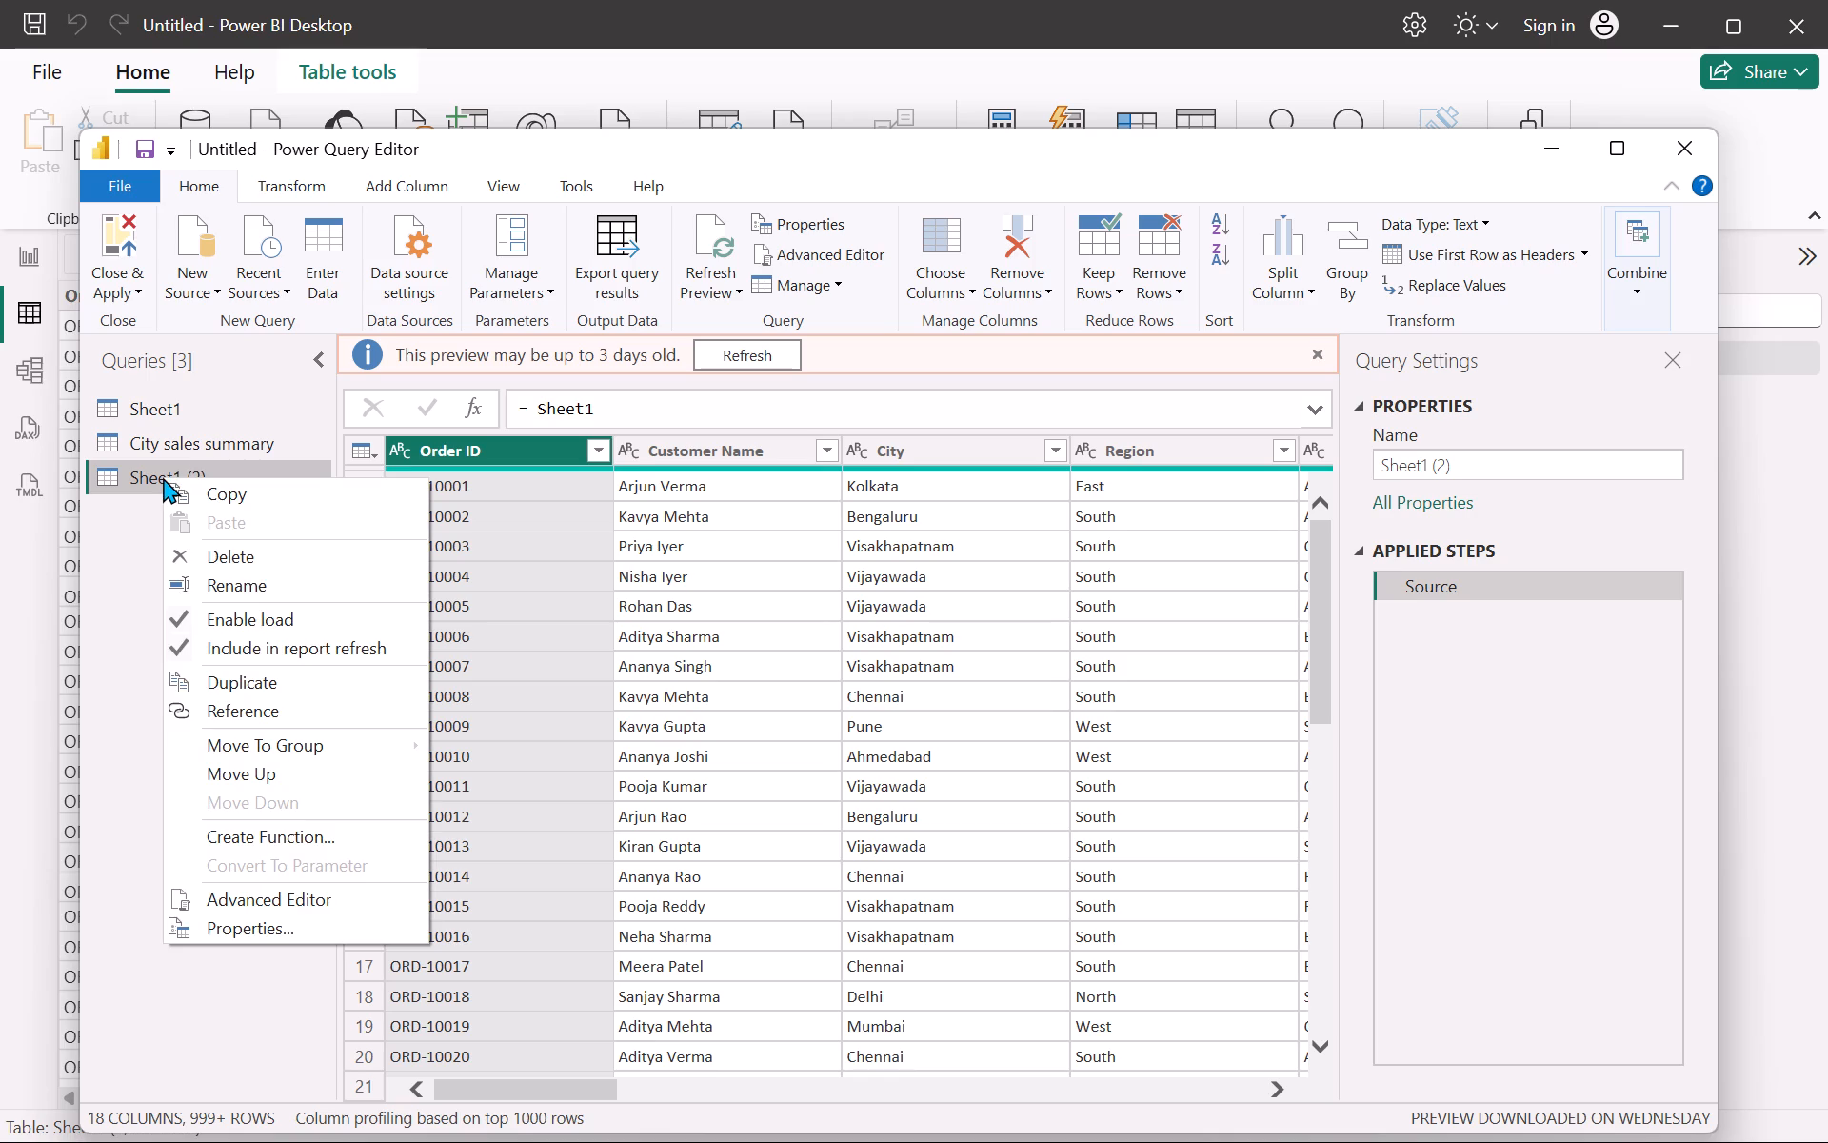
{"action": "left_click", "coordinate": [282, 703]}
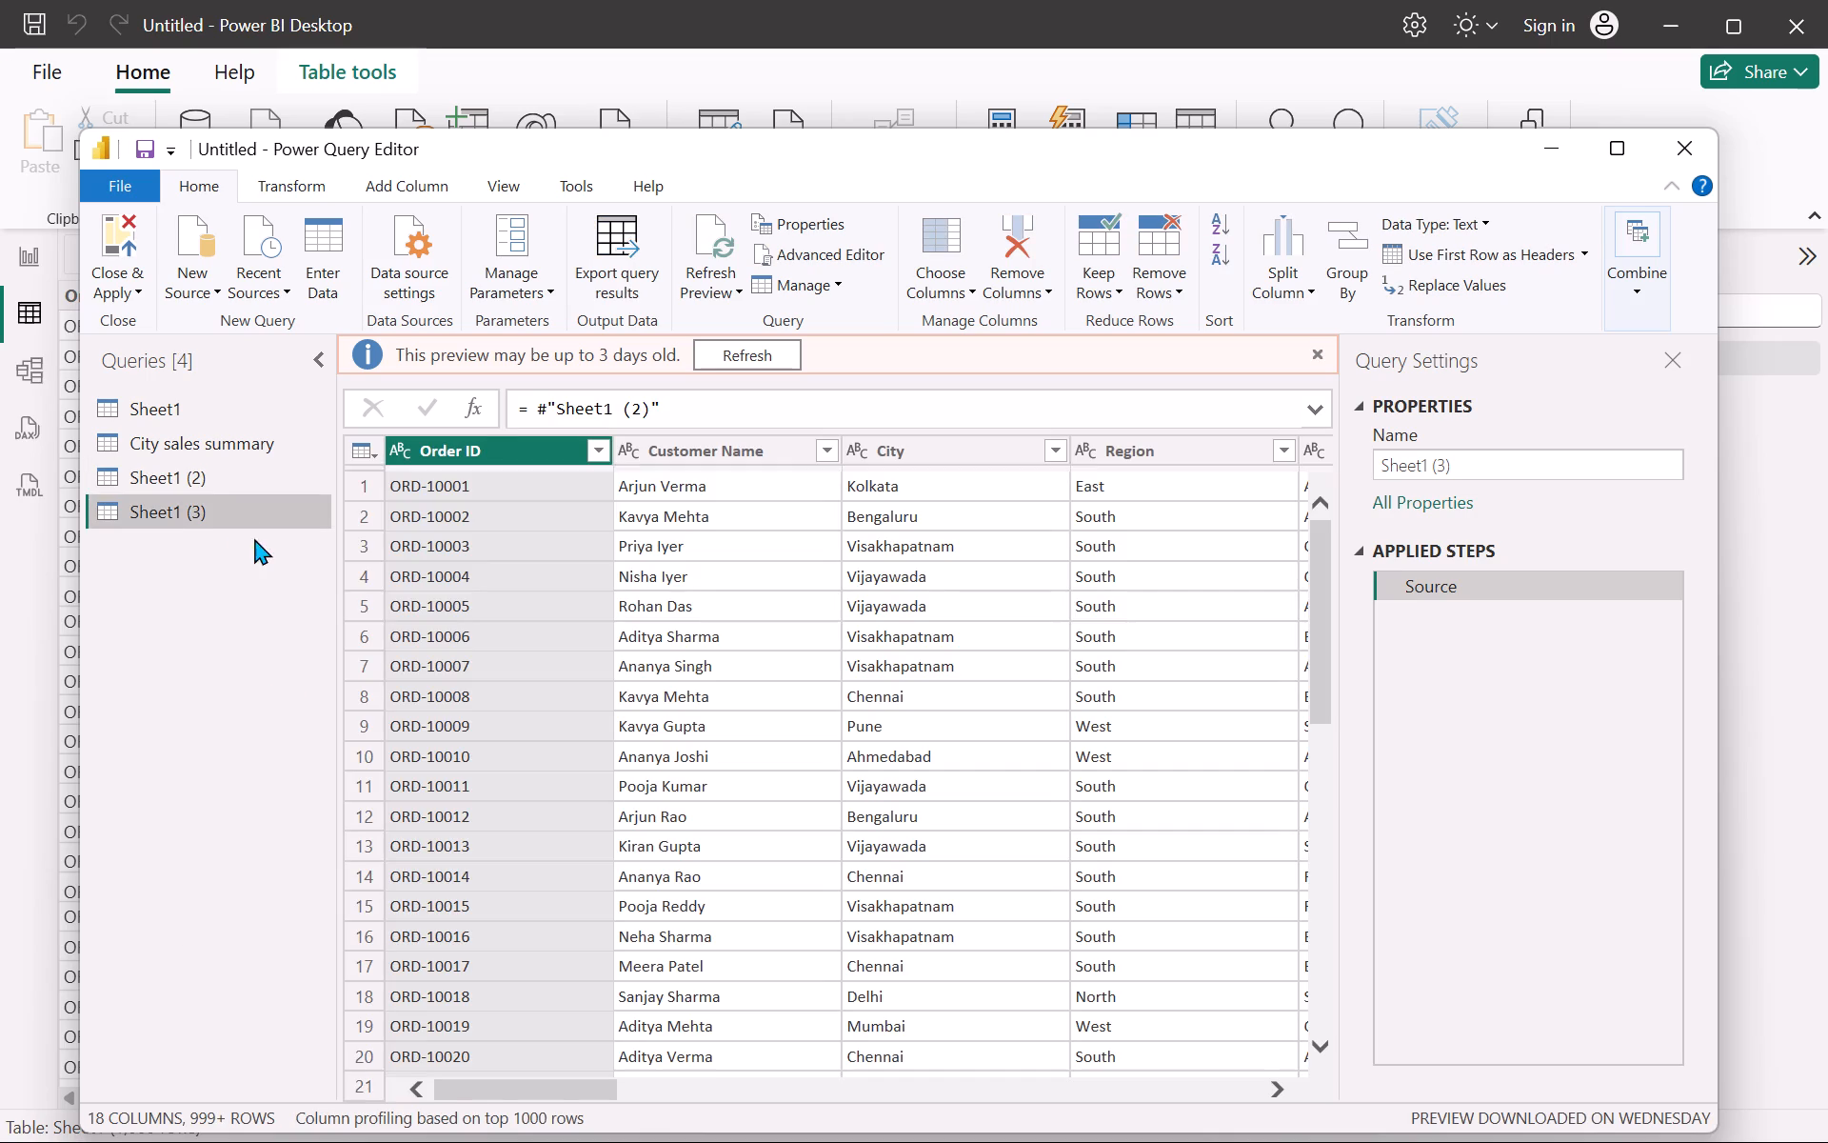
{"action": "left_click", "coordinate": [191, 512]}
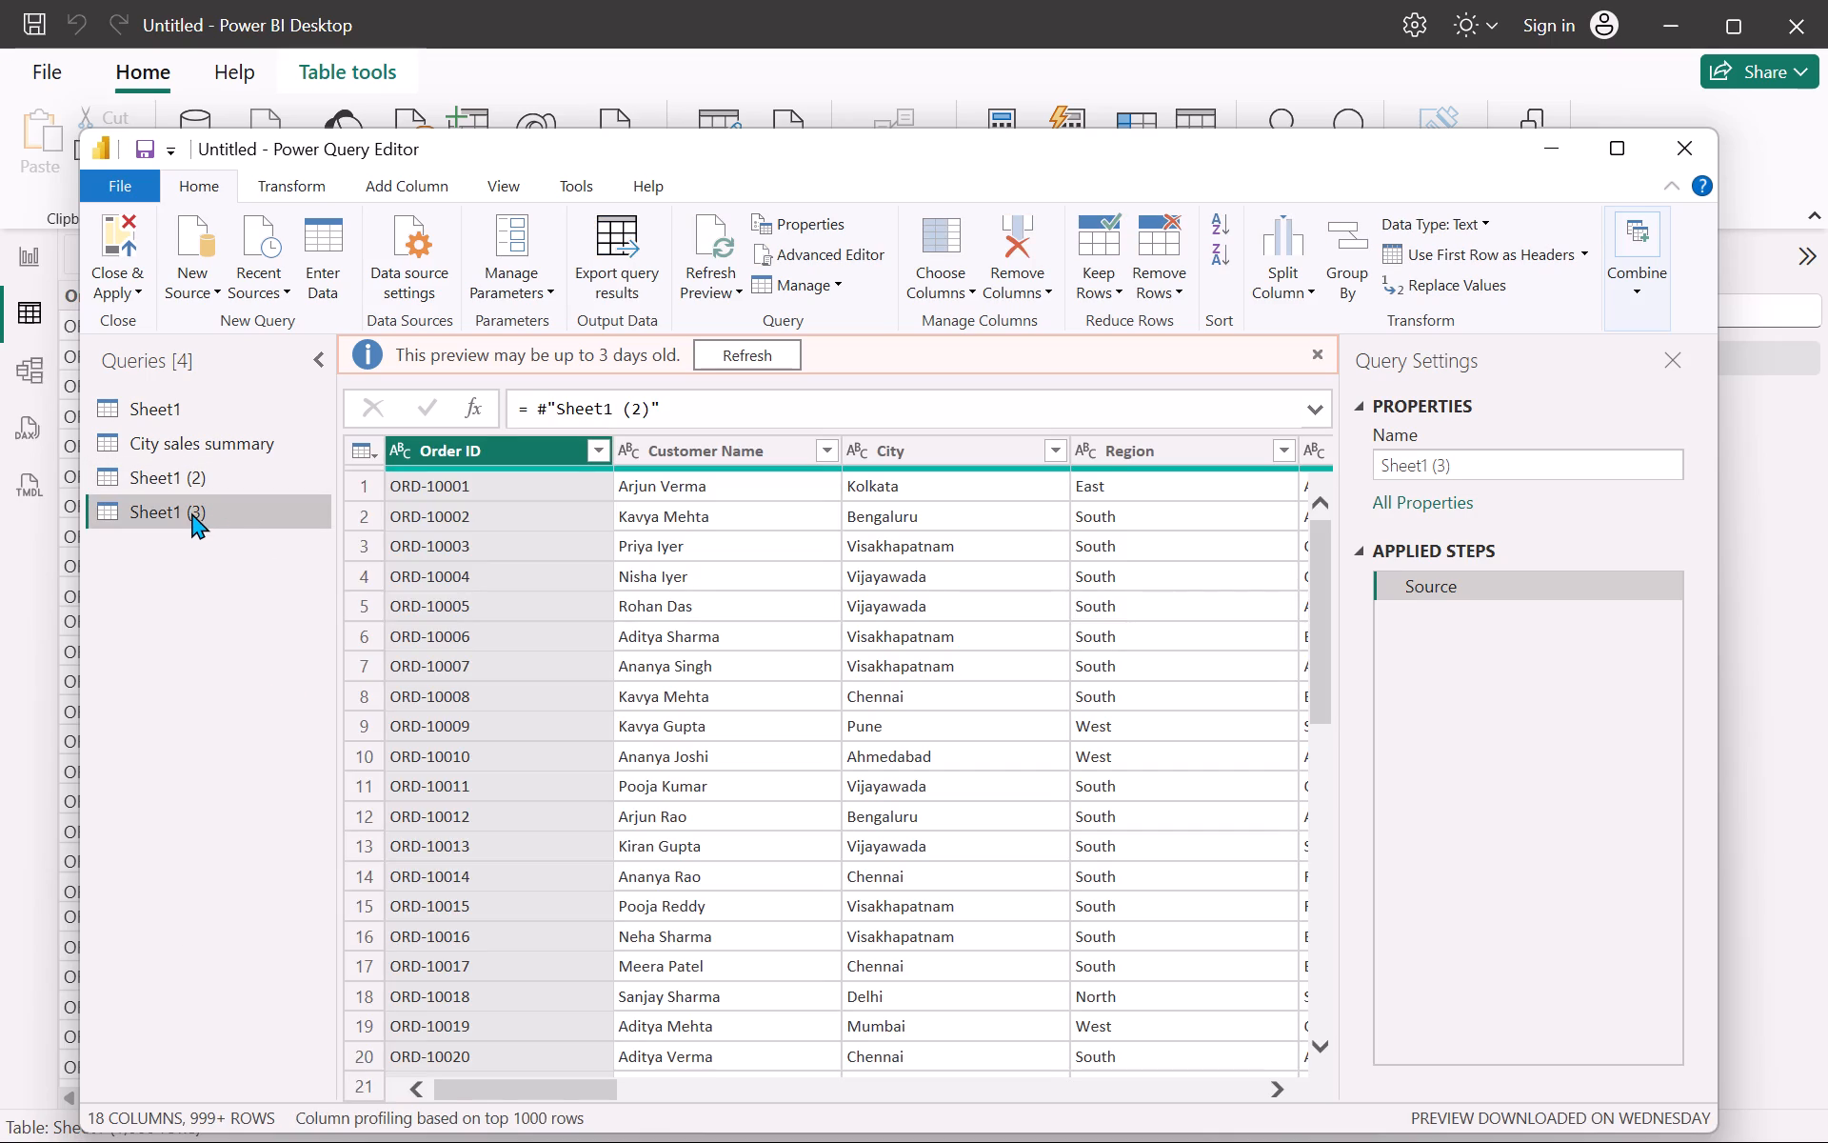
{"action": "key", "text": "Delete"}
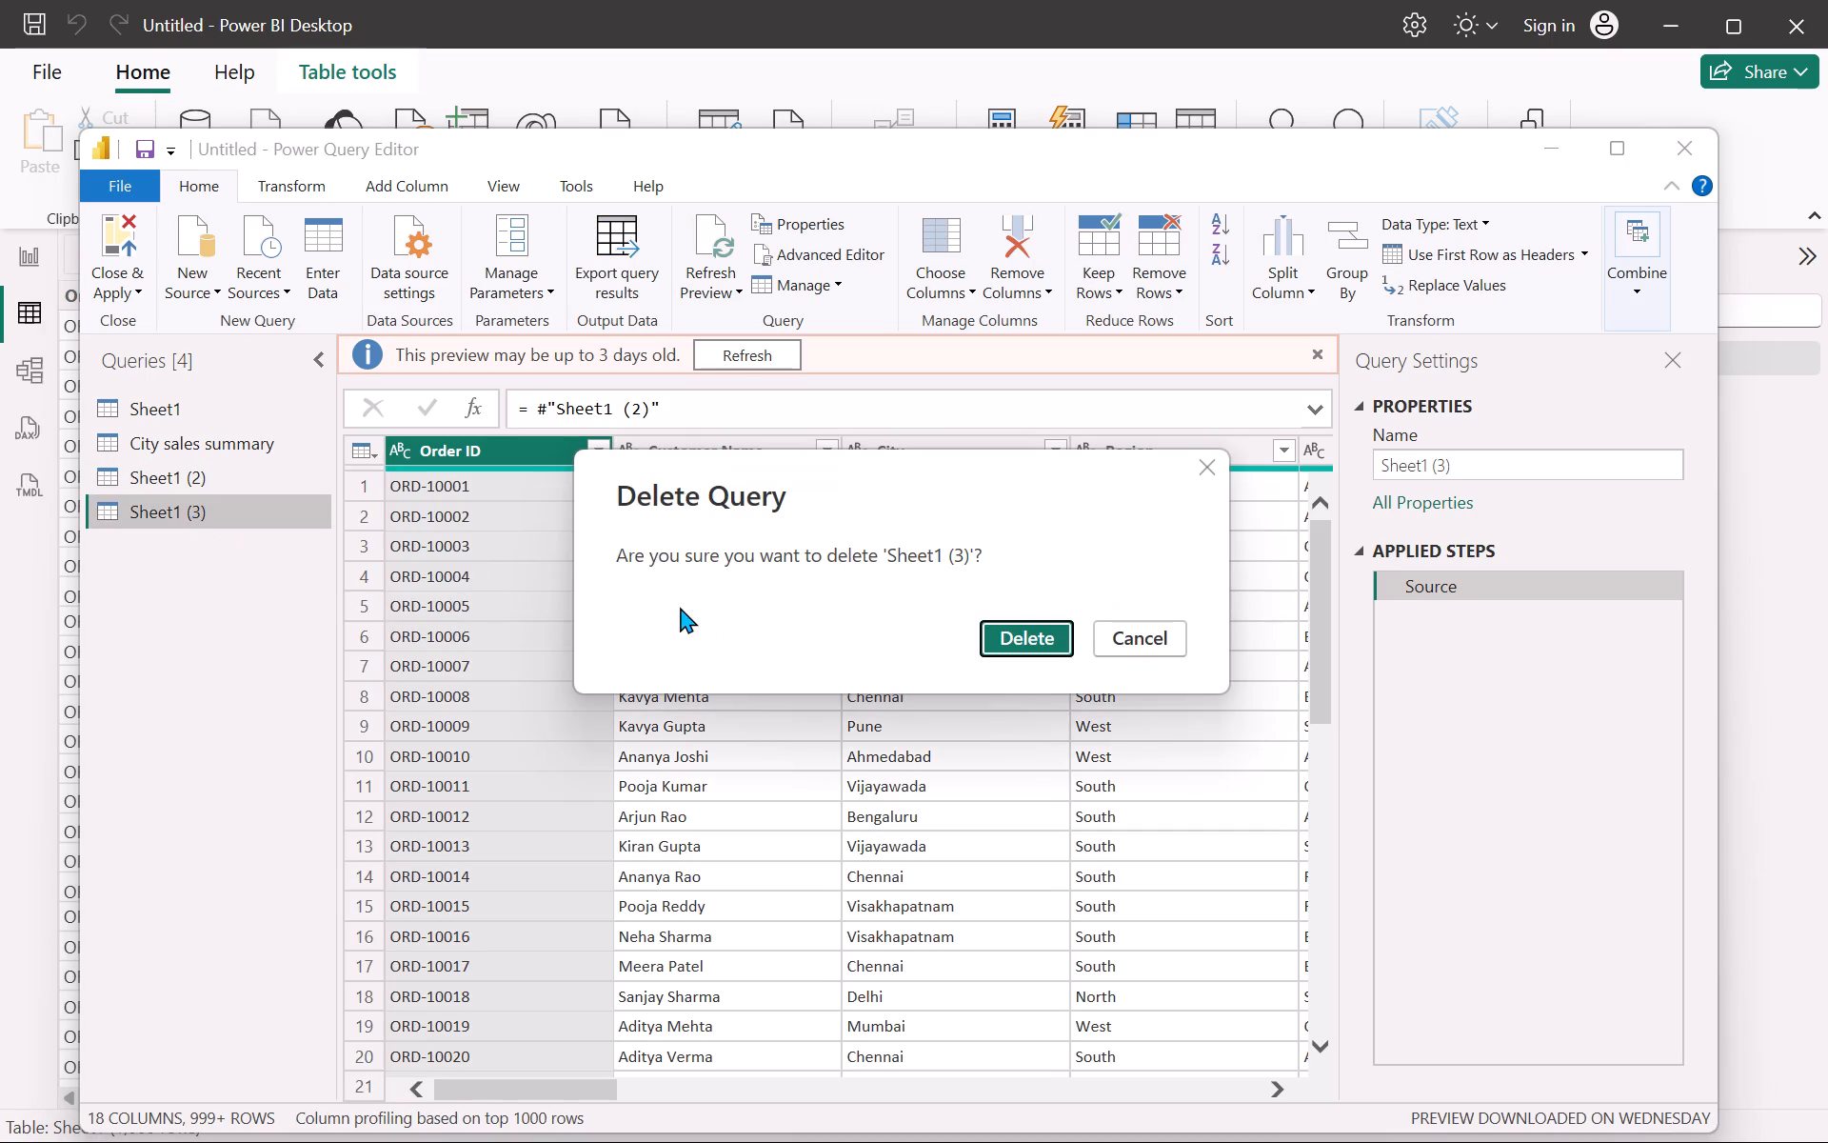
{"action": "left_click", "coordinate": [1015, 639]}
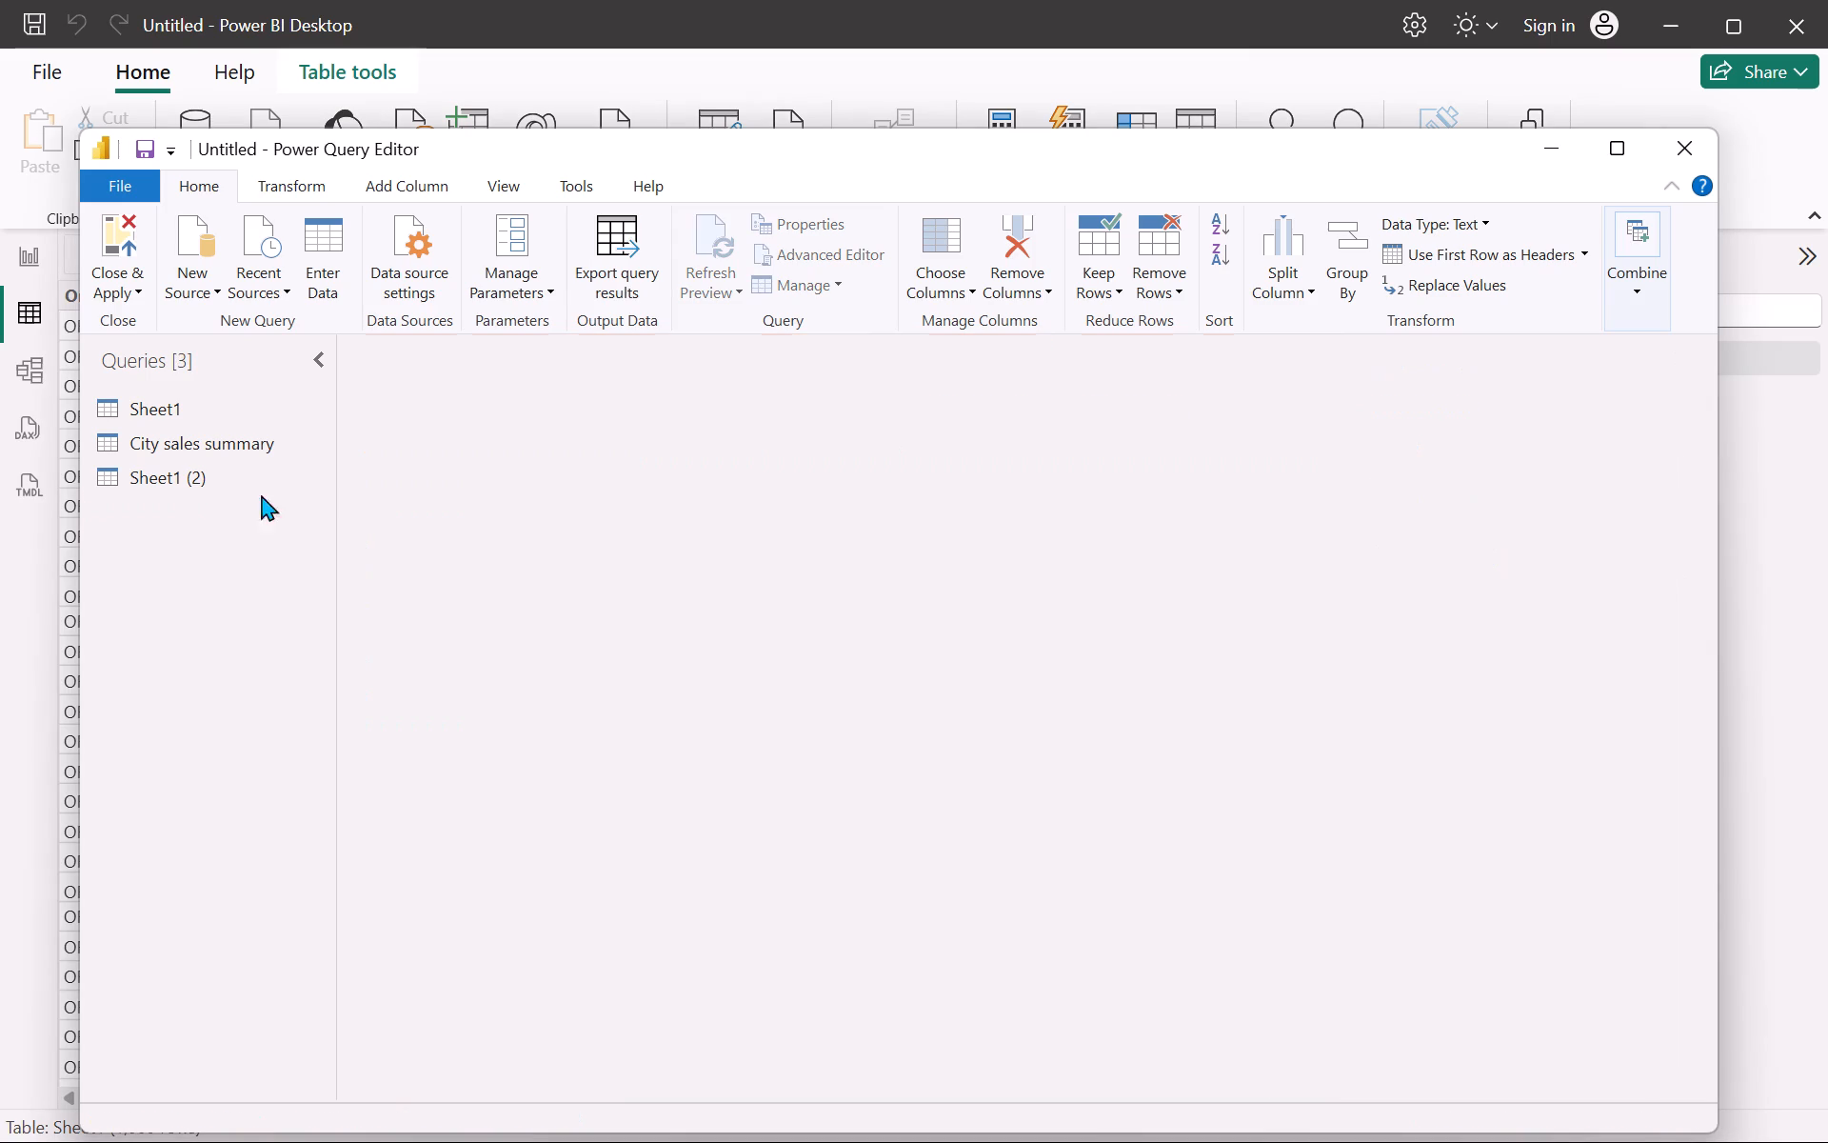
Rename the Sheet1 (2) query as Region order summary.
{"action": "right_click", "coordinate": [183, 473]}
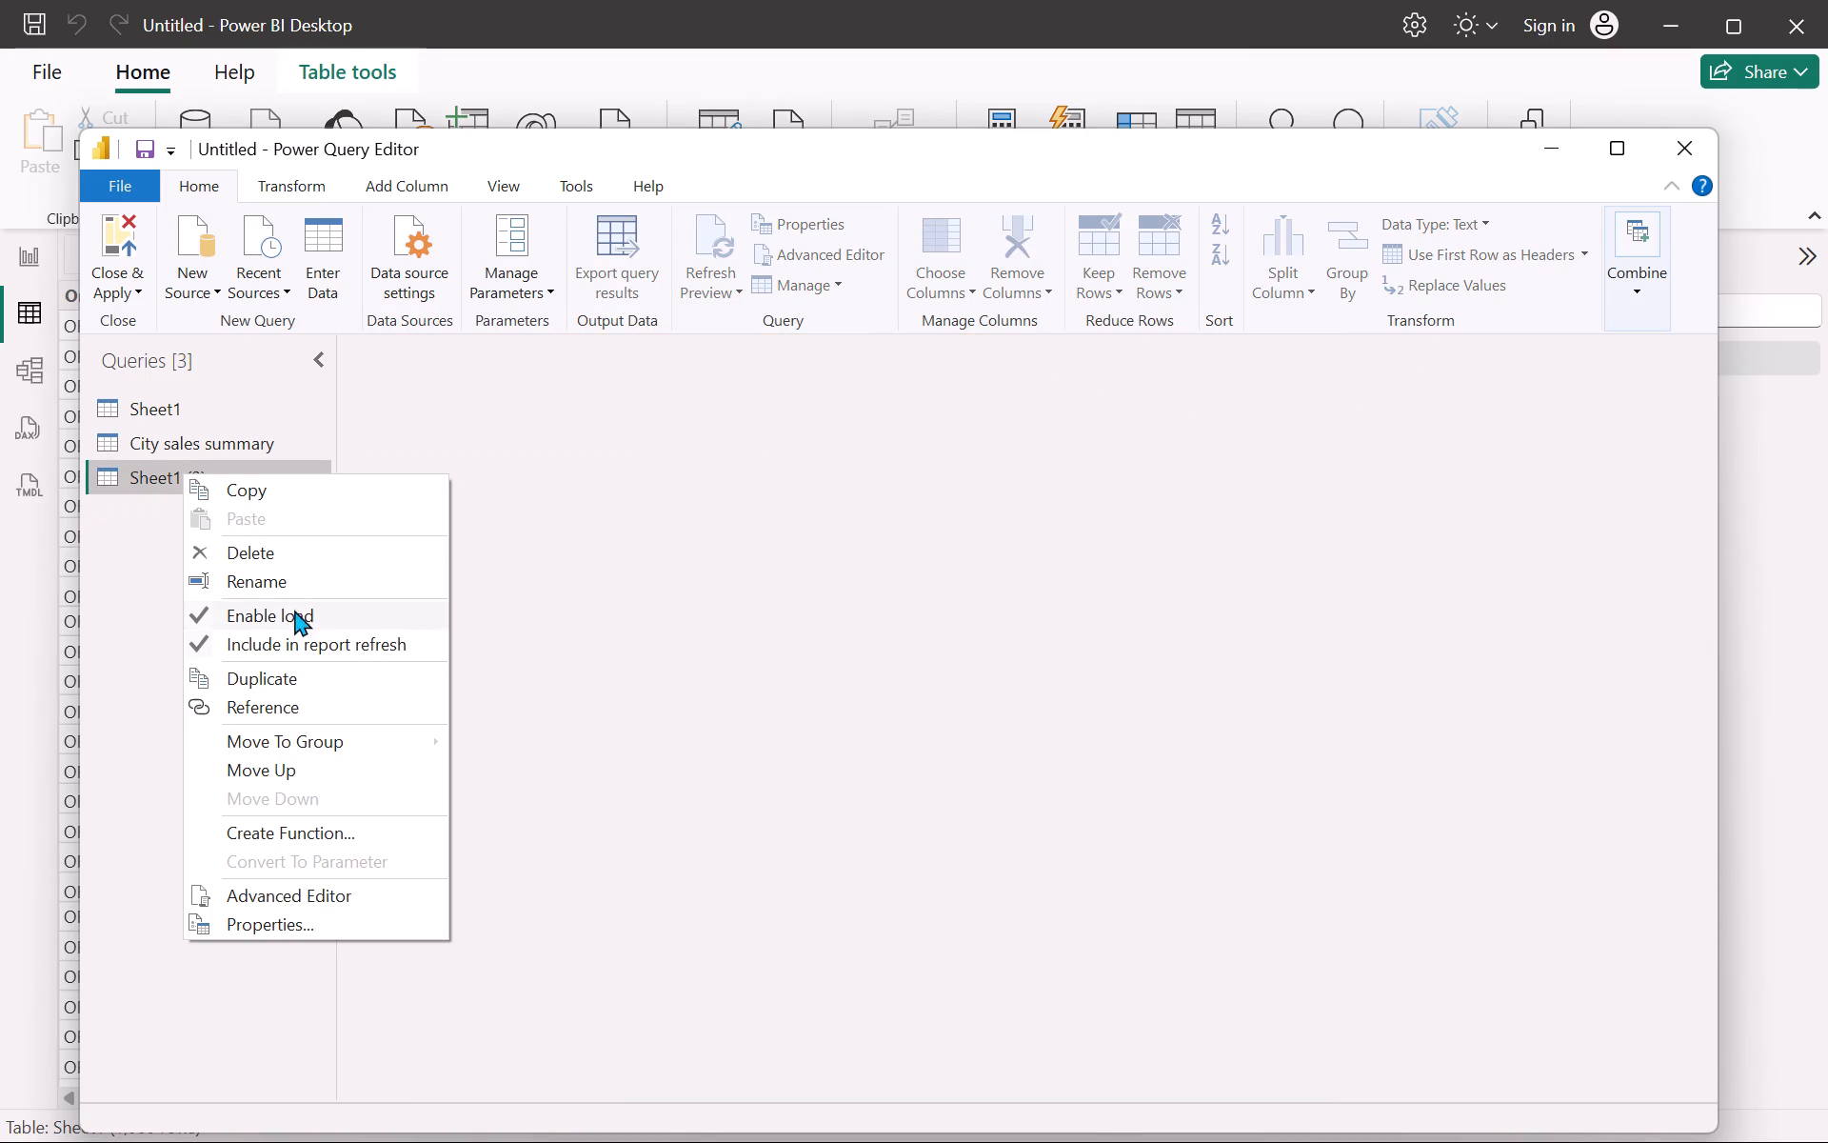
{"action": "left_click", "coordinate": [288, 581]}
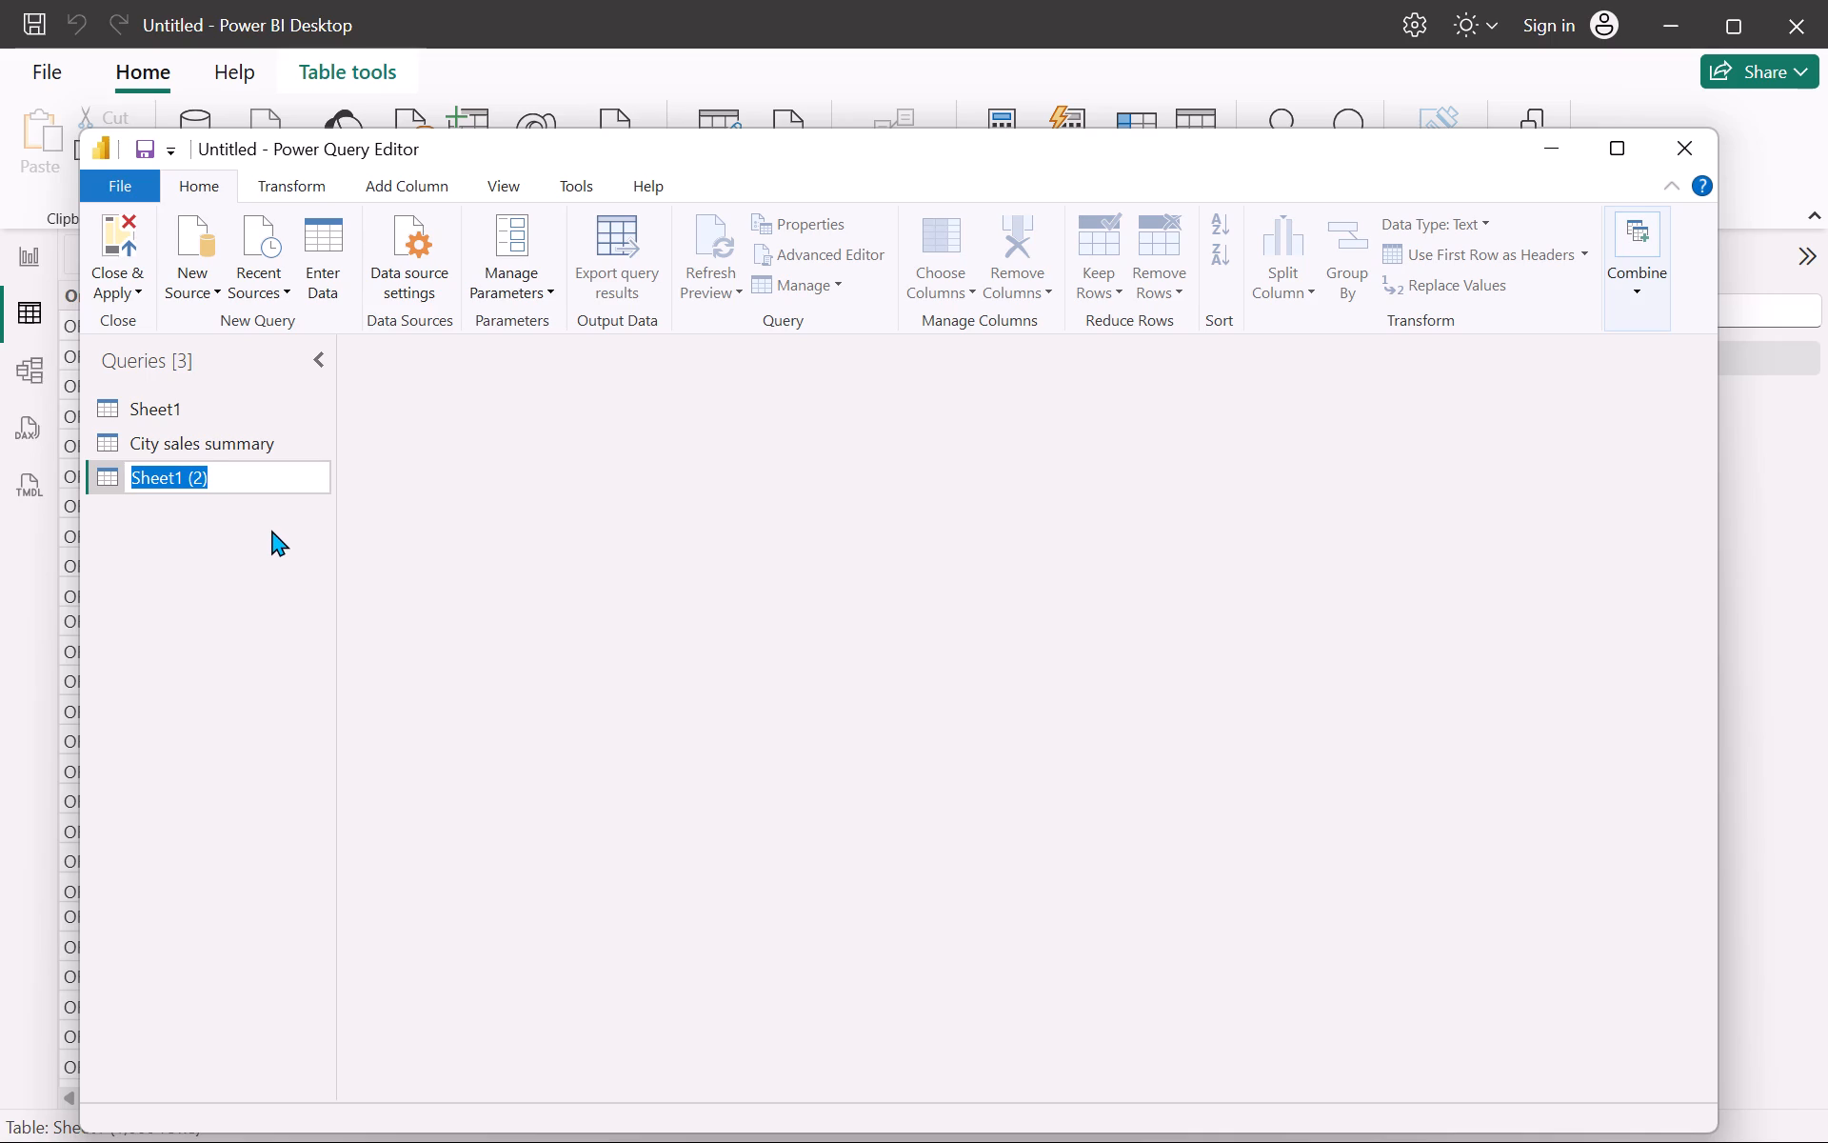
{"action": "type", "text": "Region order summary"}
{"action": "key", "text": "Return"}
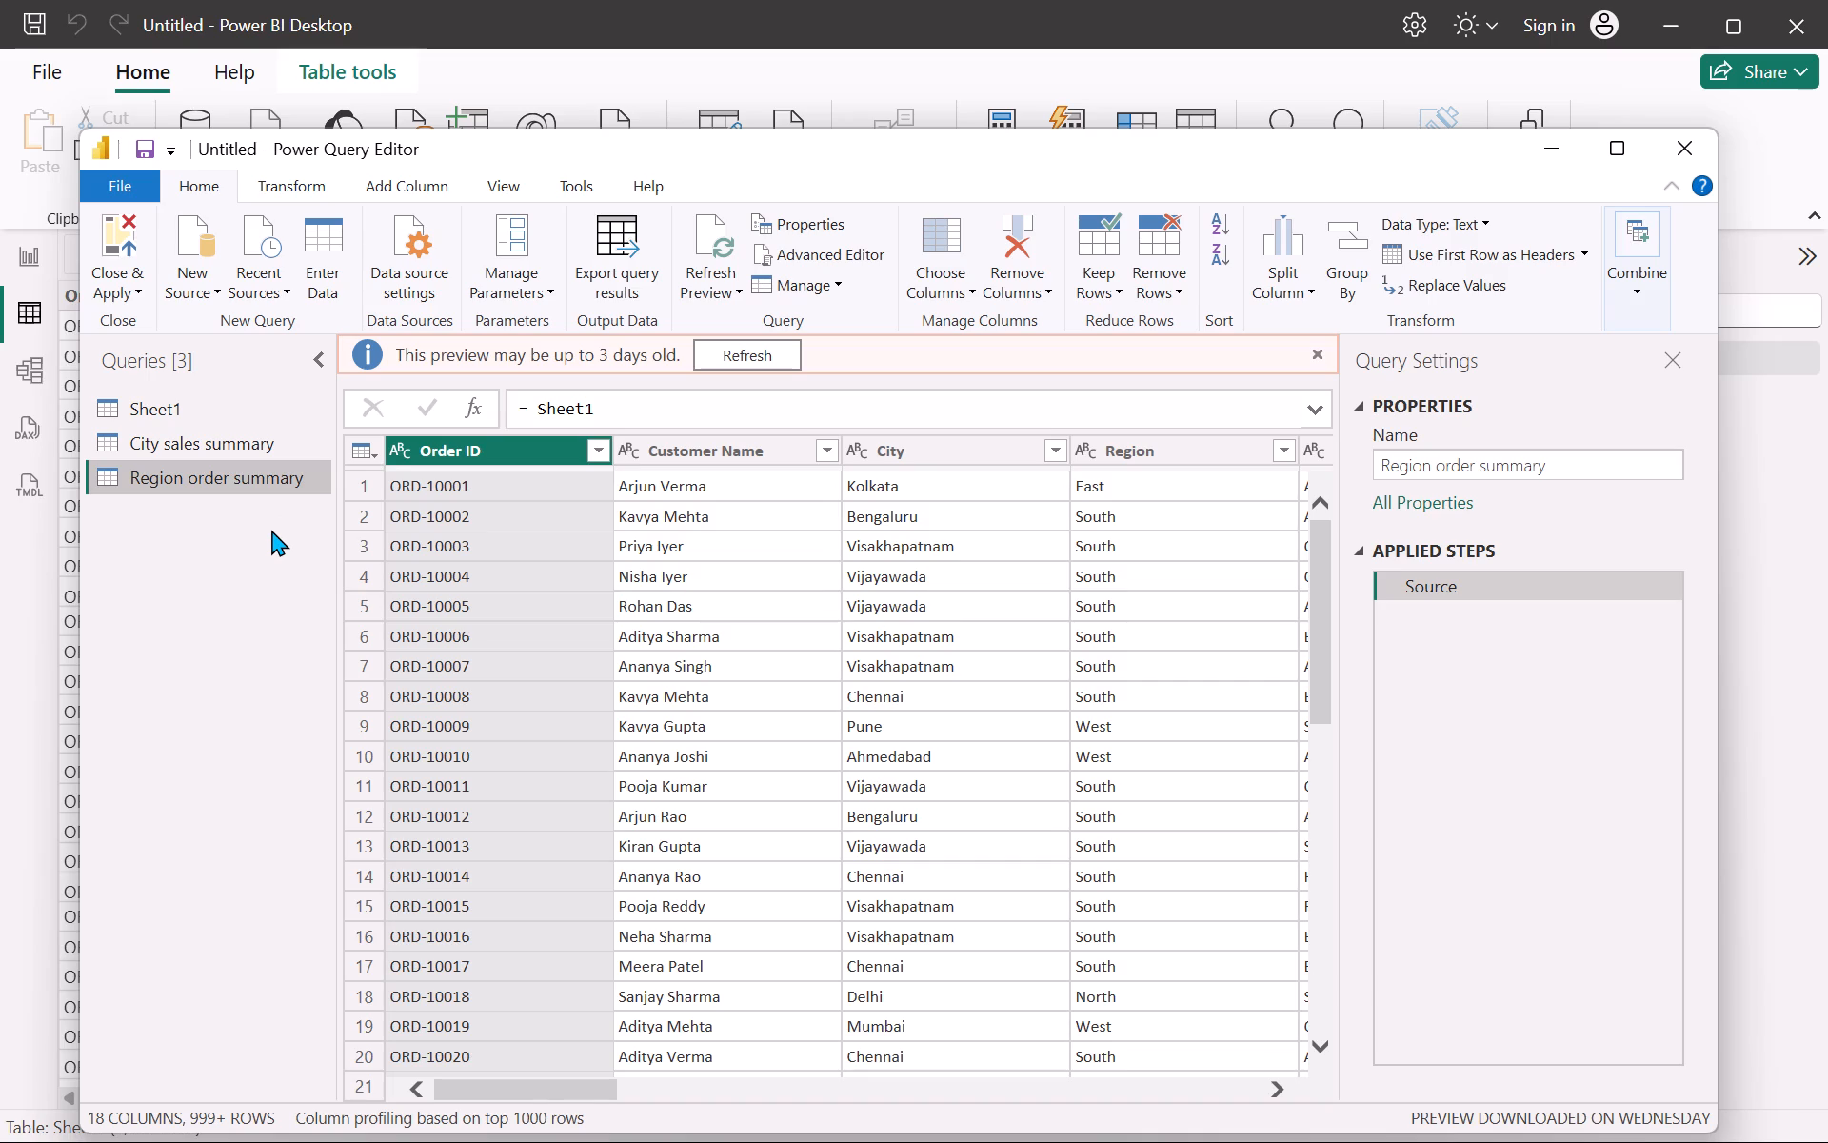
Group the Region order summary query by Region, with a Count Rows column named Total orders.
{"action": "left_click", "coordinate": [1353, 235]}
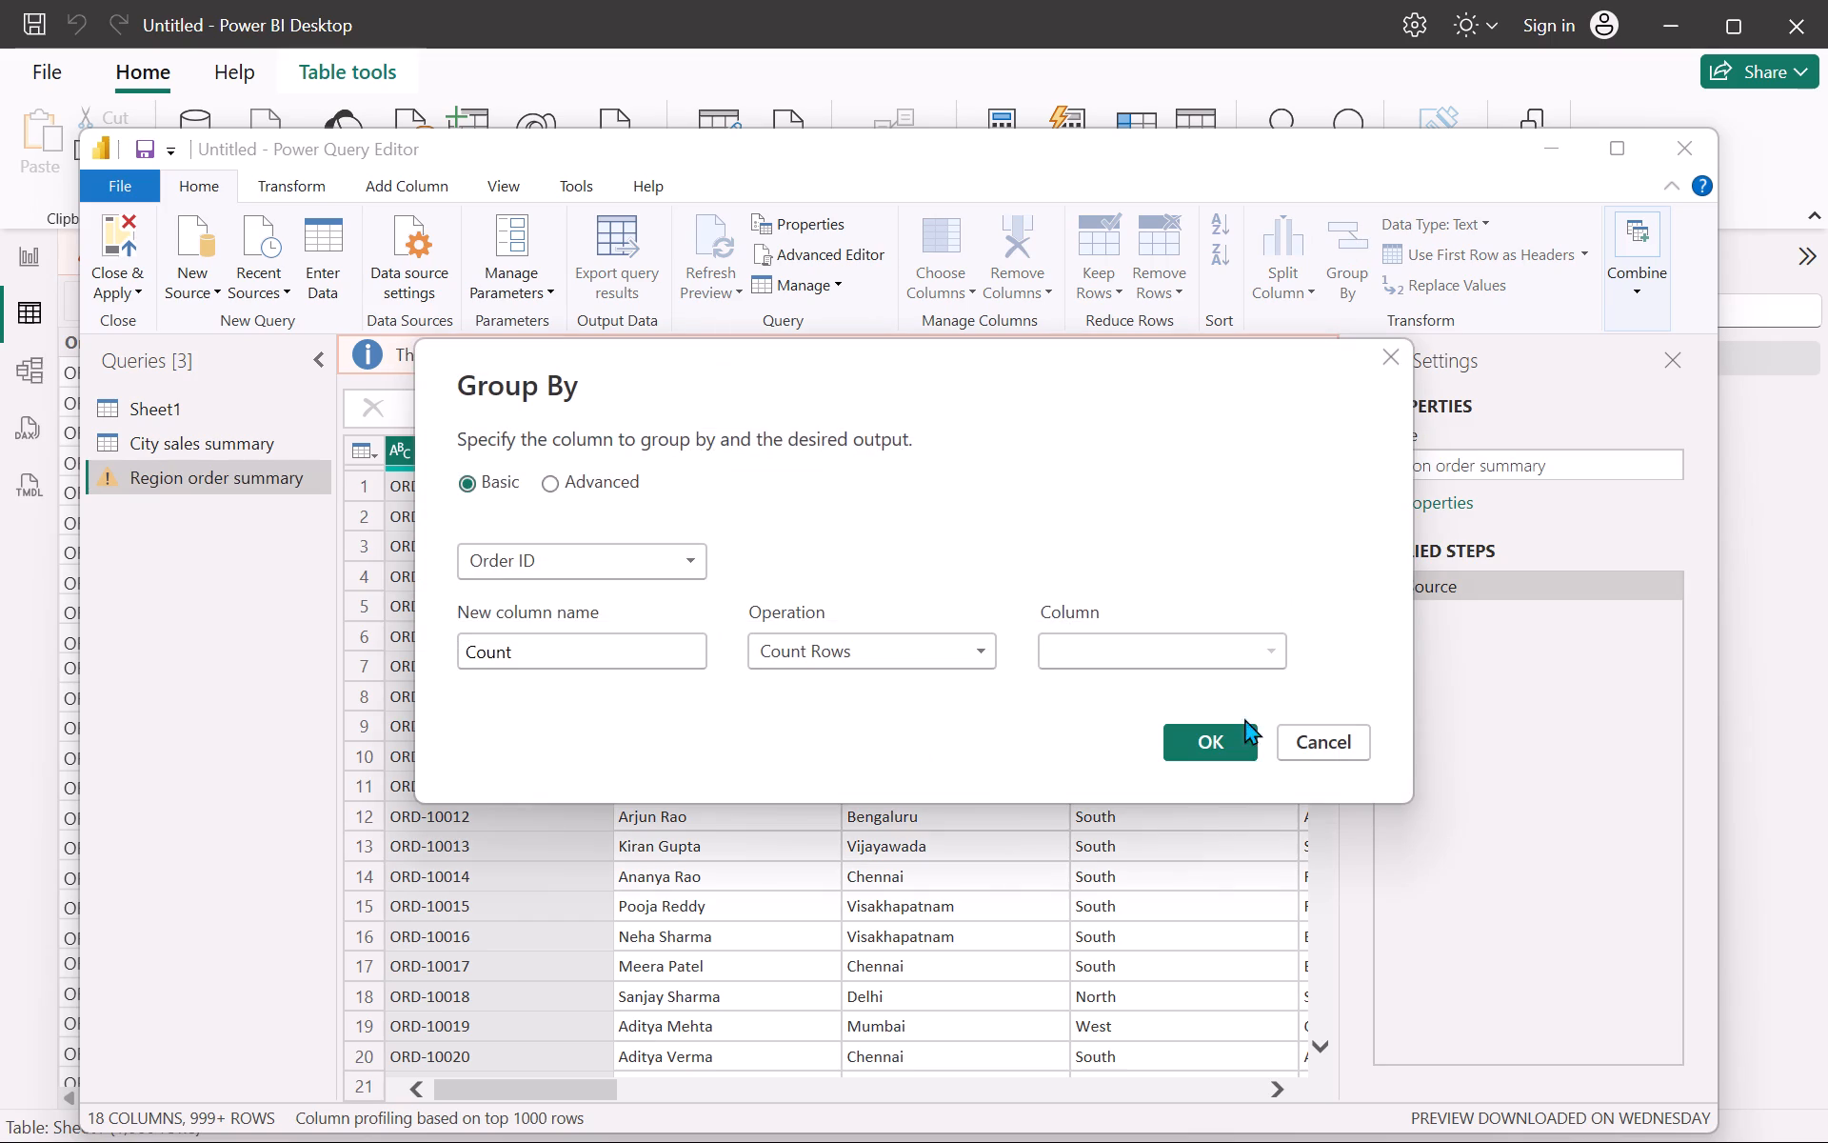
{"action": "left_click", "coordinate": [1297, 744]}
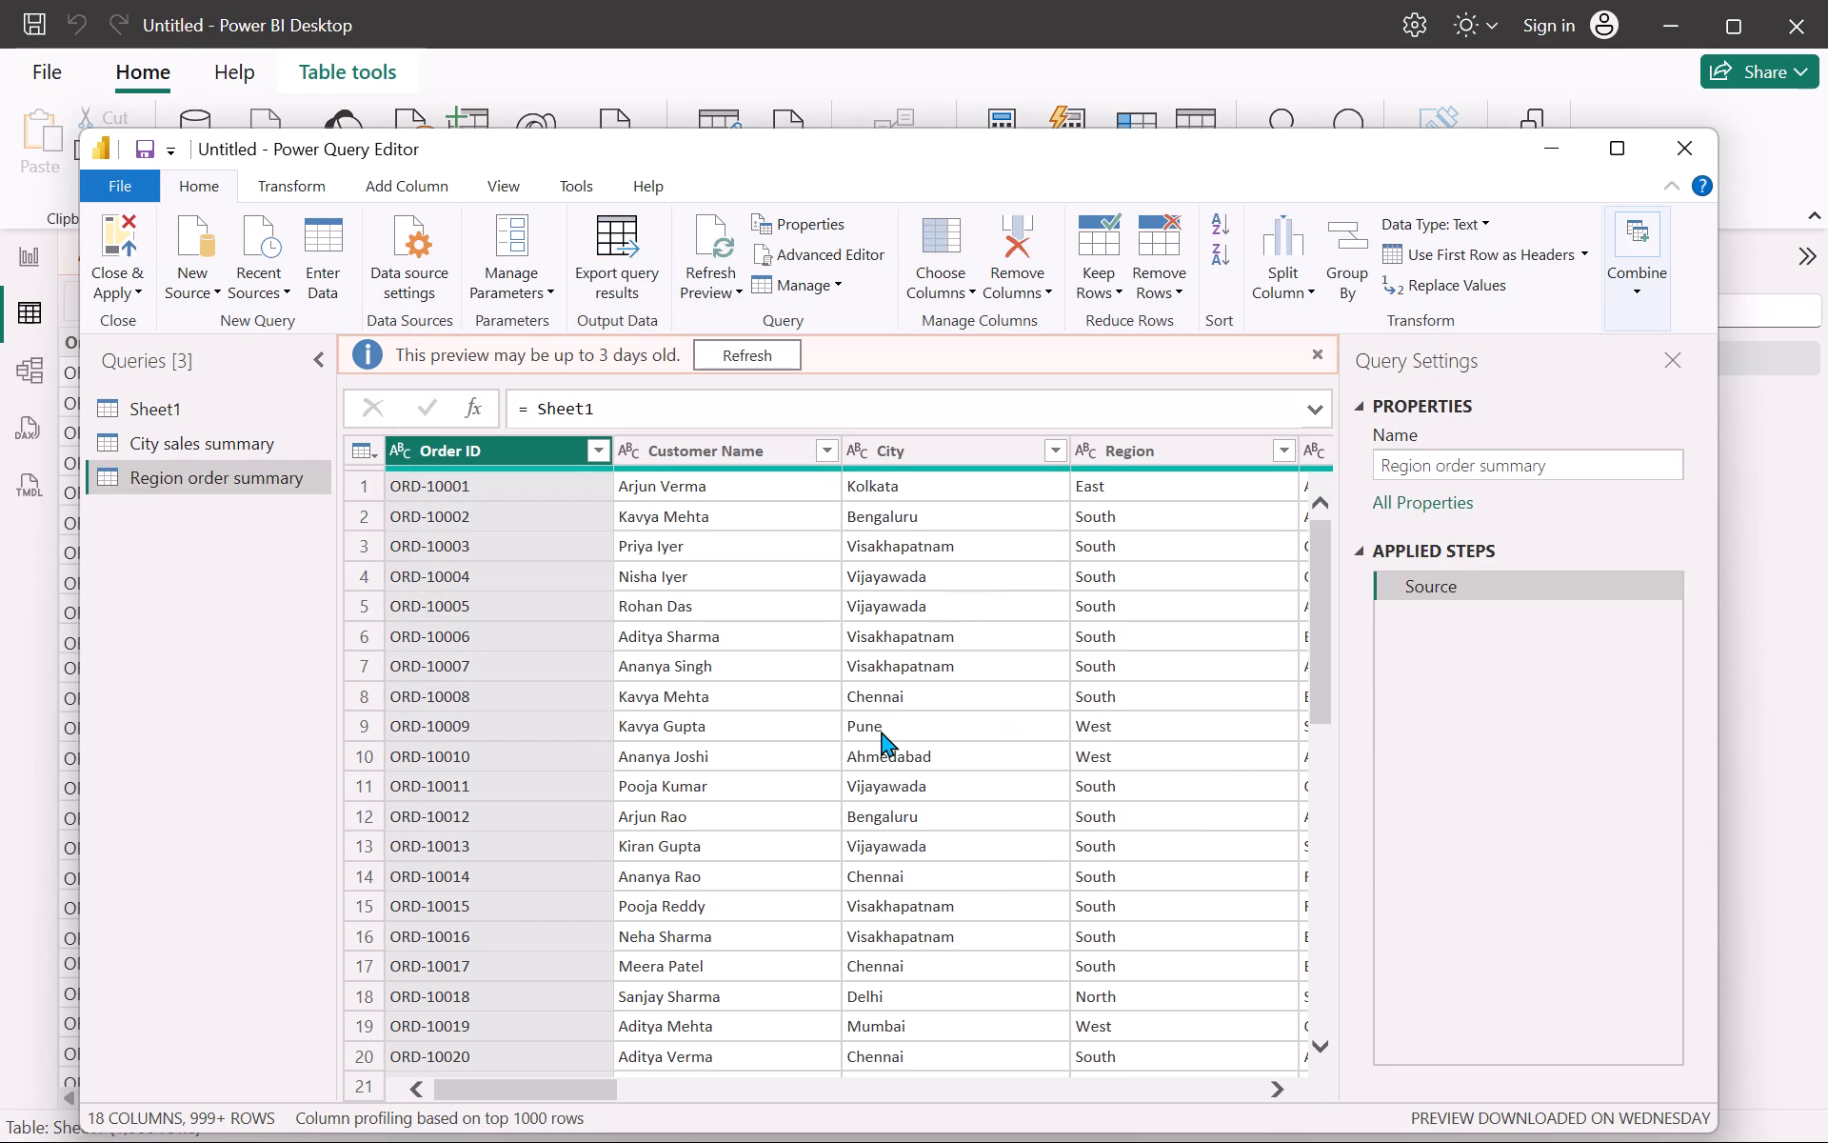
{"action": "left_click", "coordinate": [1142, 447]}
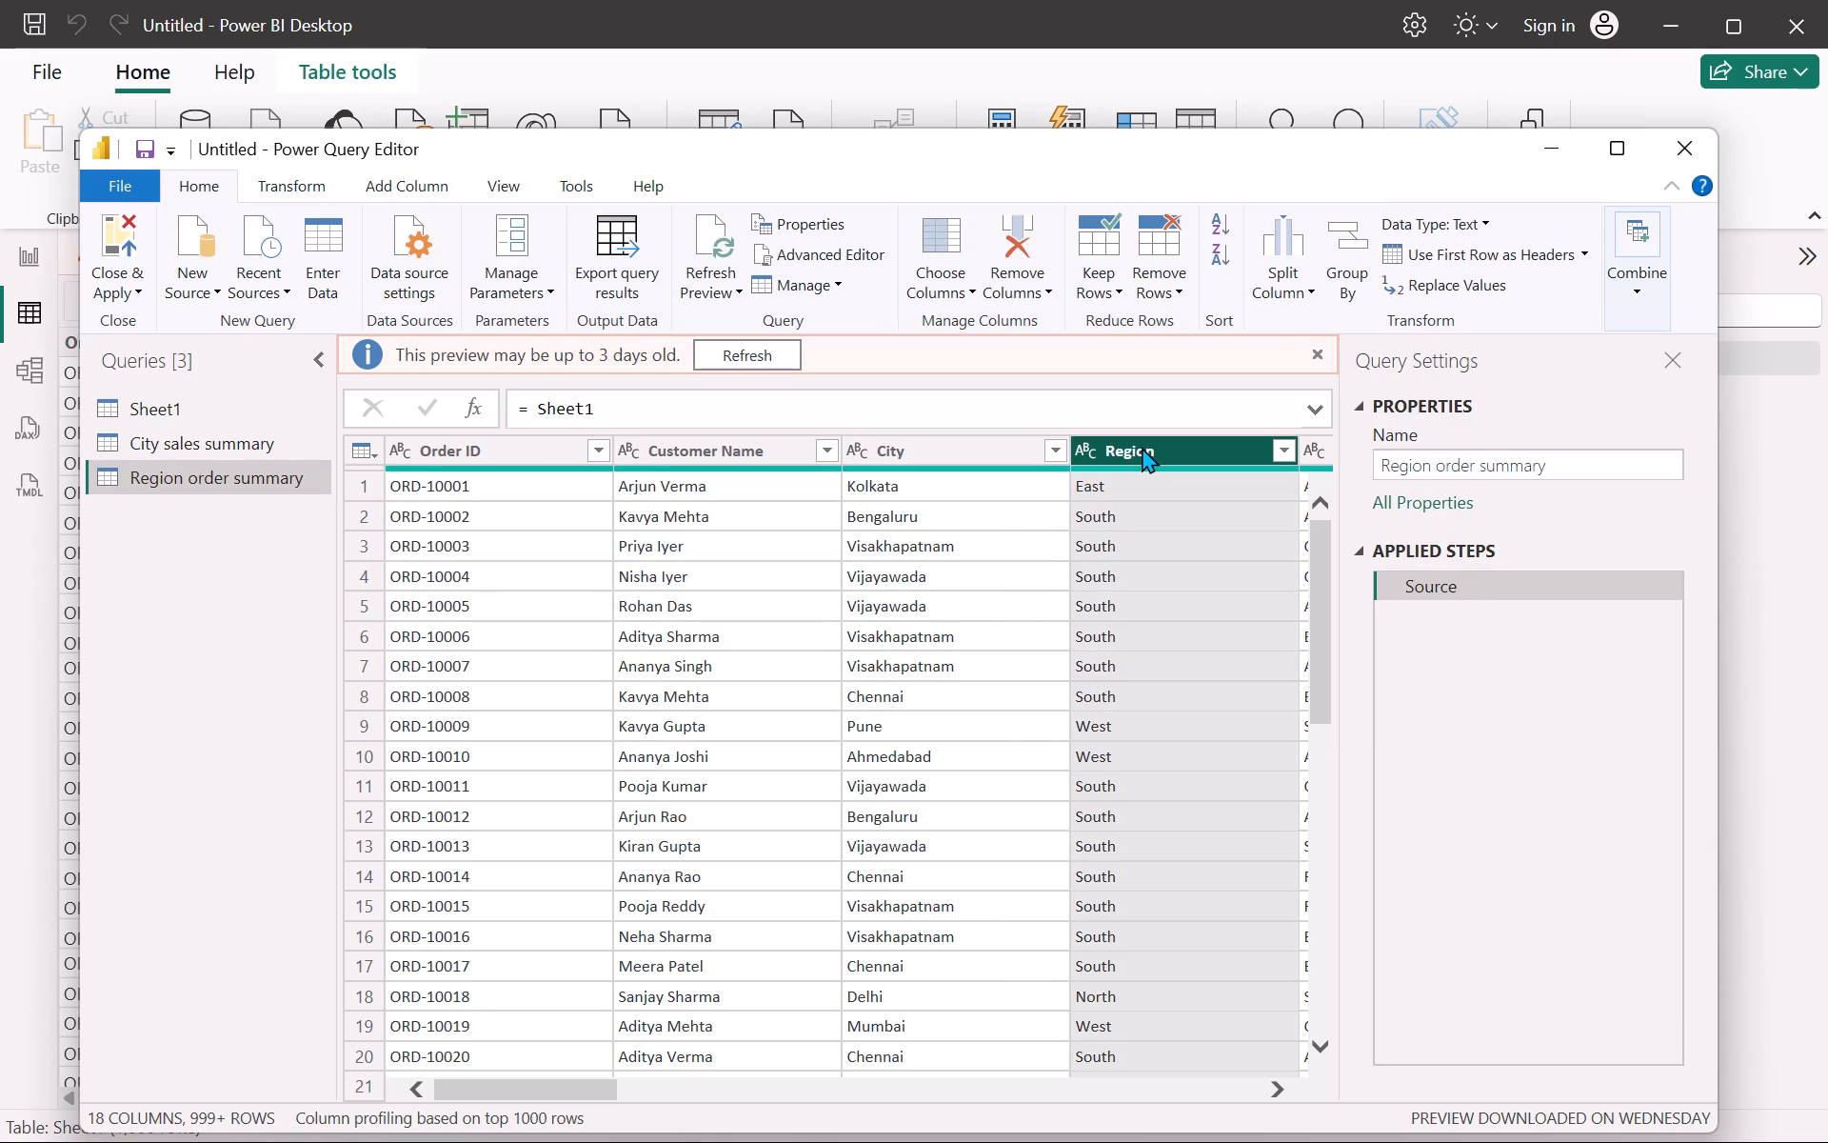
{"action": "left_click", "coordinate": [1336, 258]}
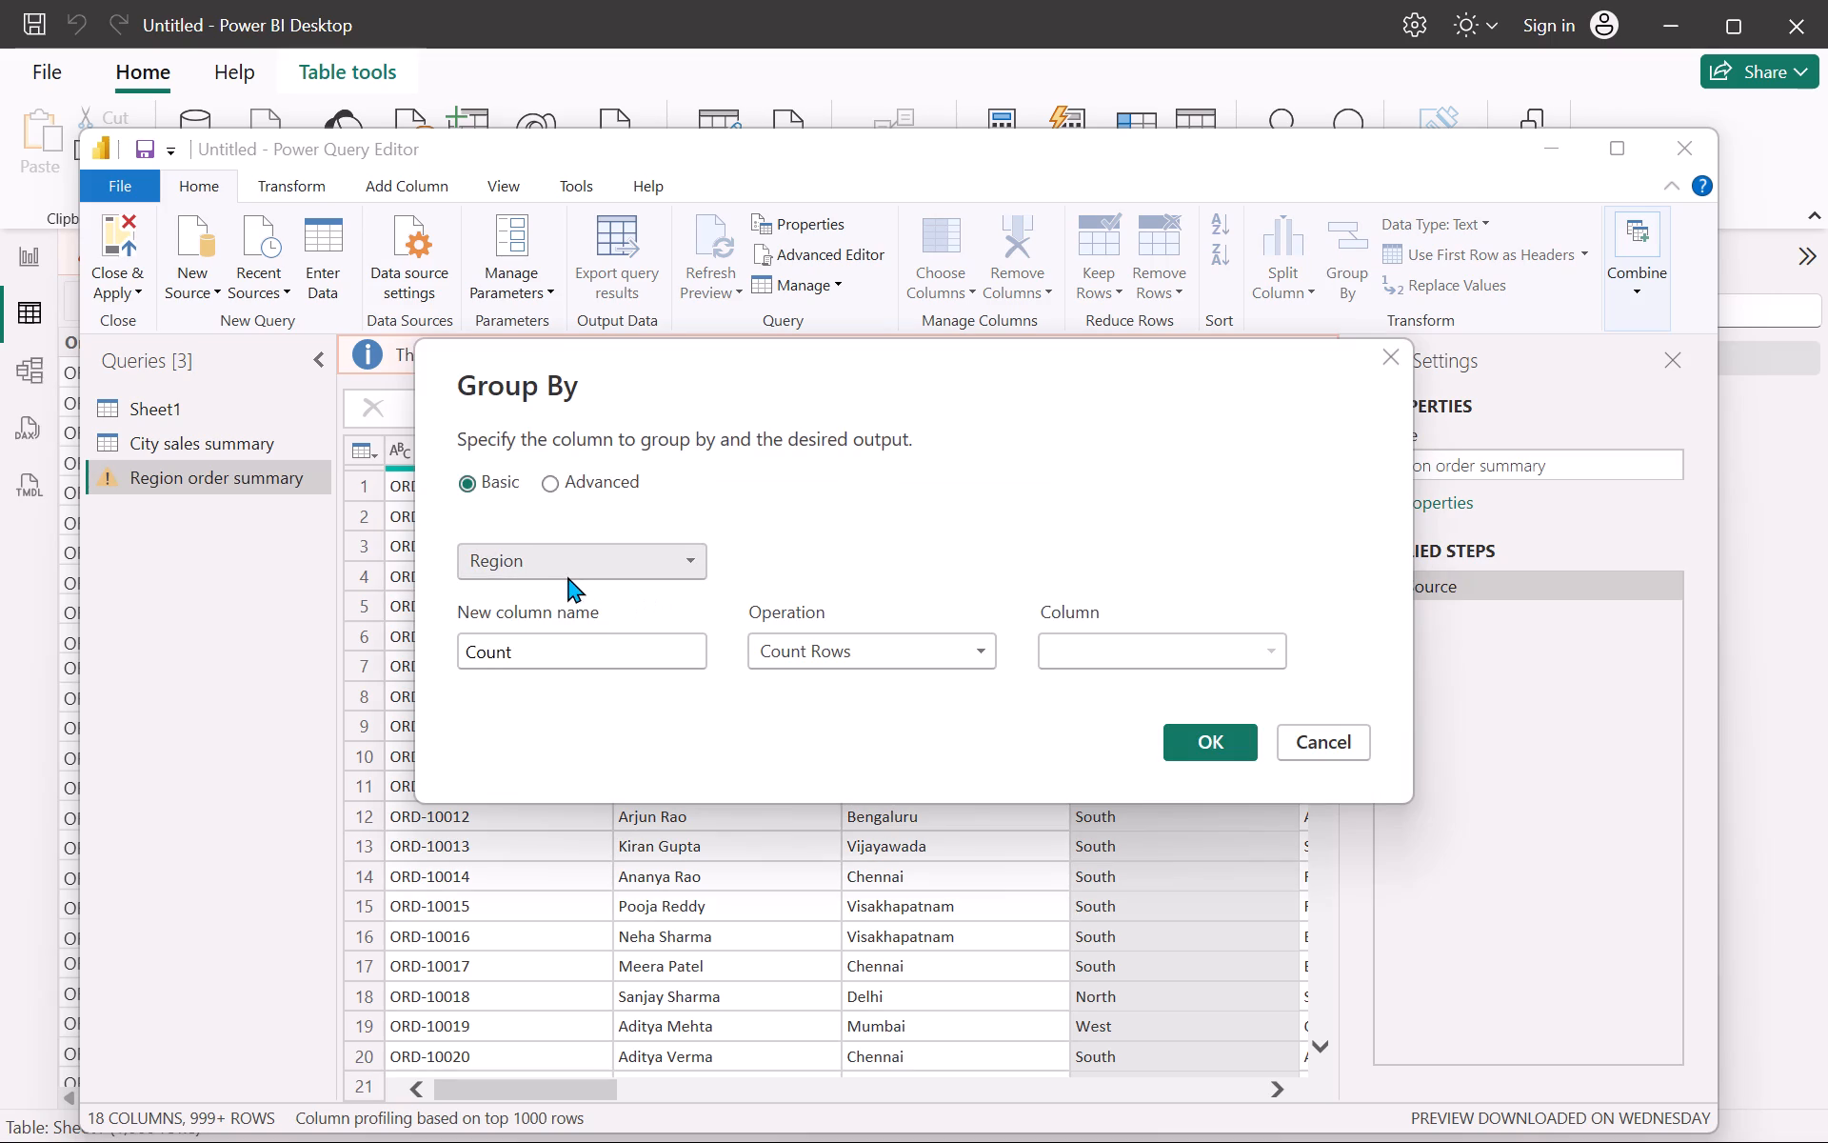
{"action": "double_click", "coordinate": [498, 648]}
{"action": "type", "text": "Total orders"}
{"action": "key", "text": "Return"}
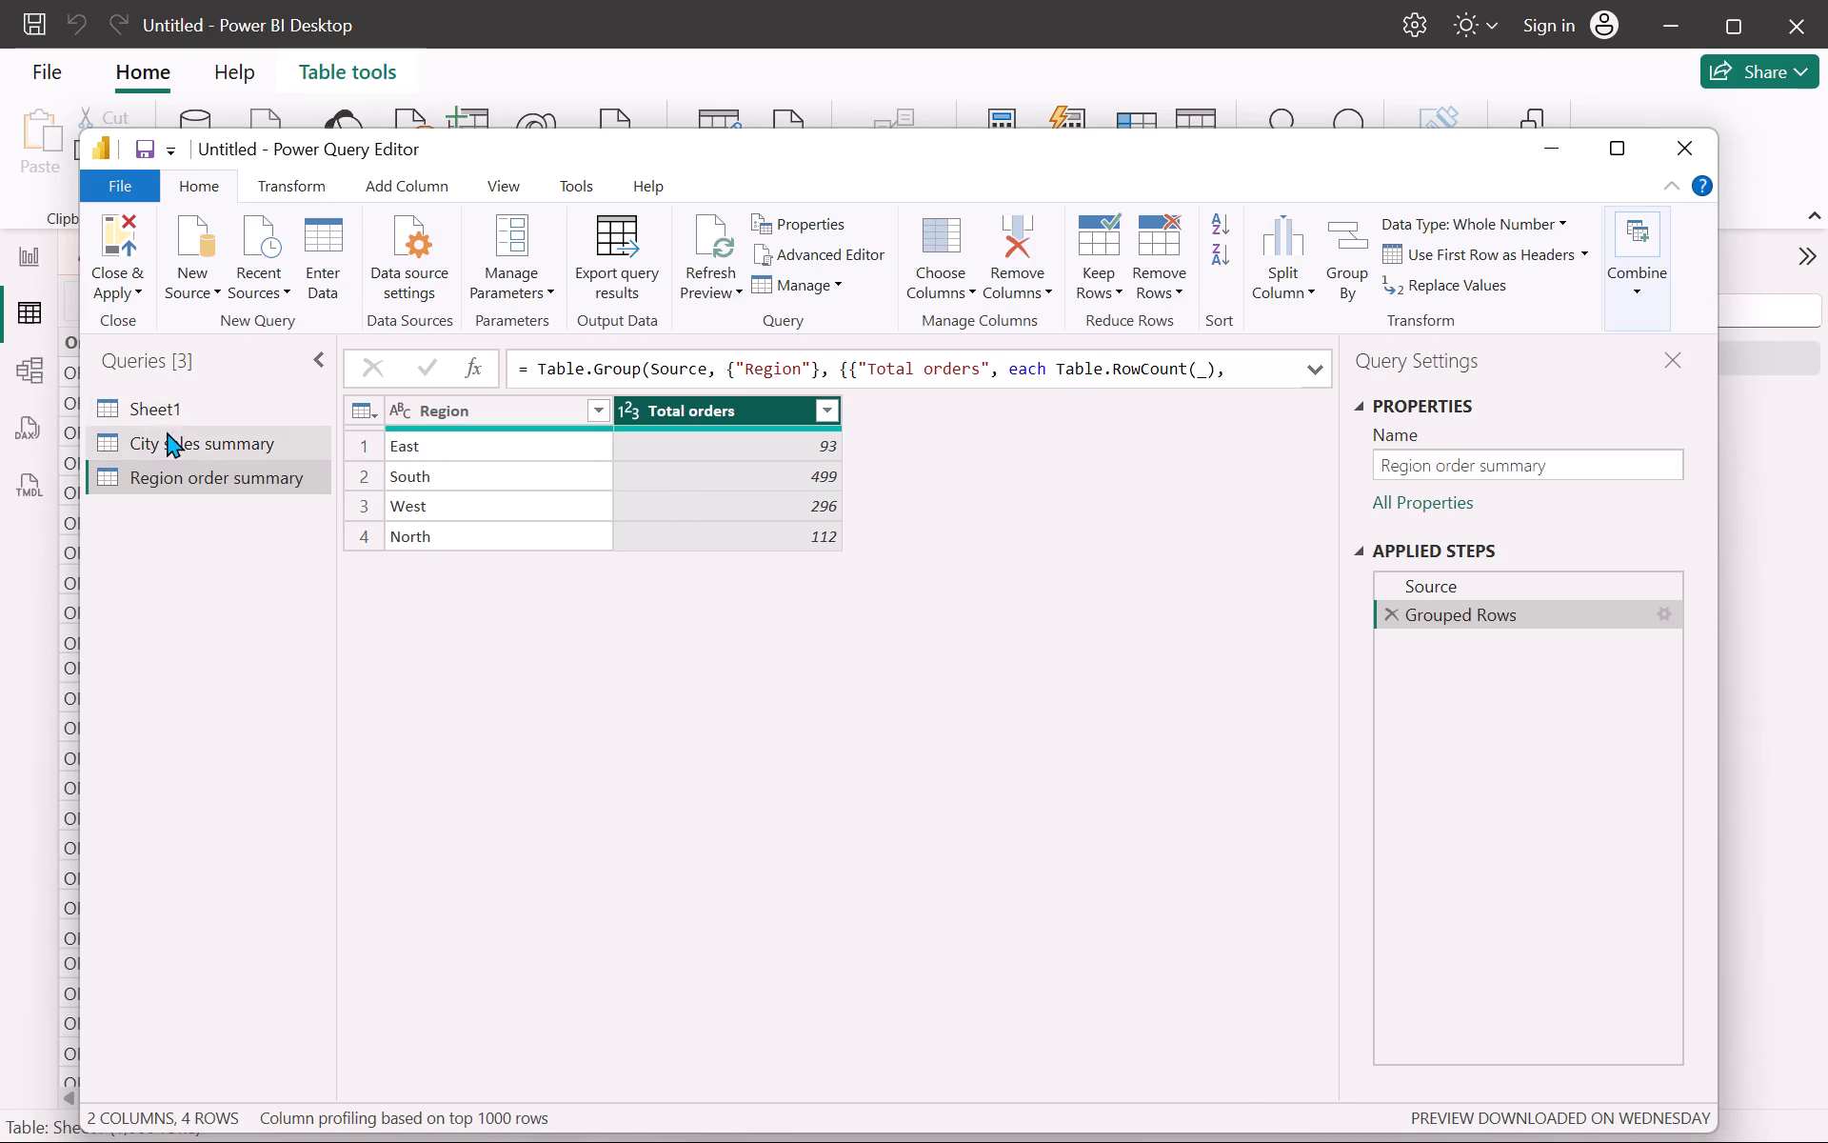
Create another reference of the Sheet1 query and name it Customer Name Extraction.
{"action": "right_click", "coordinate": [169, 406]}
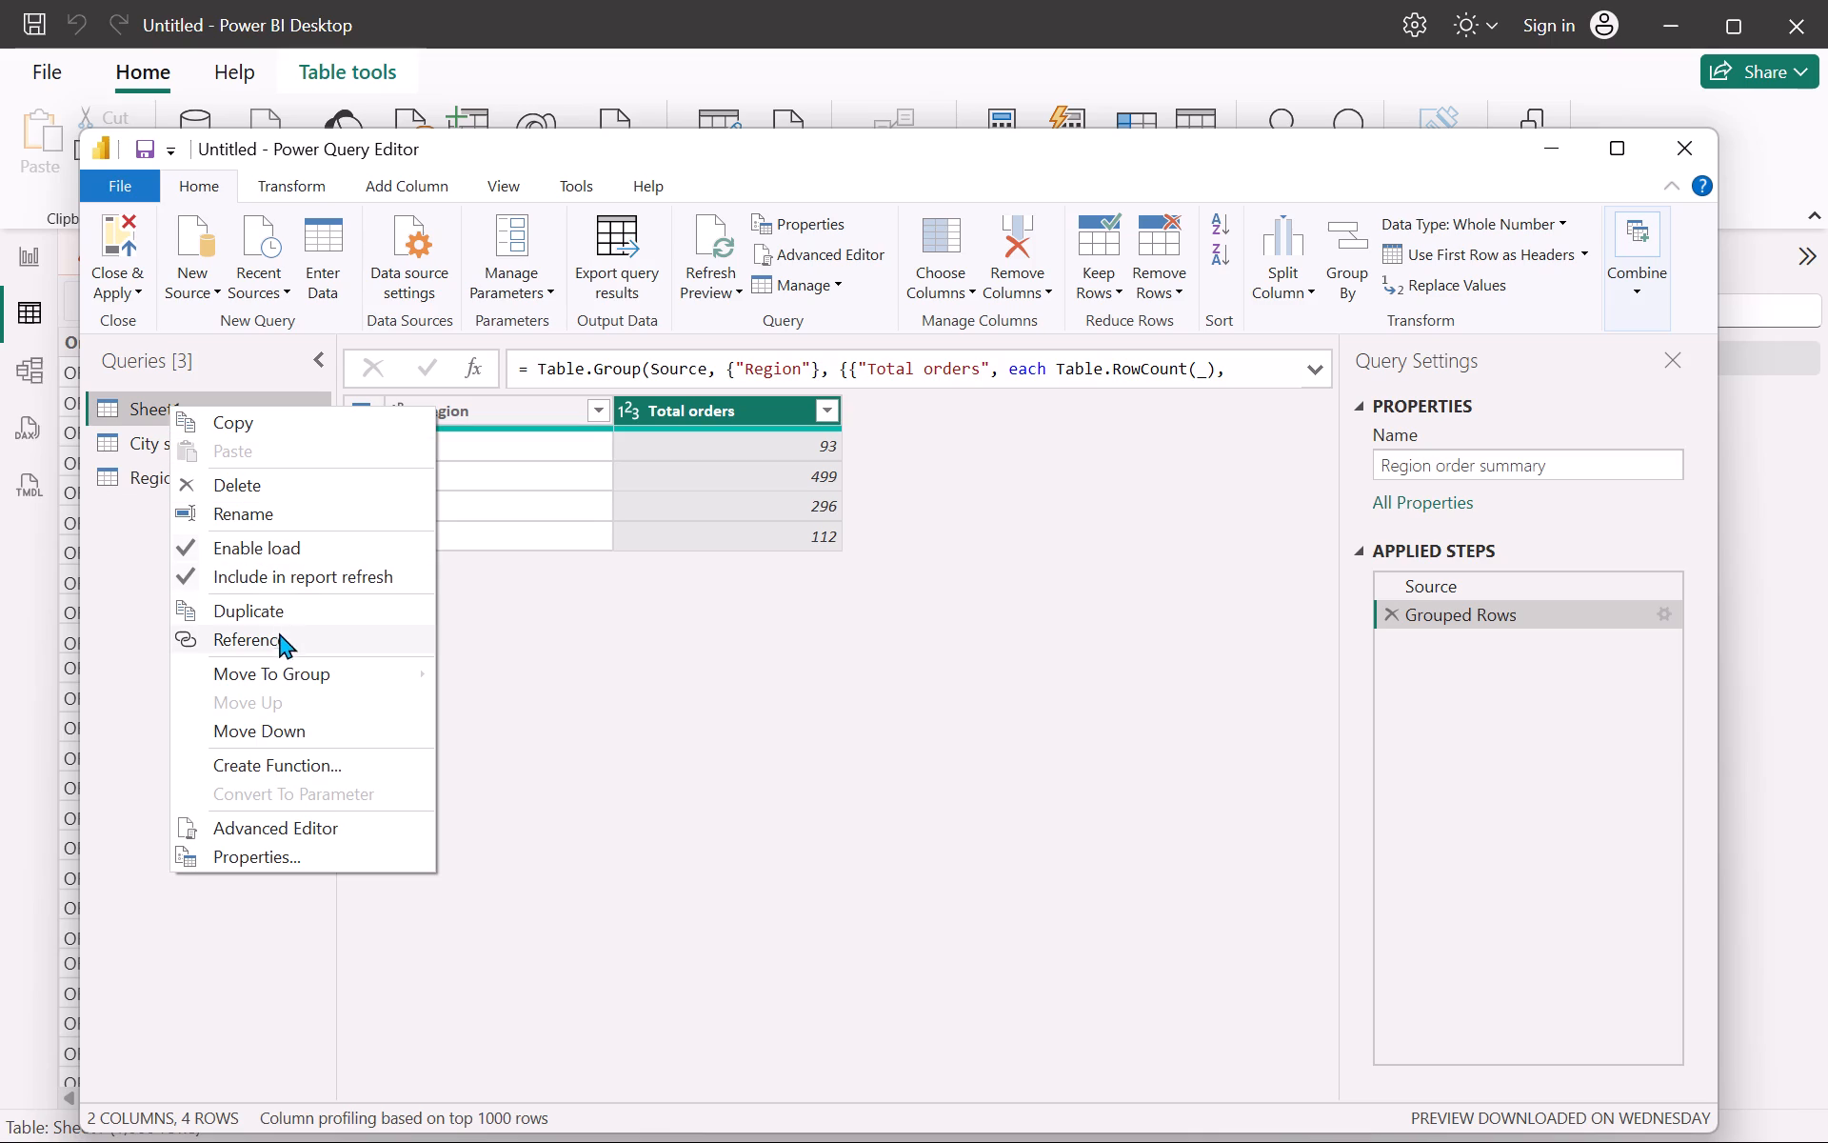
{"action": "left_click", "coordinate": [277, 641]}
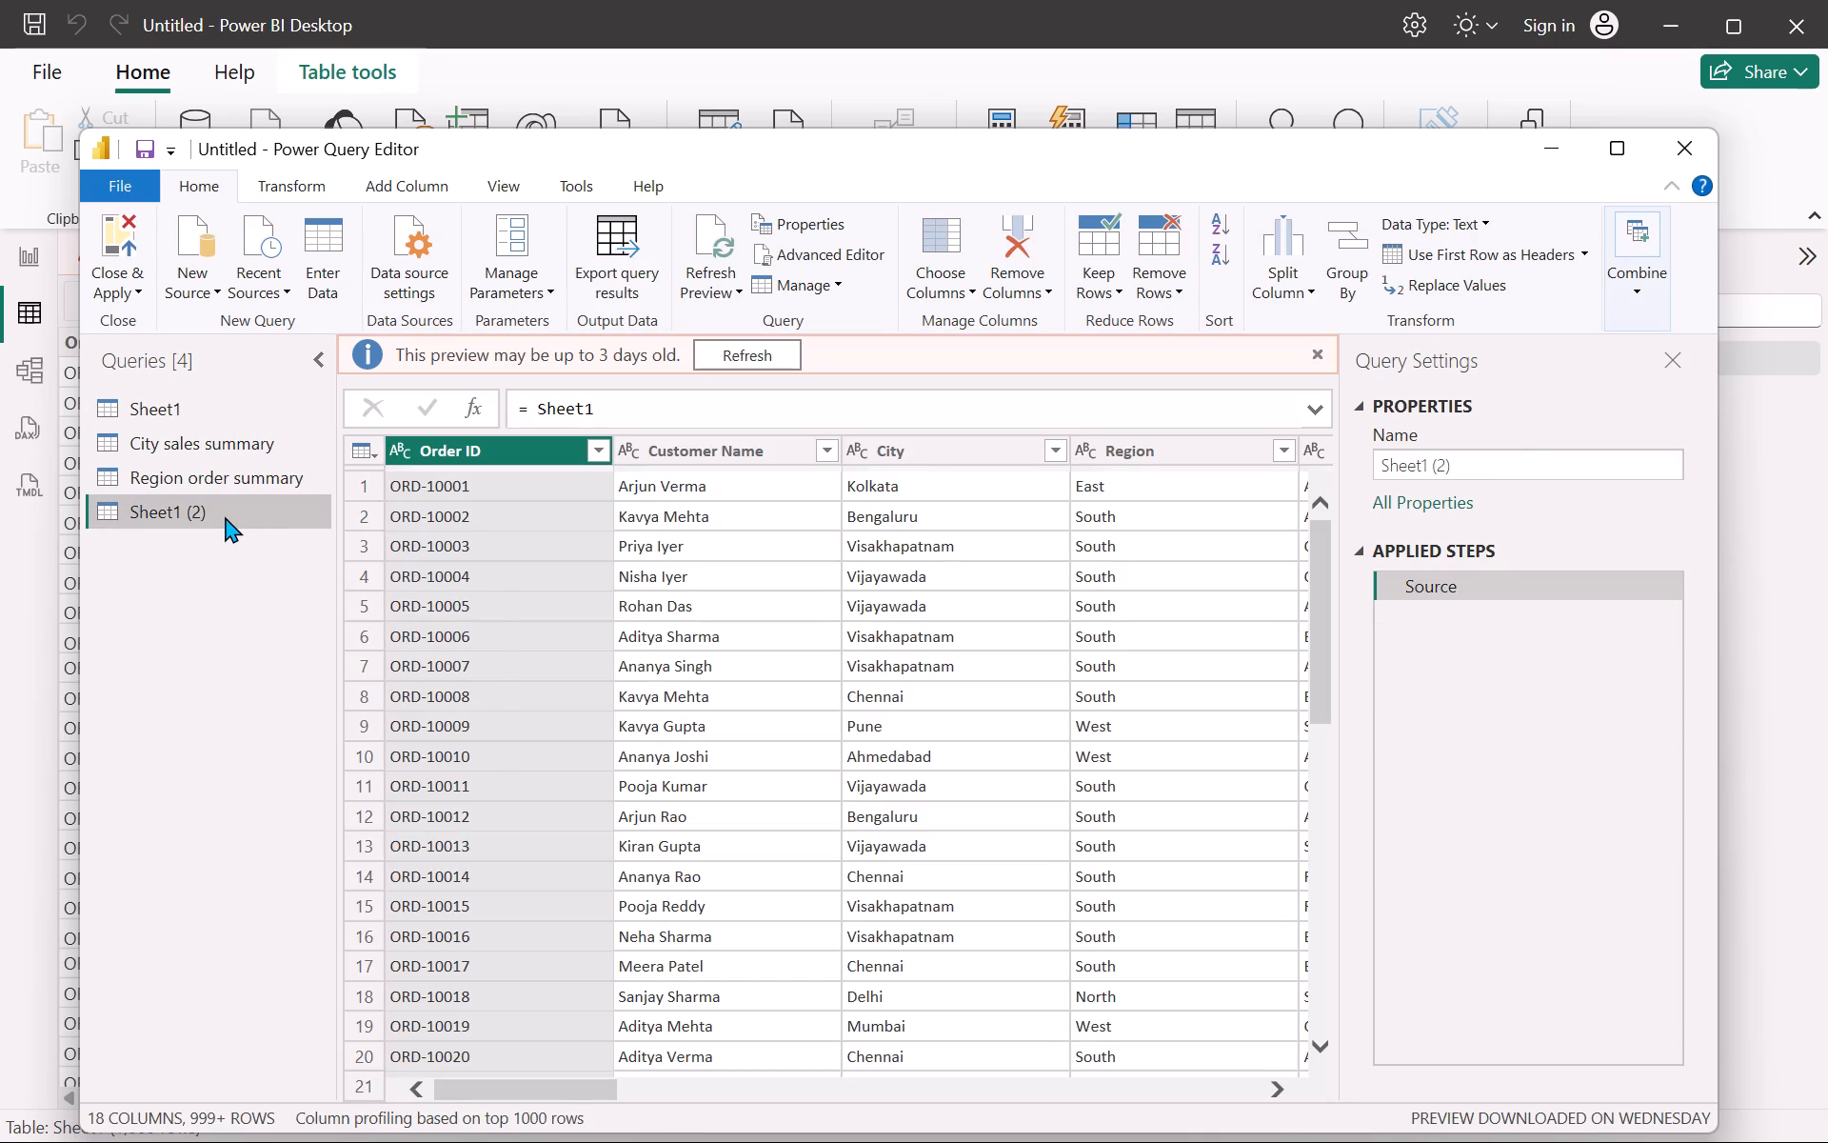
{"action": "right_click", "coordinate": [225, 516]}
{"action": "left_click", "coordinate": [284, 620]}
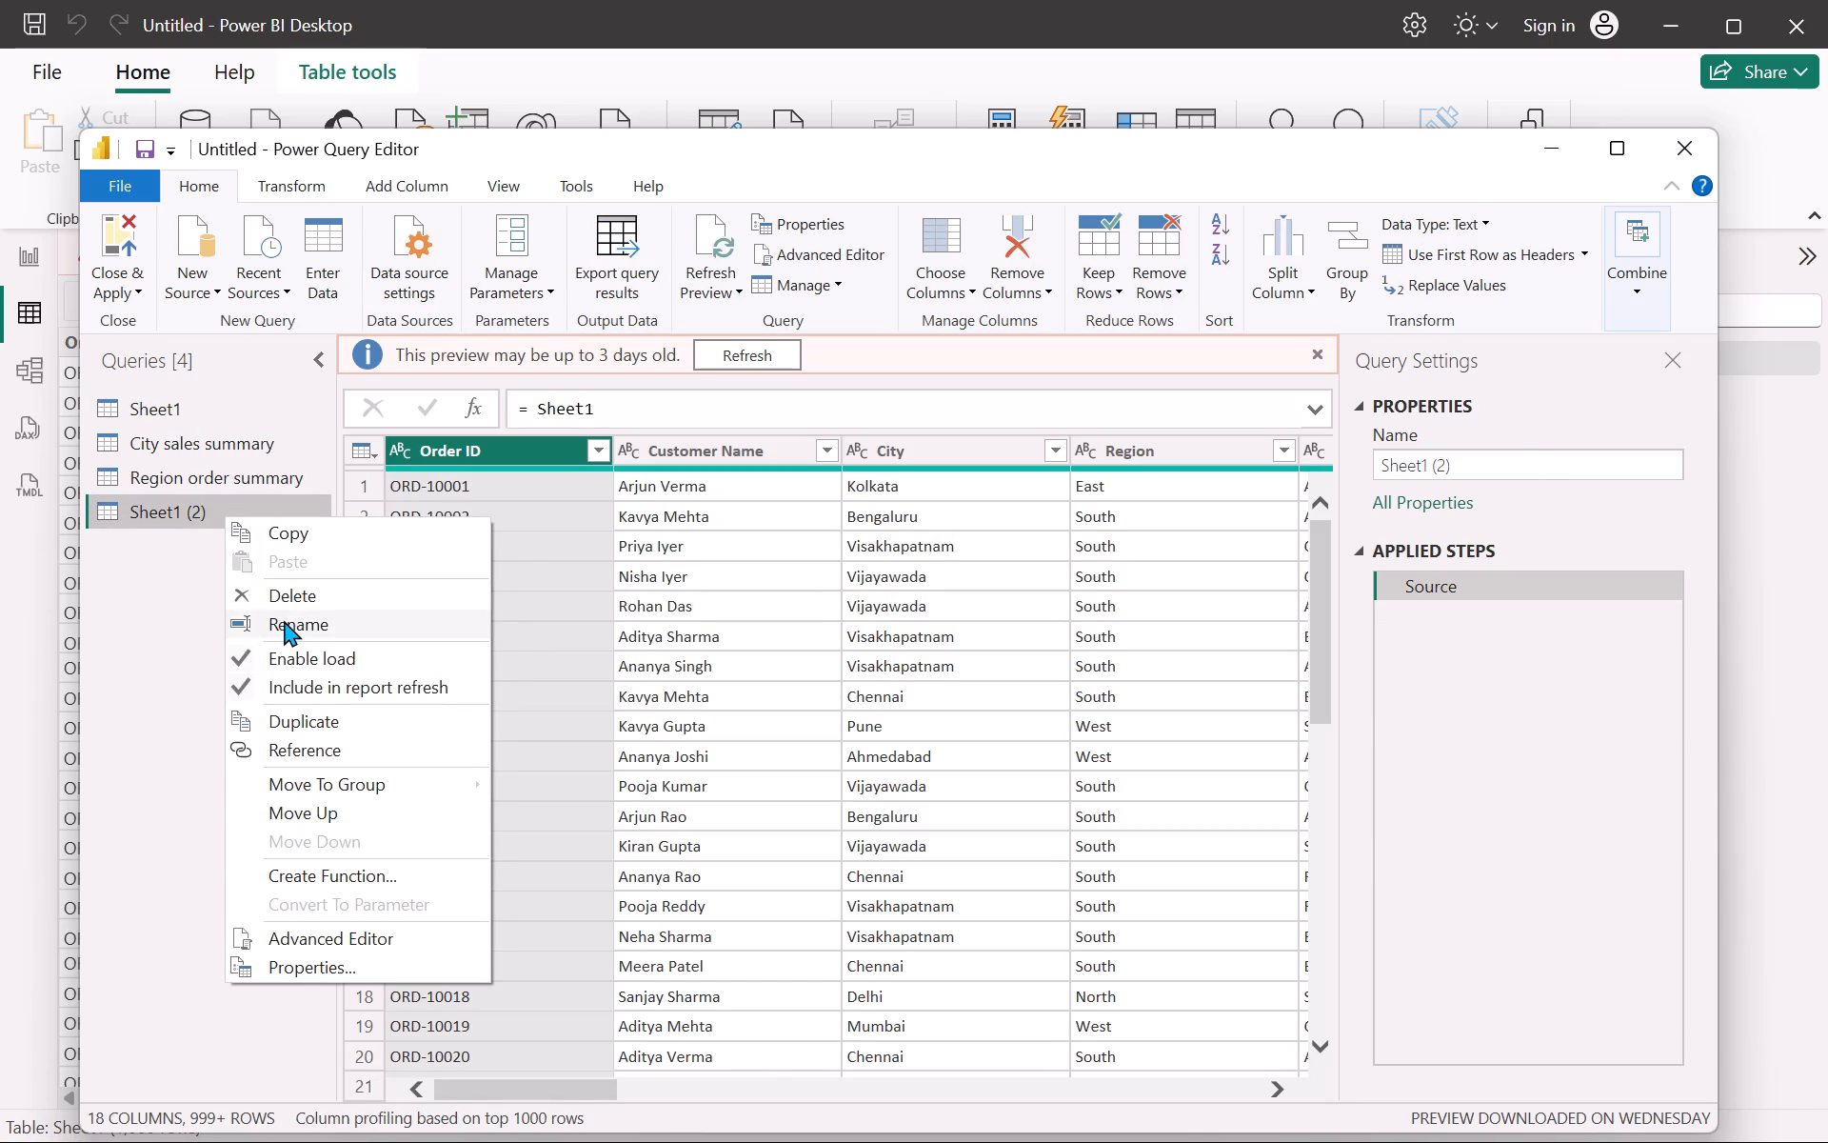
{"action": "type", "text": "Customer Name e"}
{"action": "key", "text": "BackSpace"}
{"action": "key", "text": "shift+e"}
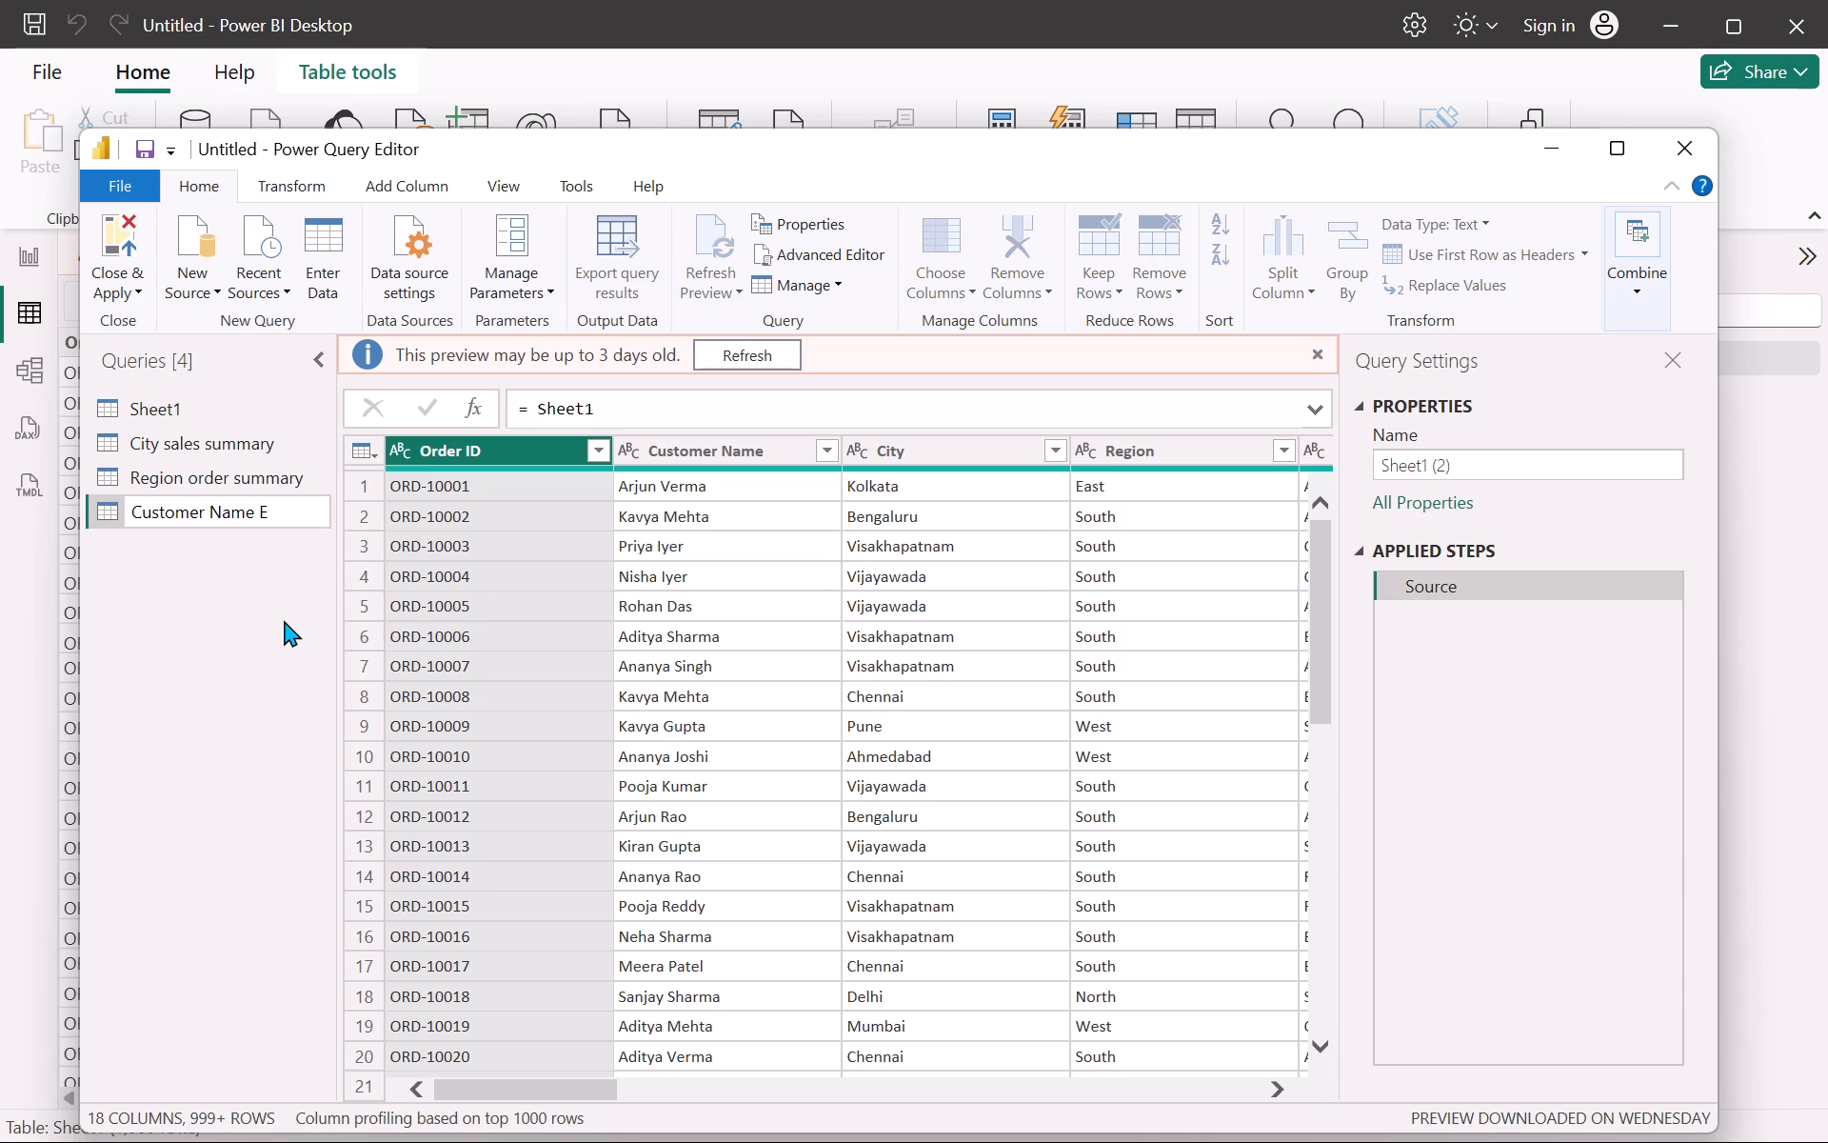
{"action": "type", "text": "xtraction"}
{"action": "key", "text": "Return"}
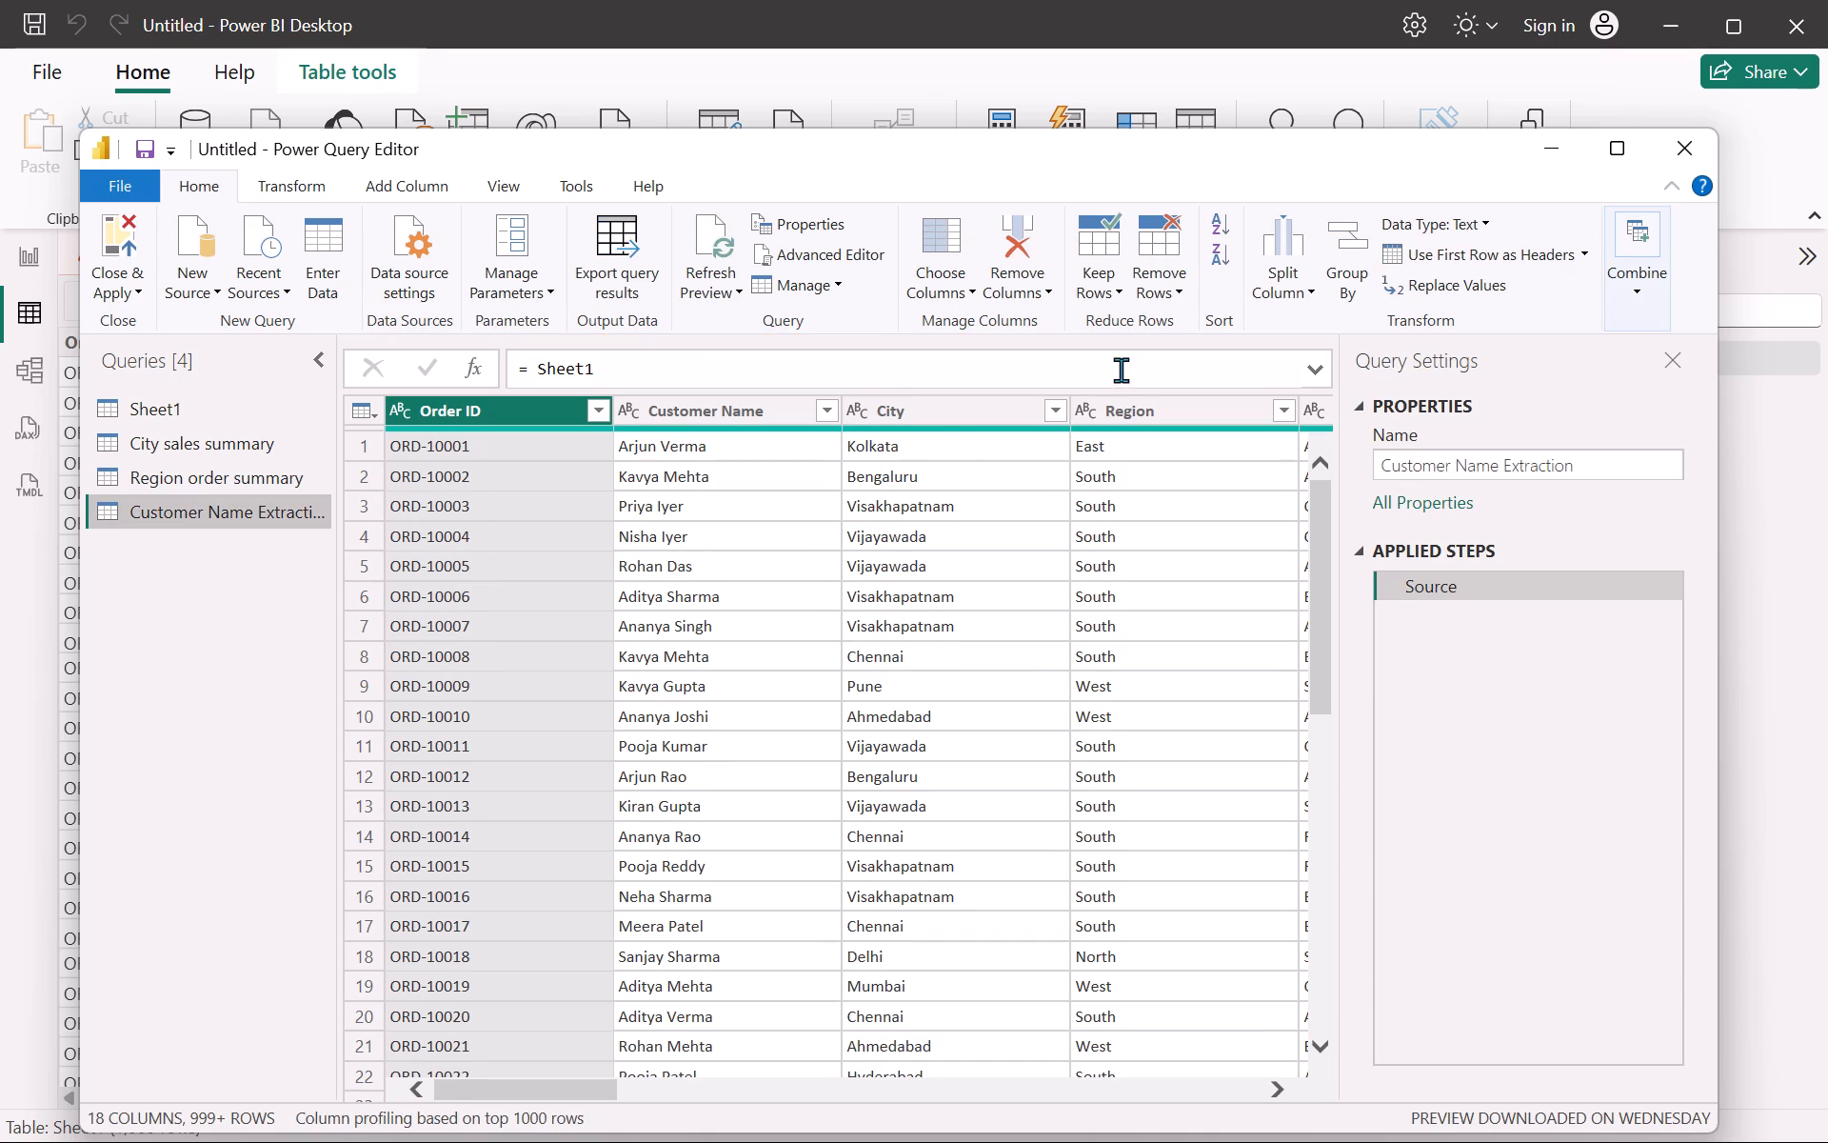
Extract the text before the space delimiter in the Customer Name column of the Customer Name Extraction query.
{"action": "left_click", "coordinate": [715, 417]}
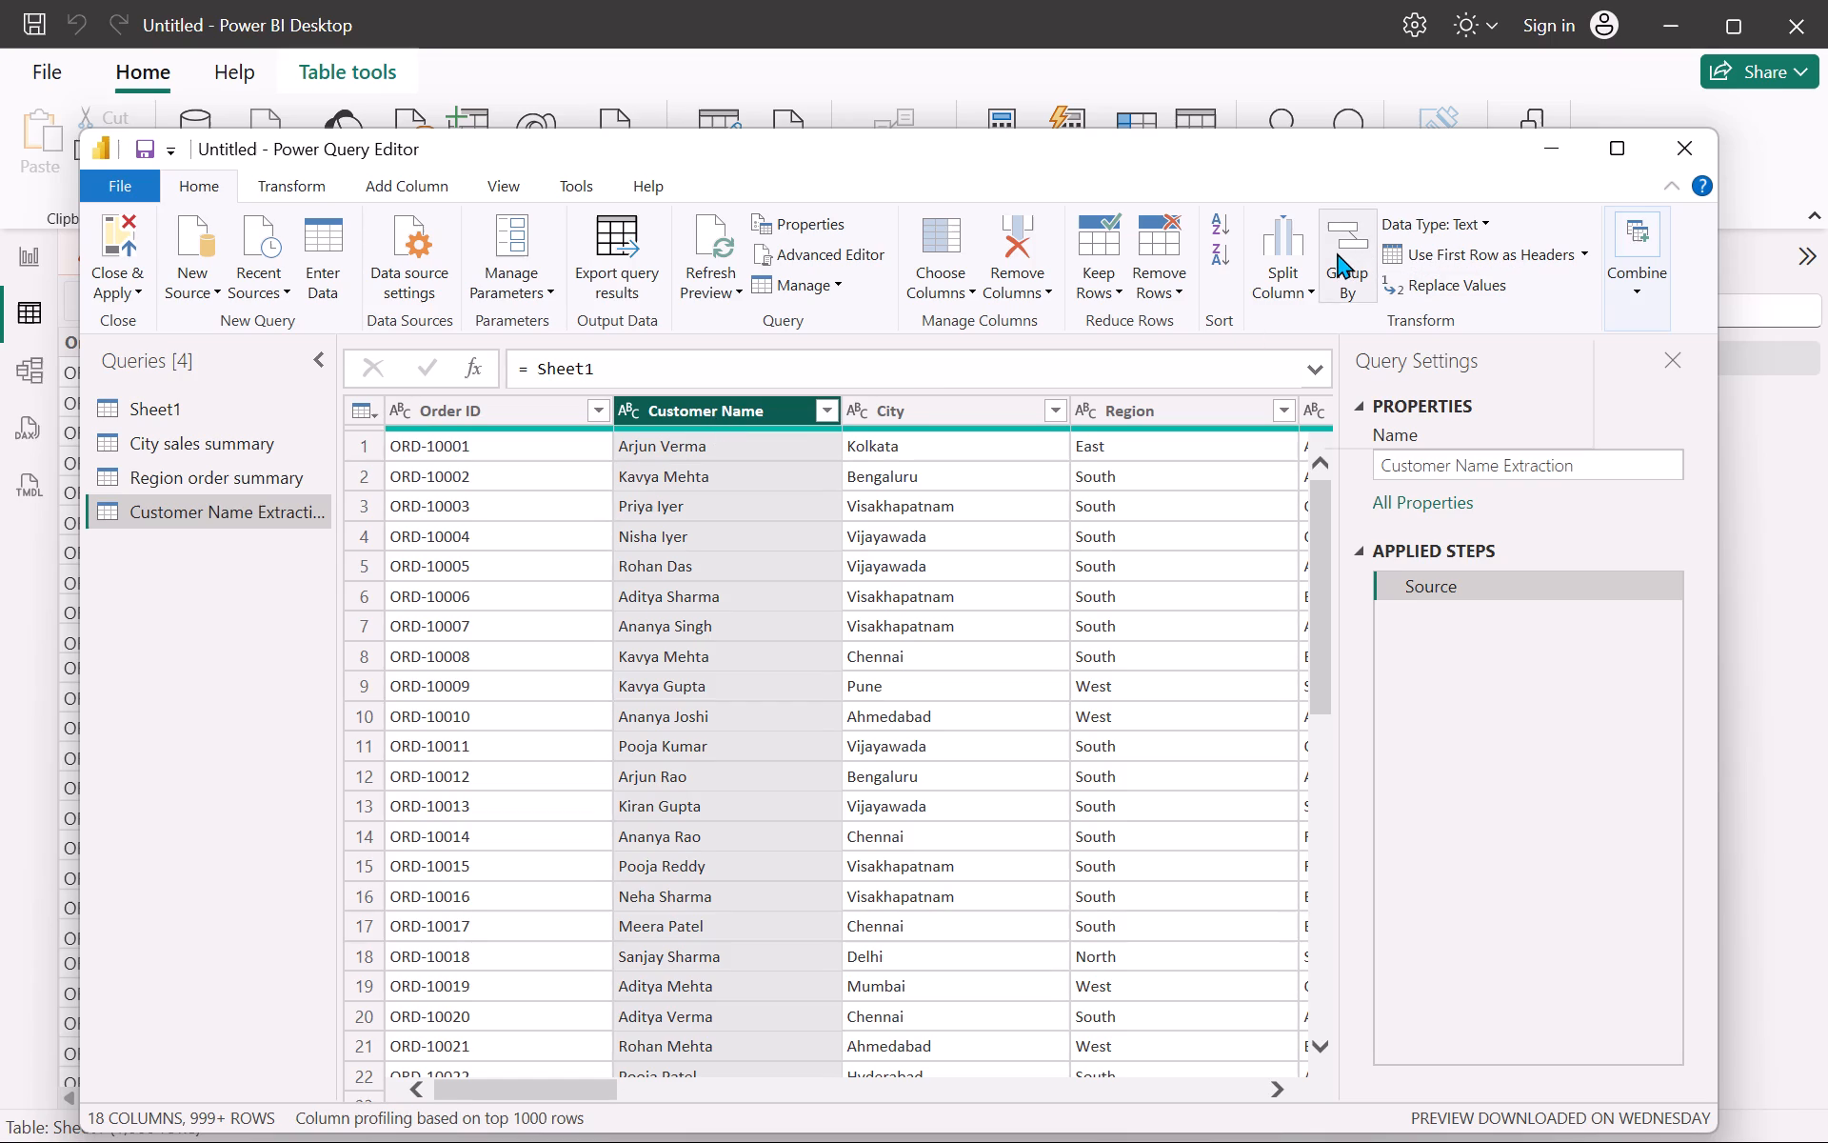
{"action": "left_click", "coordinate": [278, 180]}
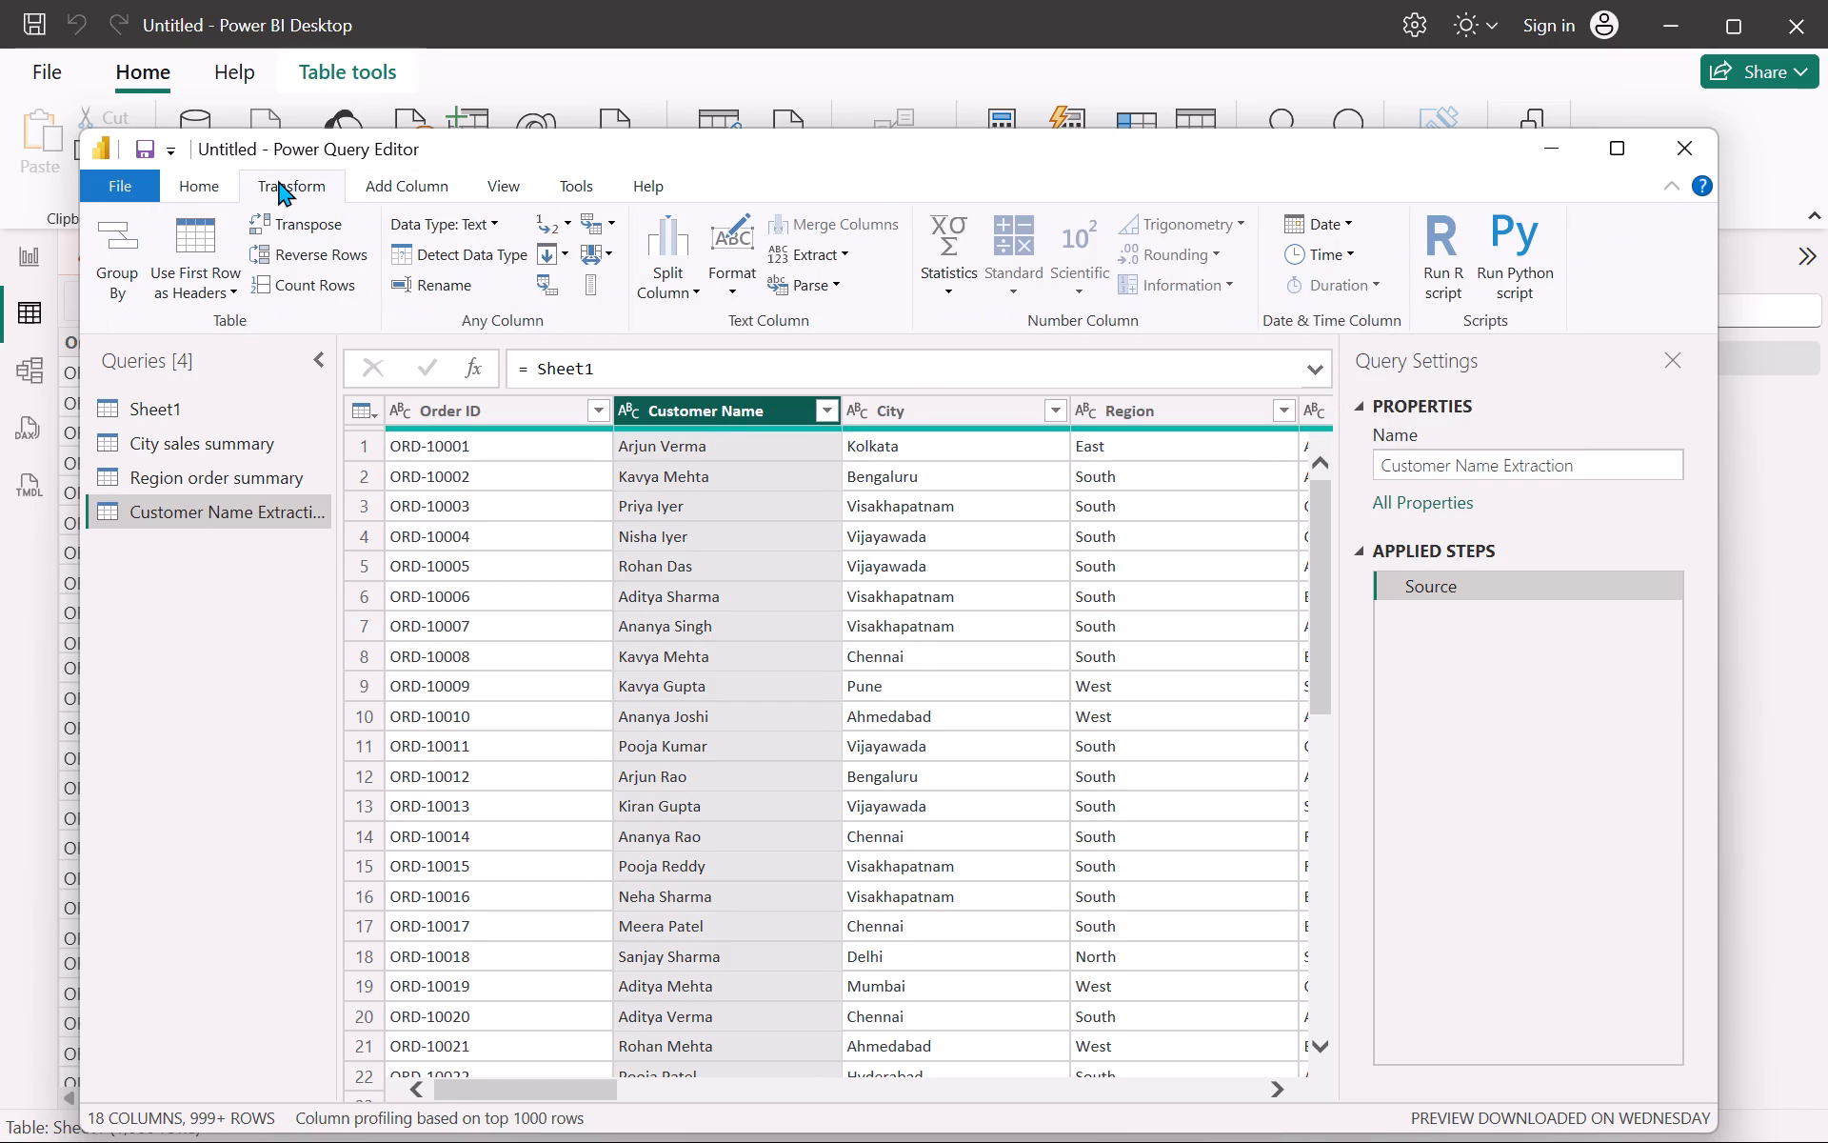
{"action": "left_click", "coordinate": [766, 259]}
{"action": "left_click", "coordinate": [898, 411]}
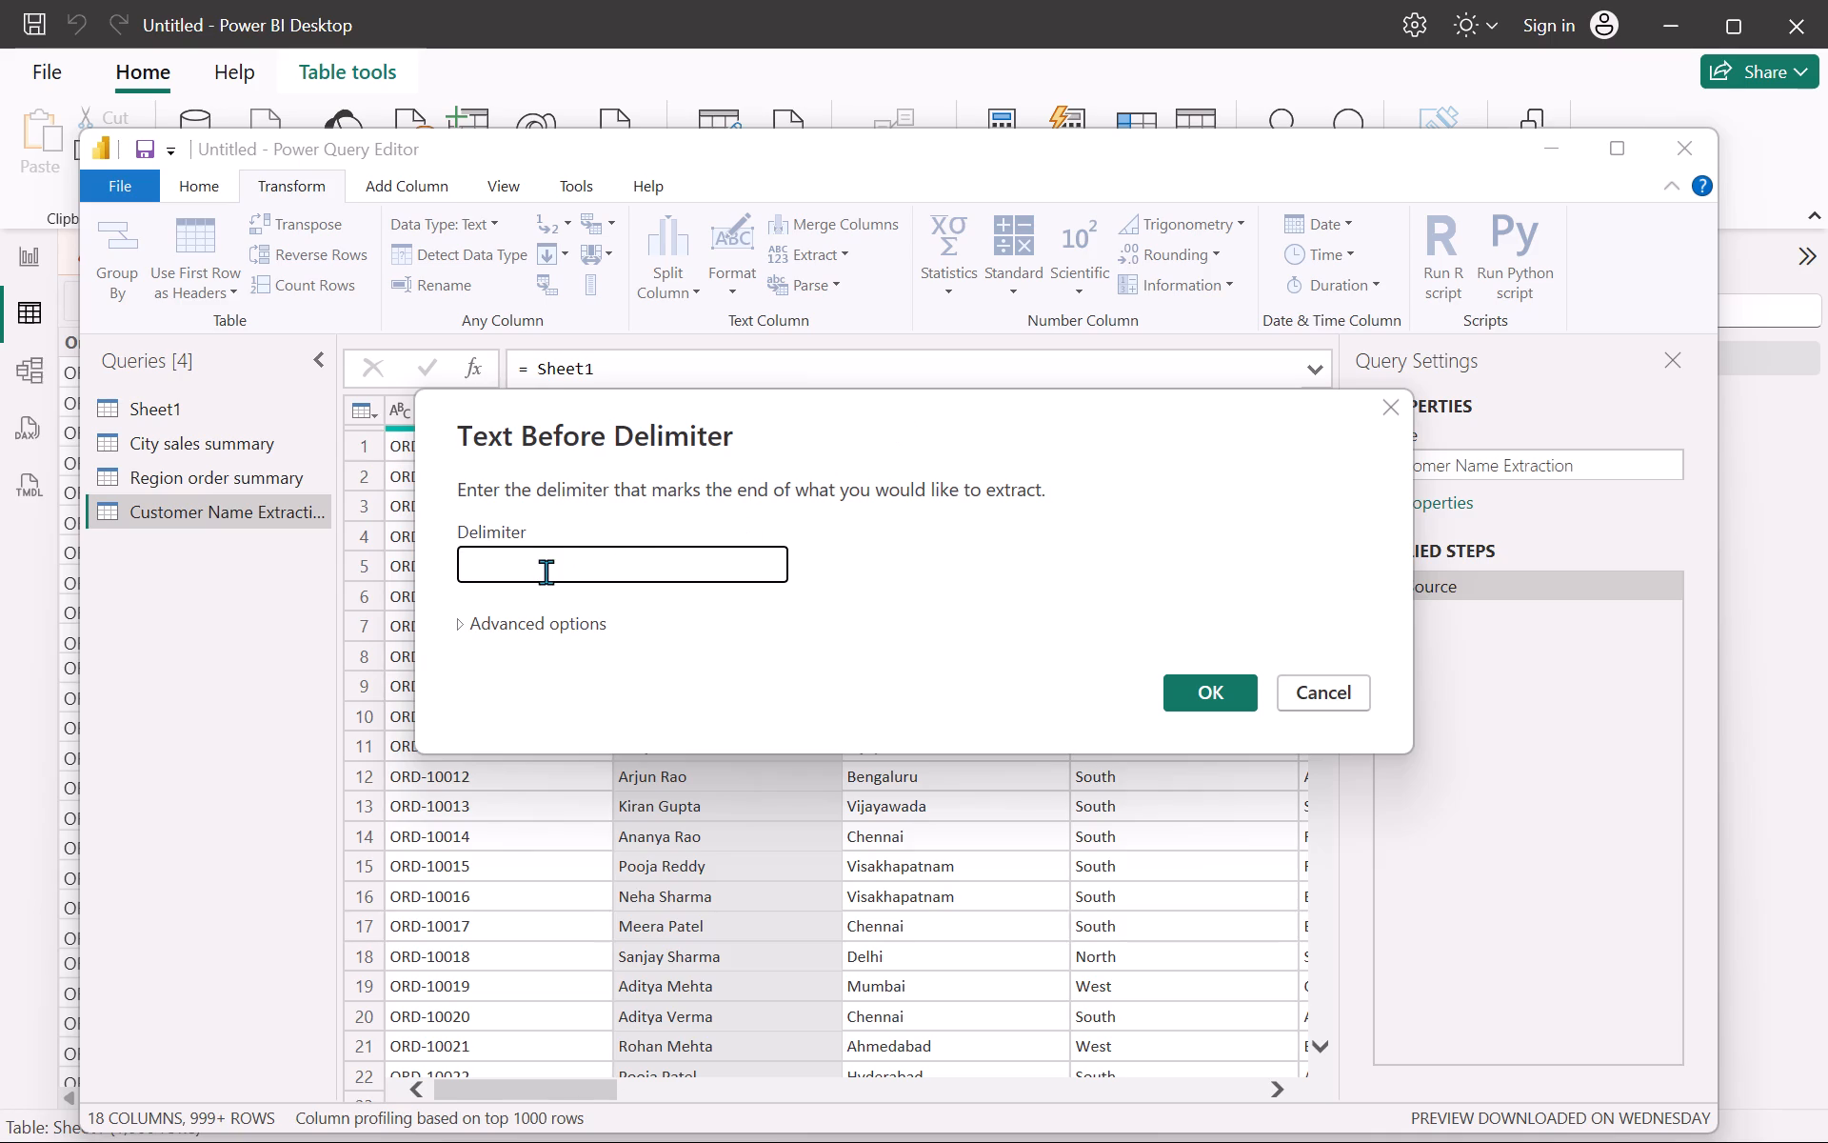
{"action": "key", "text": "space"}
{"action": "left_click", "coordinate": [1219, 687]}
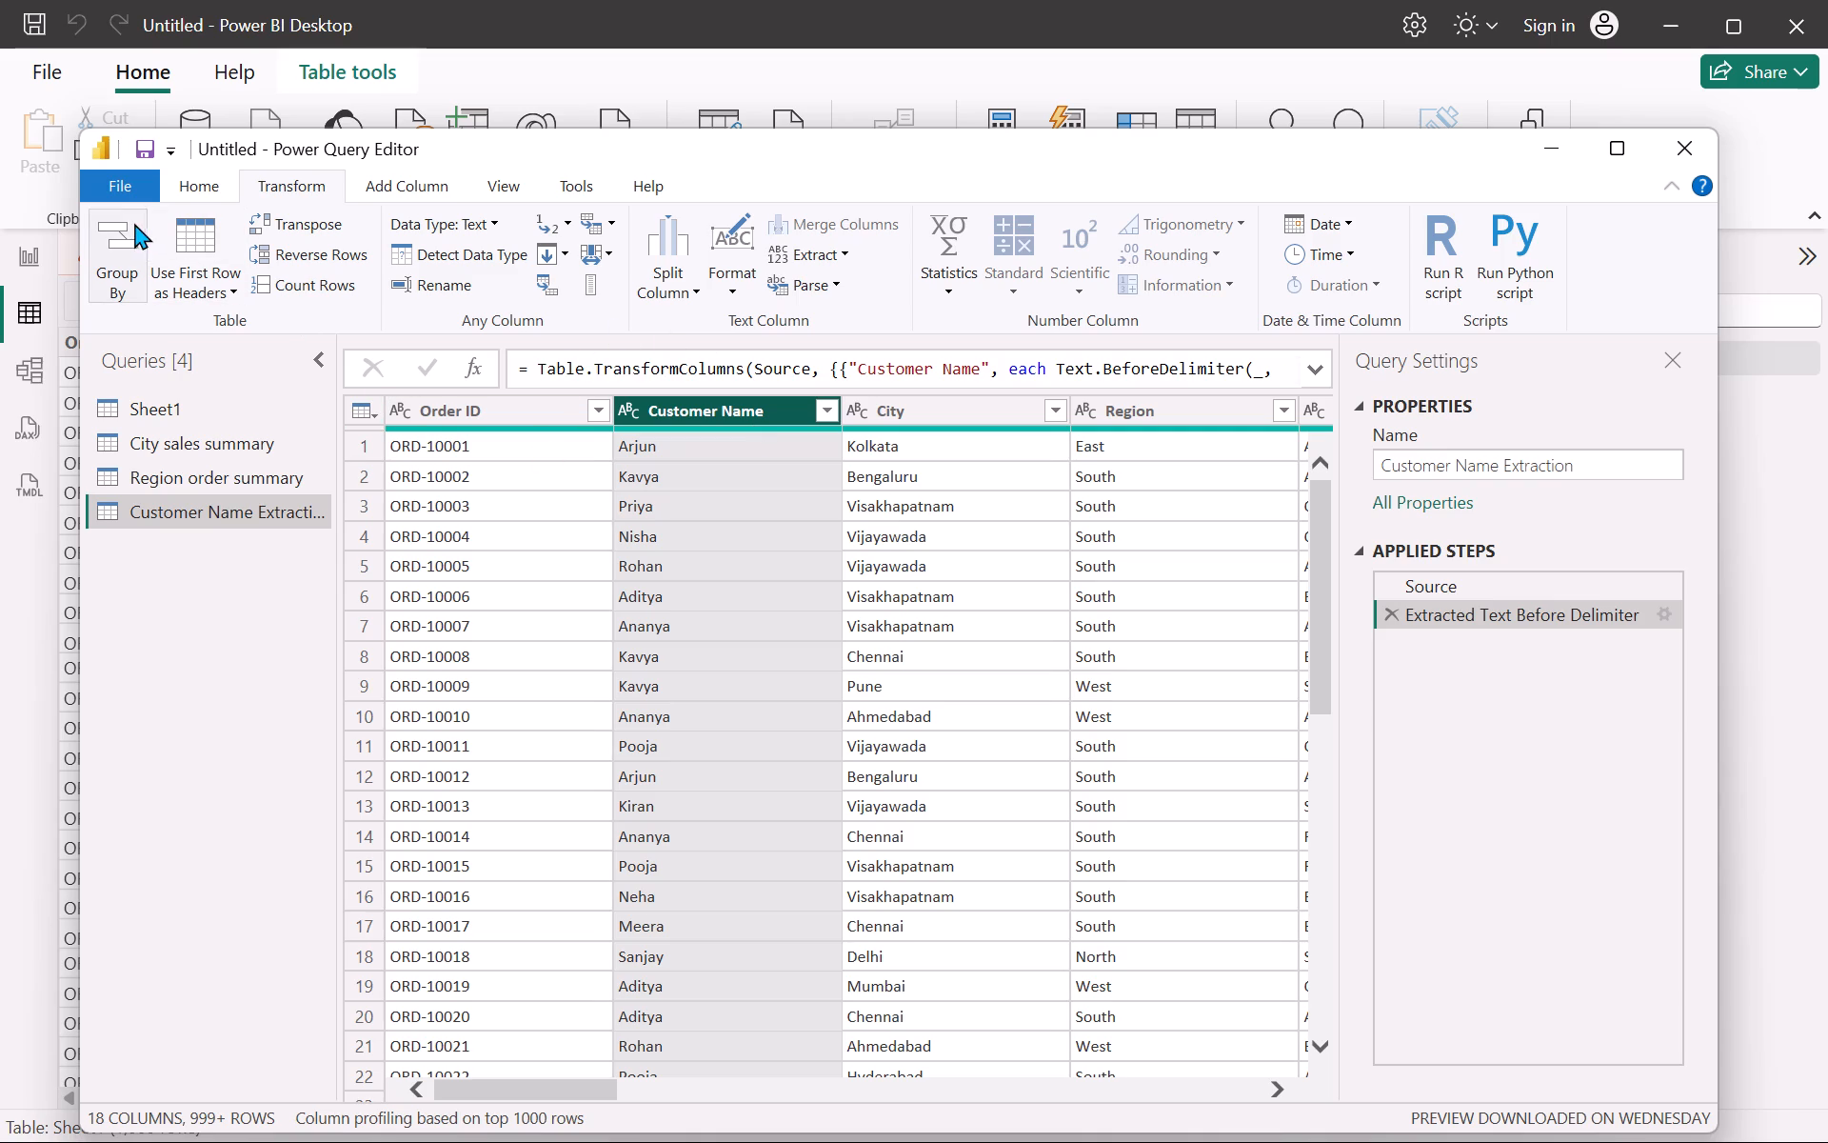
Close the Power Query Editor and apply the query changes.
{"action": "left_click", "coordinate": [181, 177]}
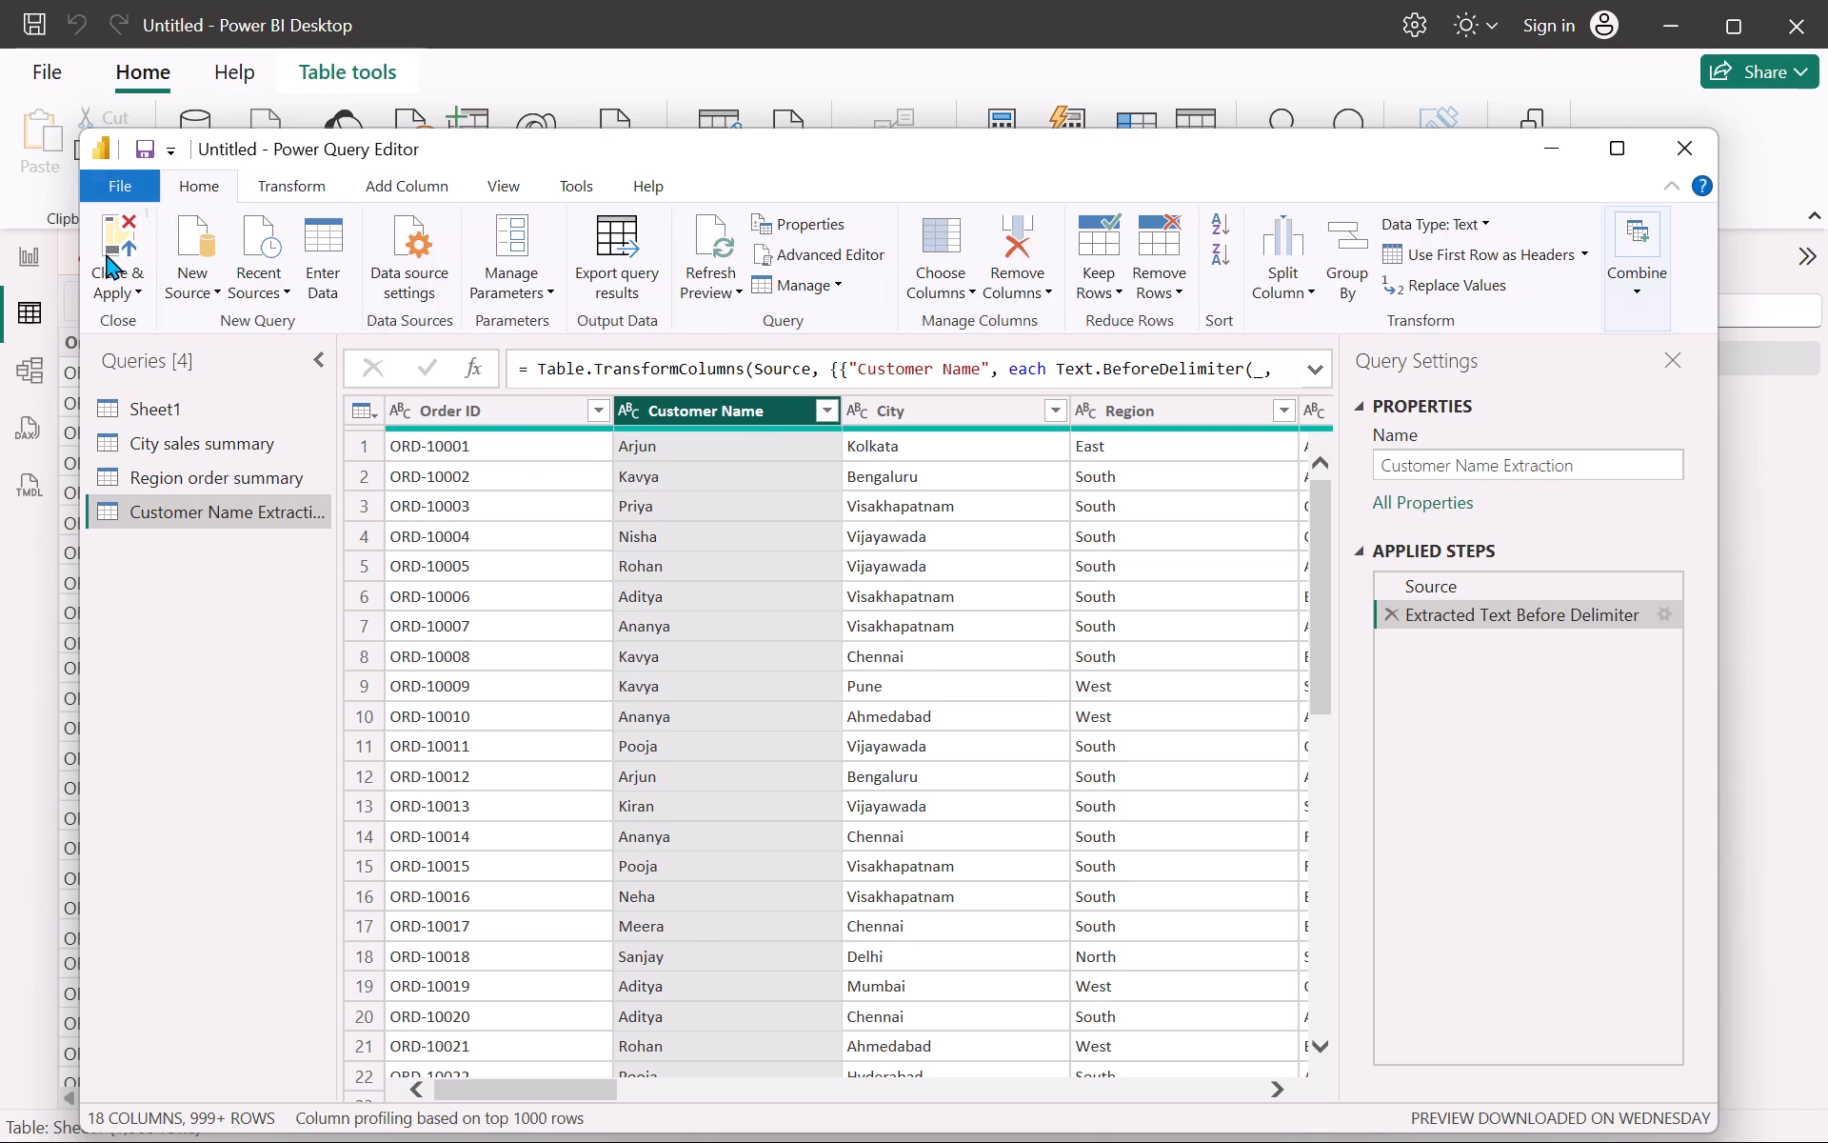
{"action": "left_click", "coordinate": [106, 253]}
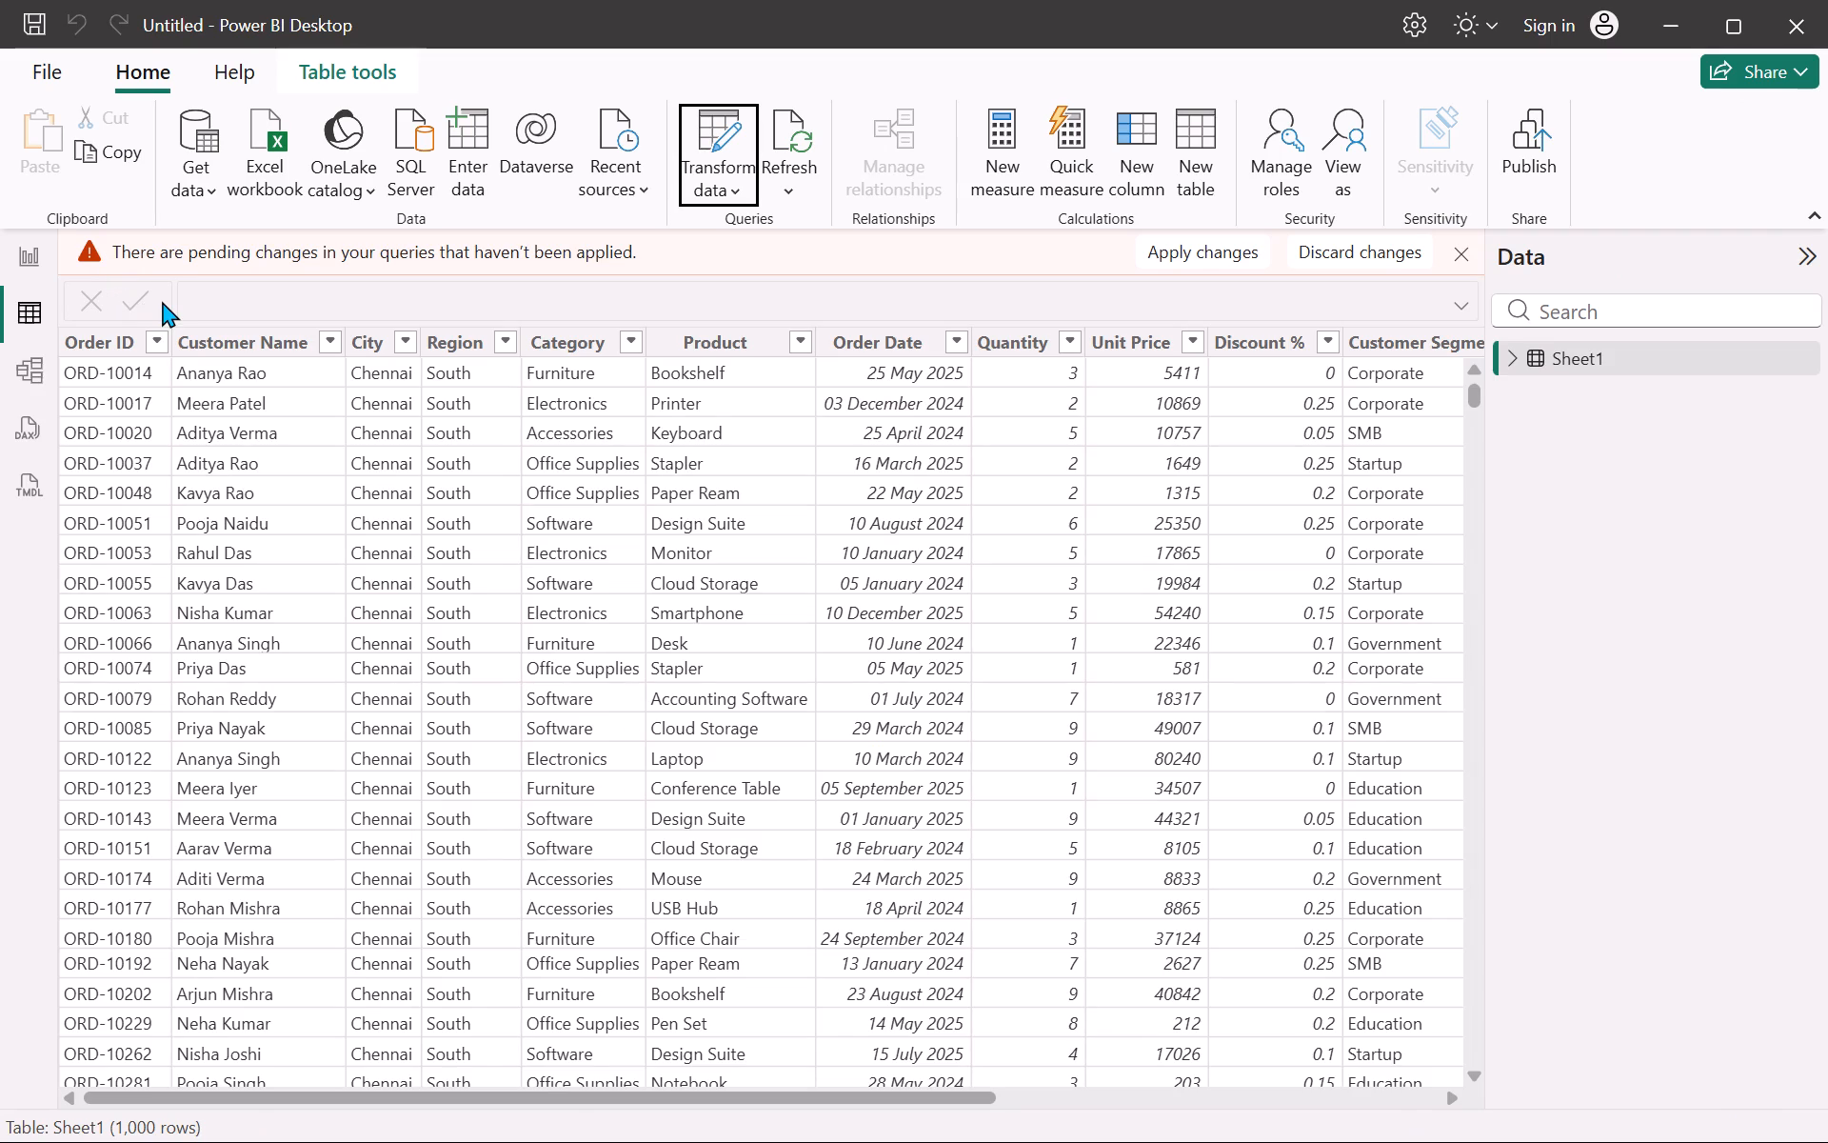
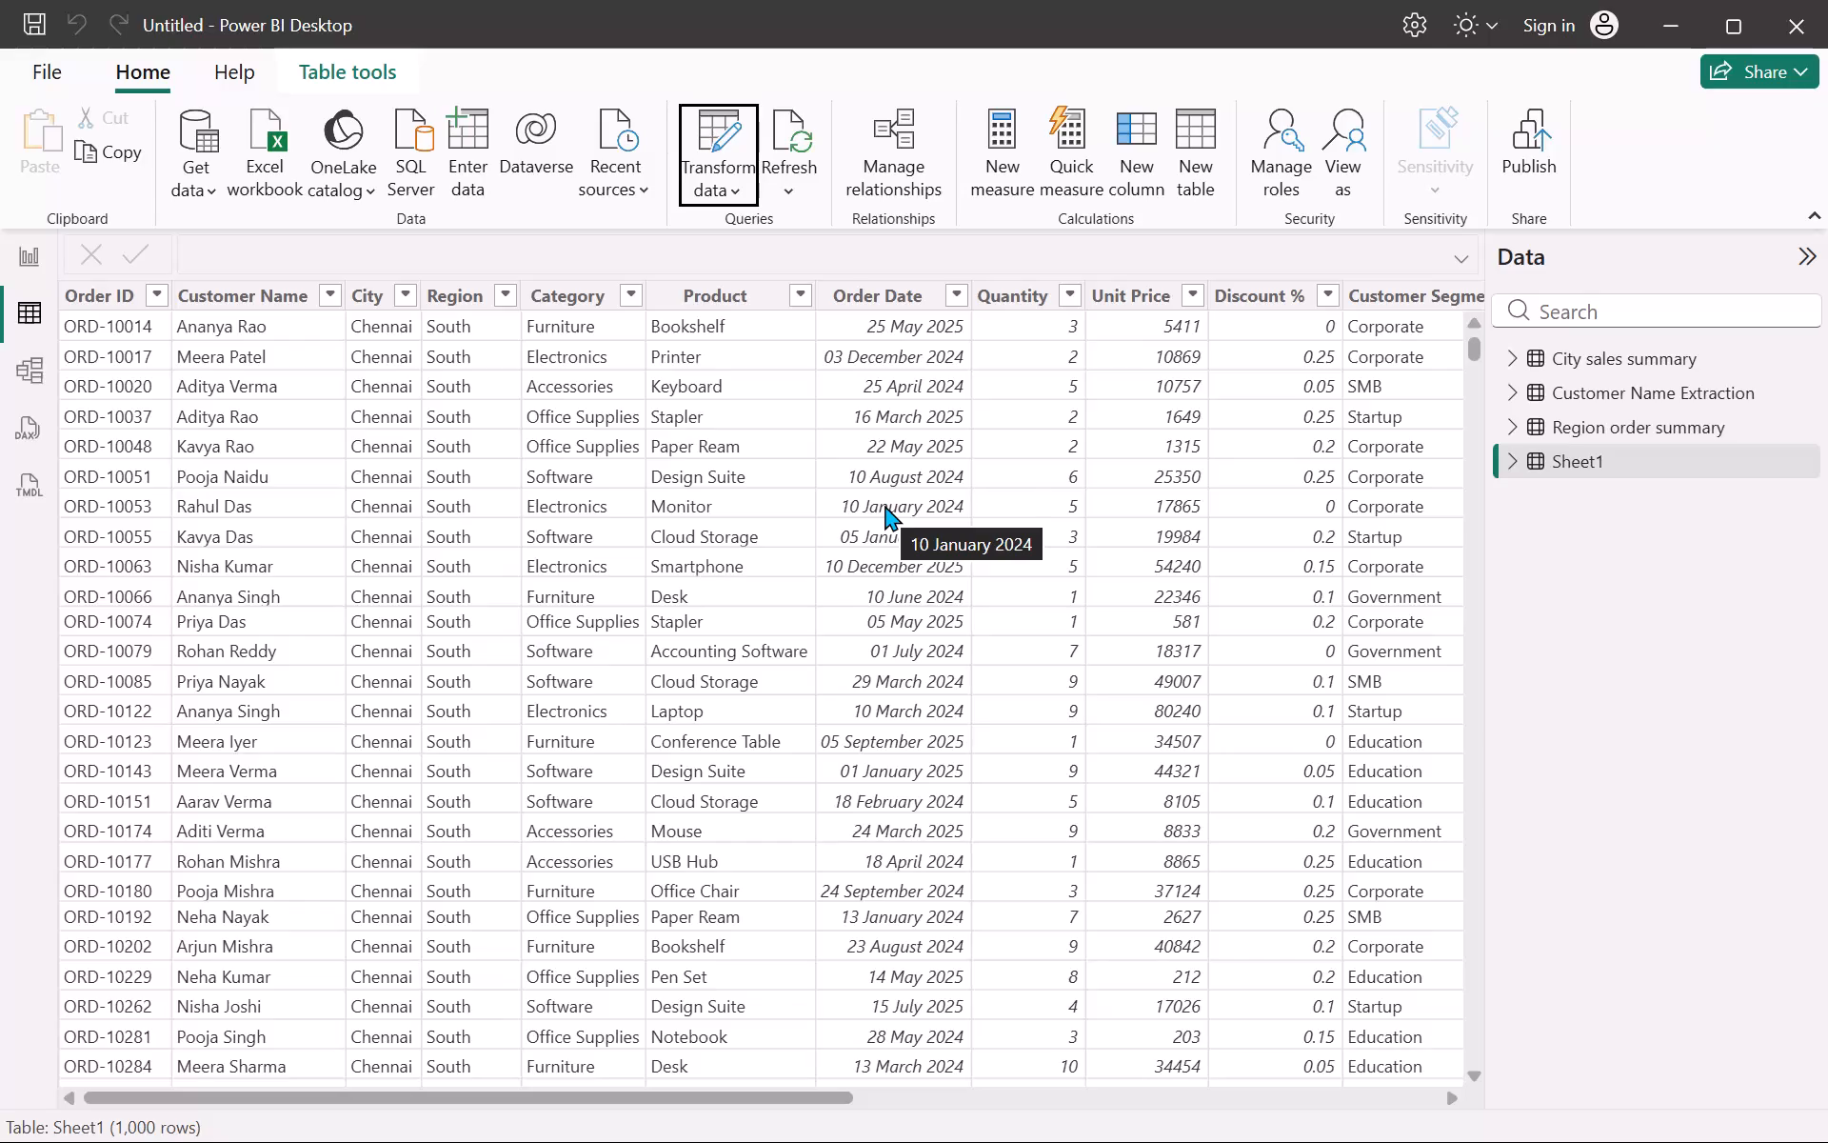
Examine the loaded Sheet1 table across its rows and columns, including Order Status, Total Sales, Order Category and Index.
{"action": "scroll", "coordinate": [456, 487], "scroll_direction": "up", "scroll_amount": 3}
{"action": "scroll", "coordinate": [363, 612], "scroll_direction": "down", "scroll_amount": 4}
{"action": "scroll", "coordinate": [363, 612], "scroll_direction": "up", "scroll_amount": 5}
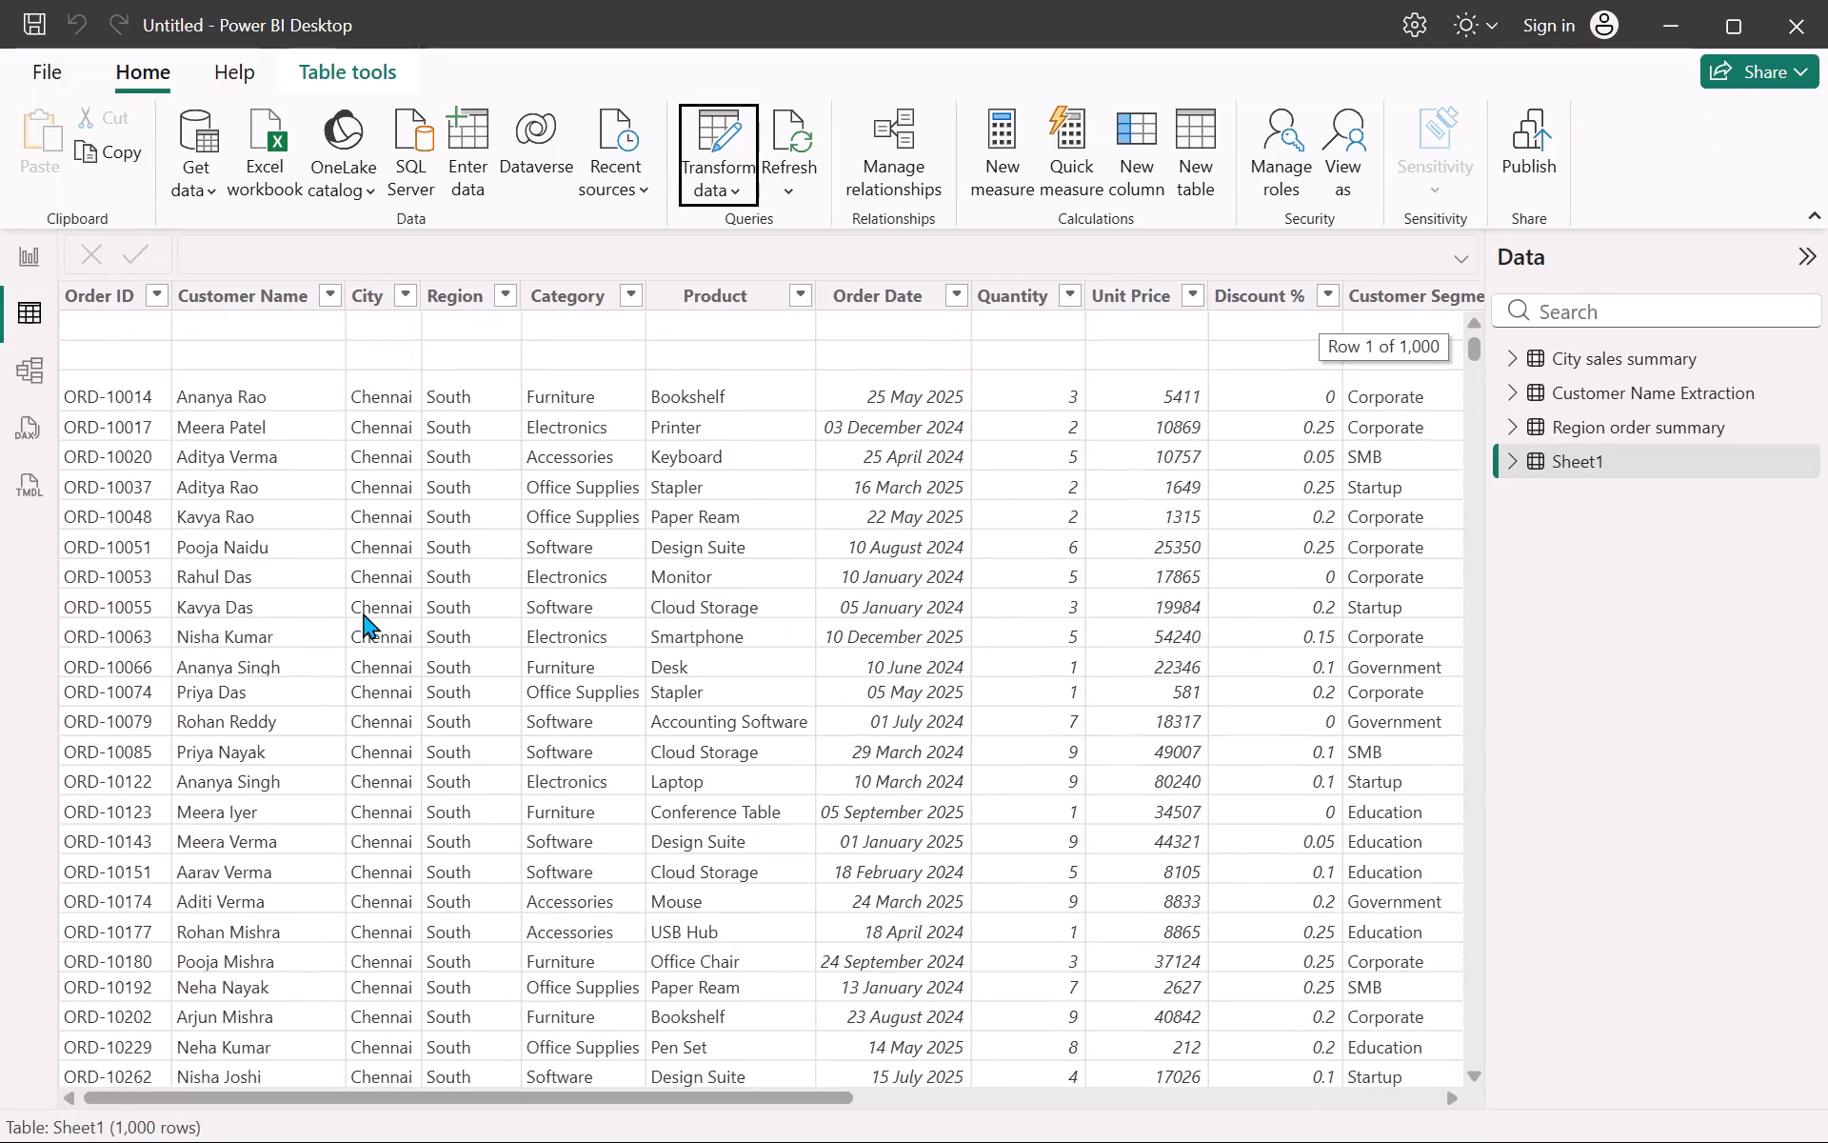
{"action": "scroll", "coordinate": [363, 612], "scroll_direction": "up", "scroll_amount": 5}
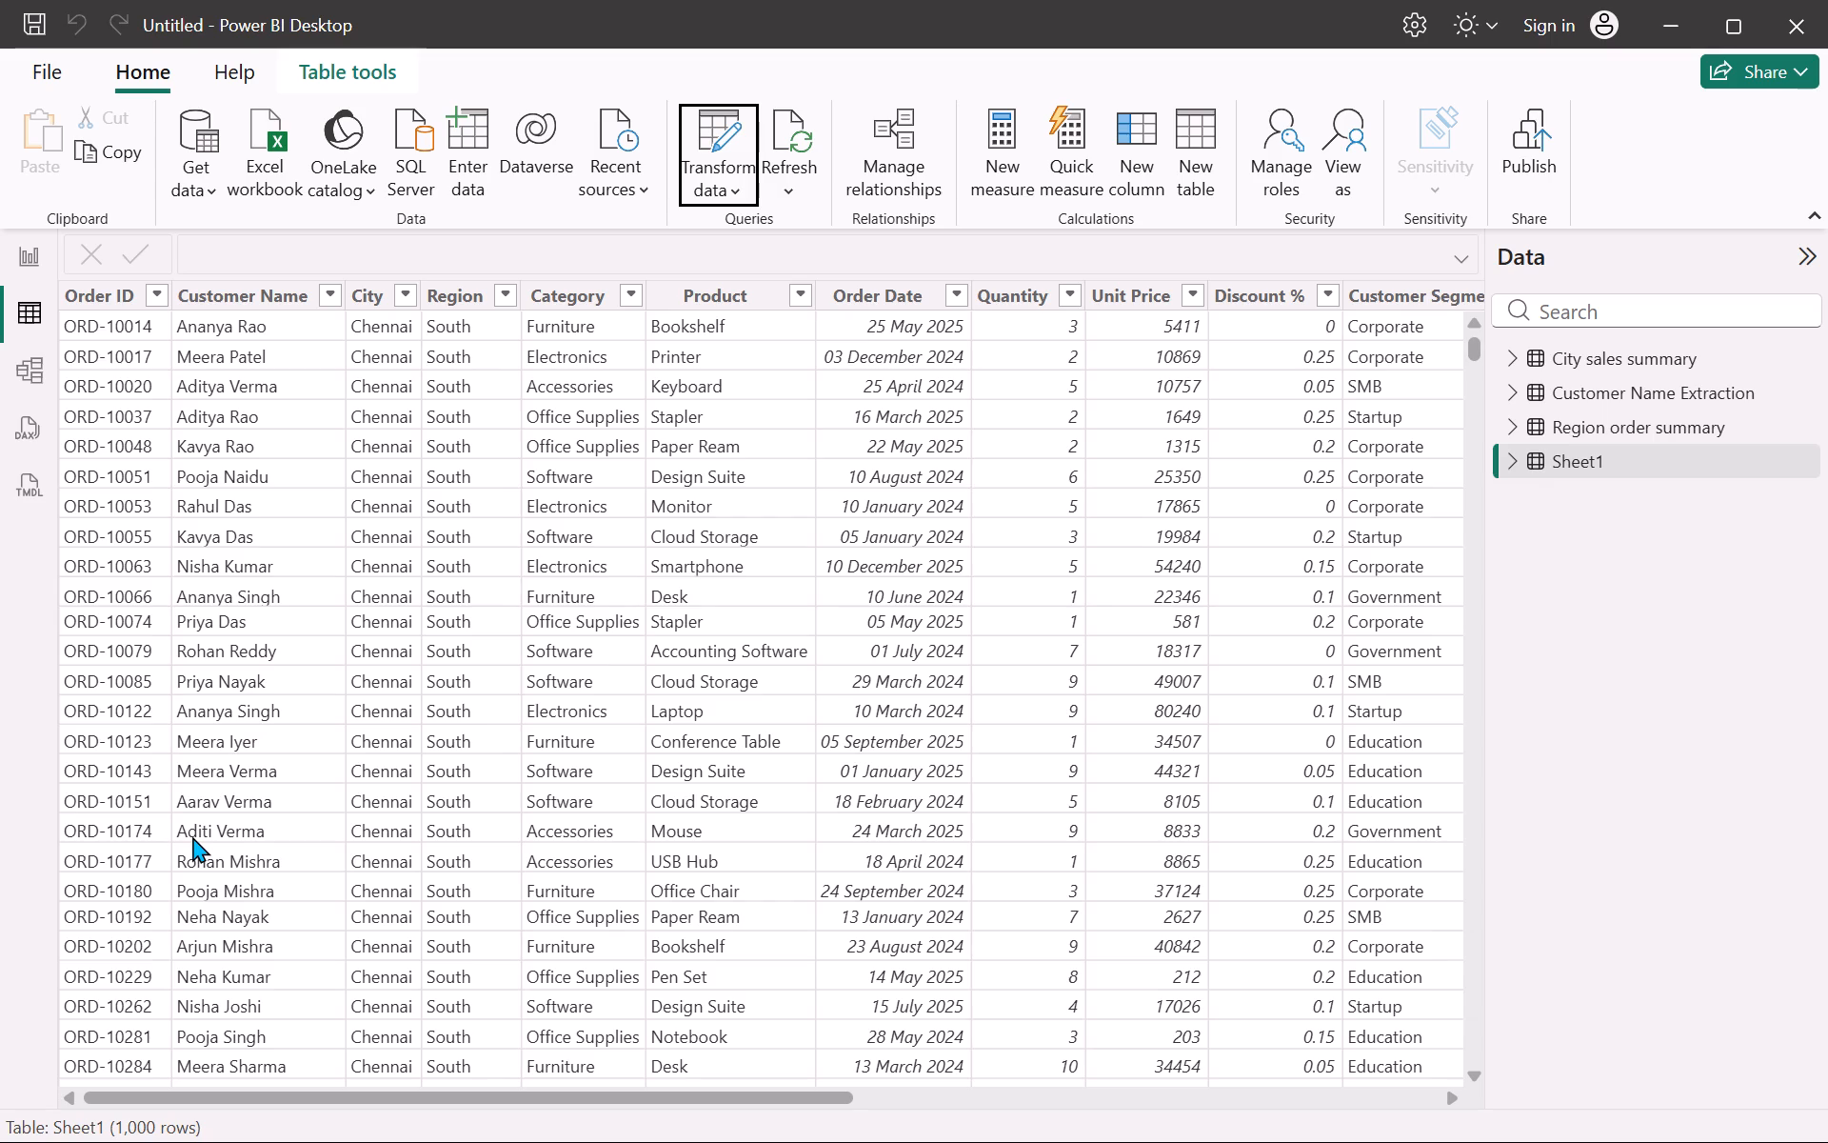
{"action": "scroll", "coordinate": [279, 342], "scroll_direction": "up", "scroll_amount": 1}
{"action": "scroll", "coordinate": [577, 454], "scroll_direction": "left", "scroll_amount": 2}
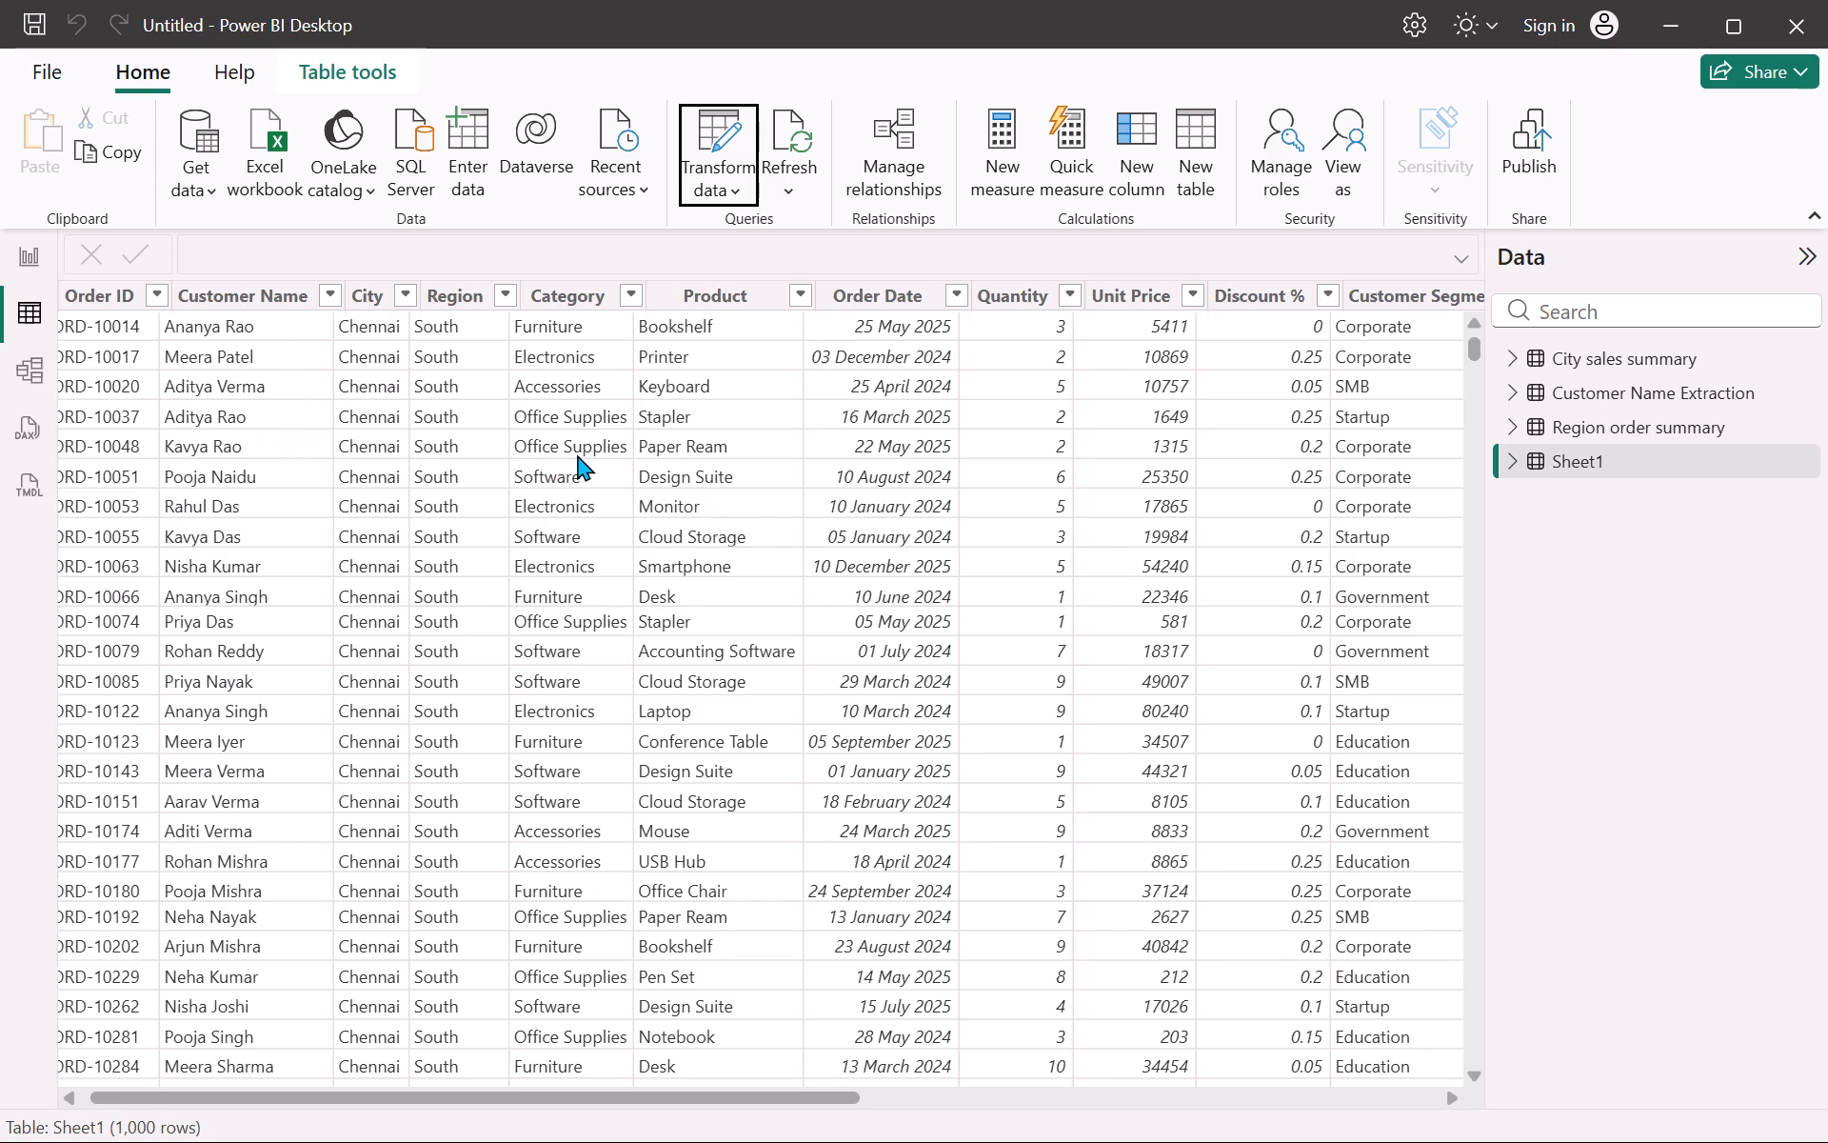
{"action": "scroll", "coordinate": [577, 454], "scroll_direction": "left", "scroll_amount": 9}
{"action": "scroll", "coordinate": [847, 454], "scroll_direction": "left", "scroll_amount": 1}
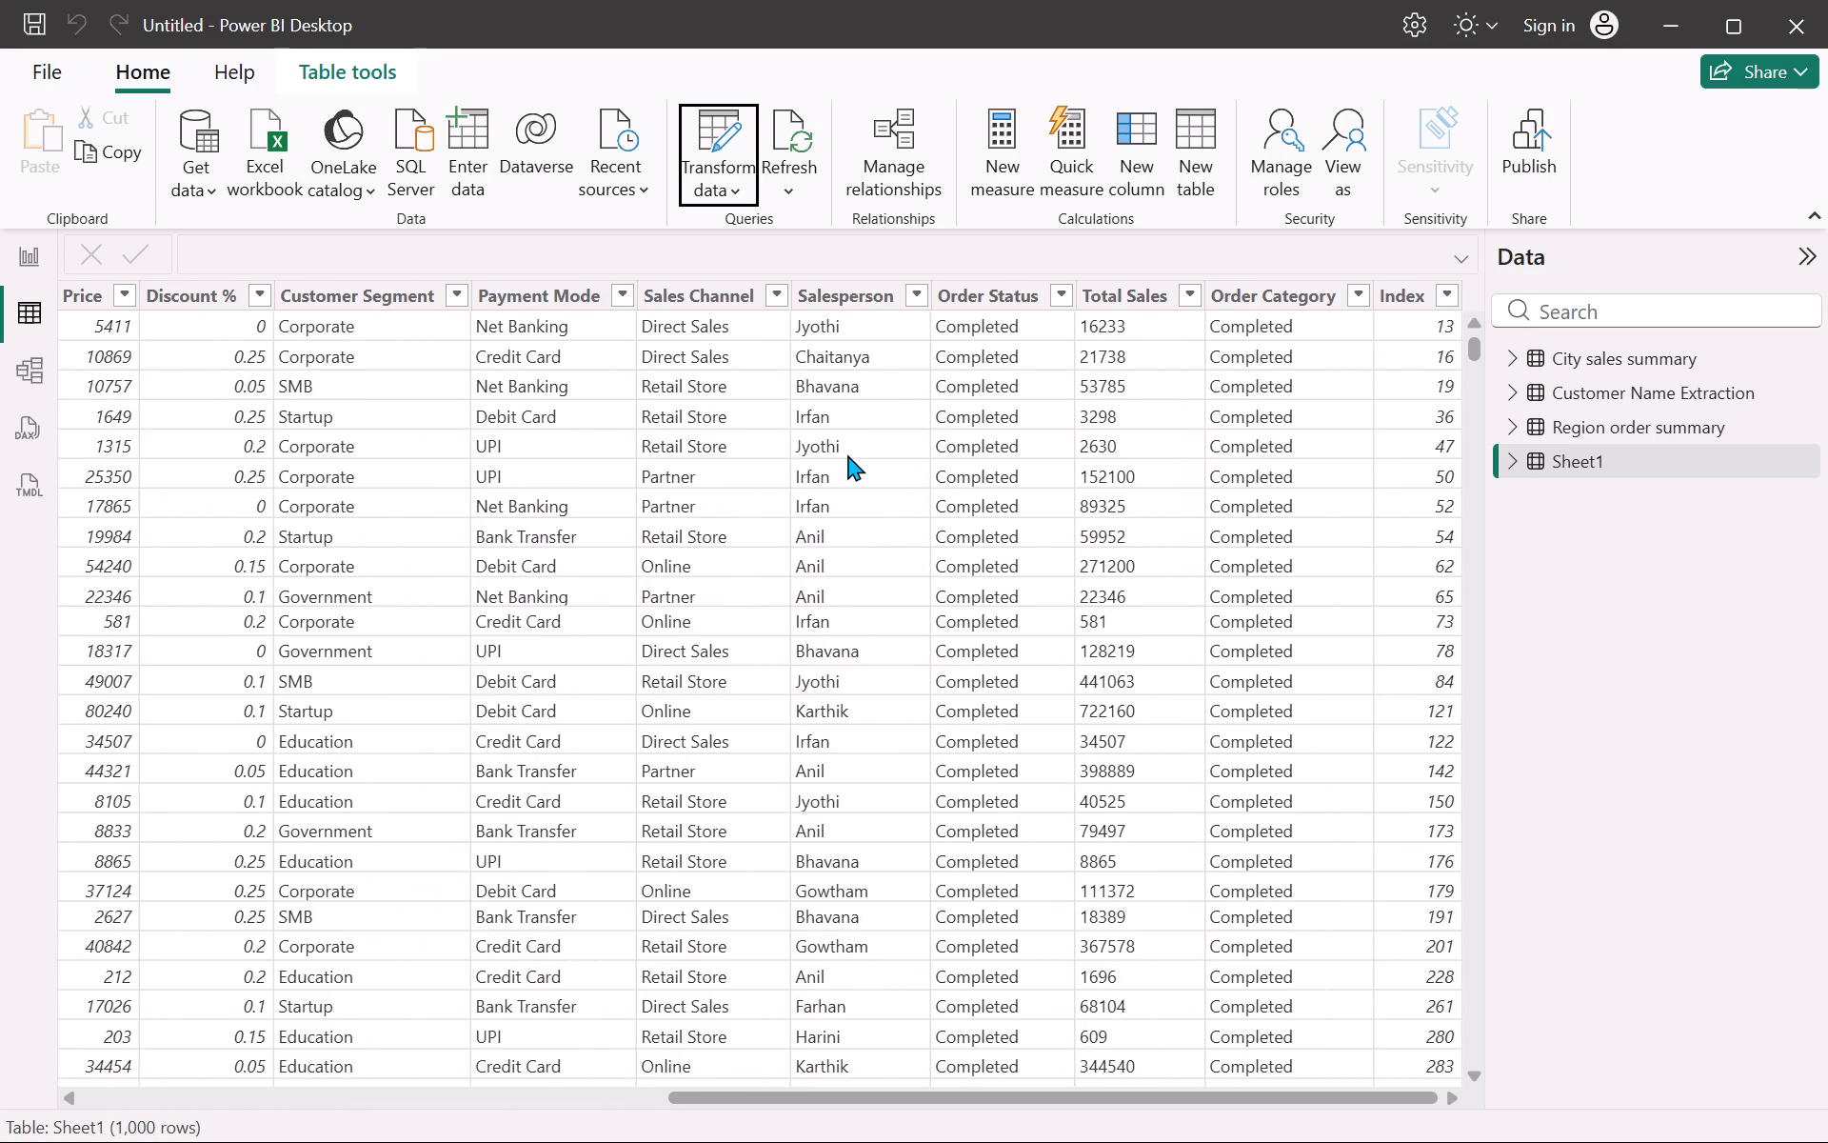
{"action": "scroll", "coordinate": [1176, 638], "scroll_direction": "down", "scroll_amount": 7}
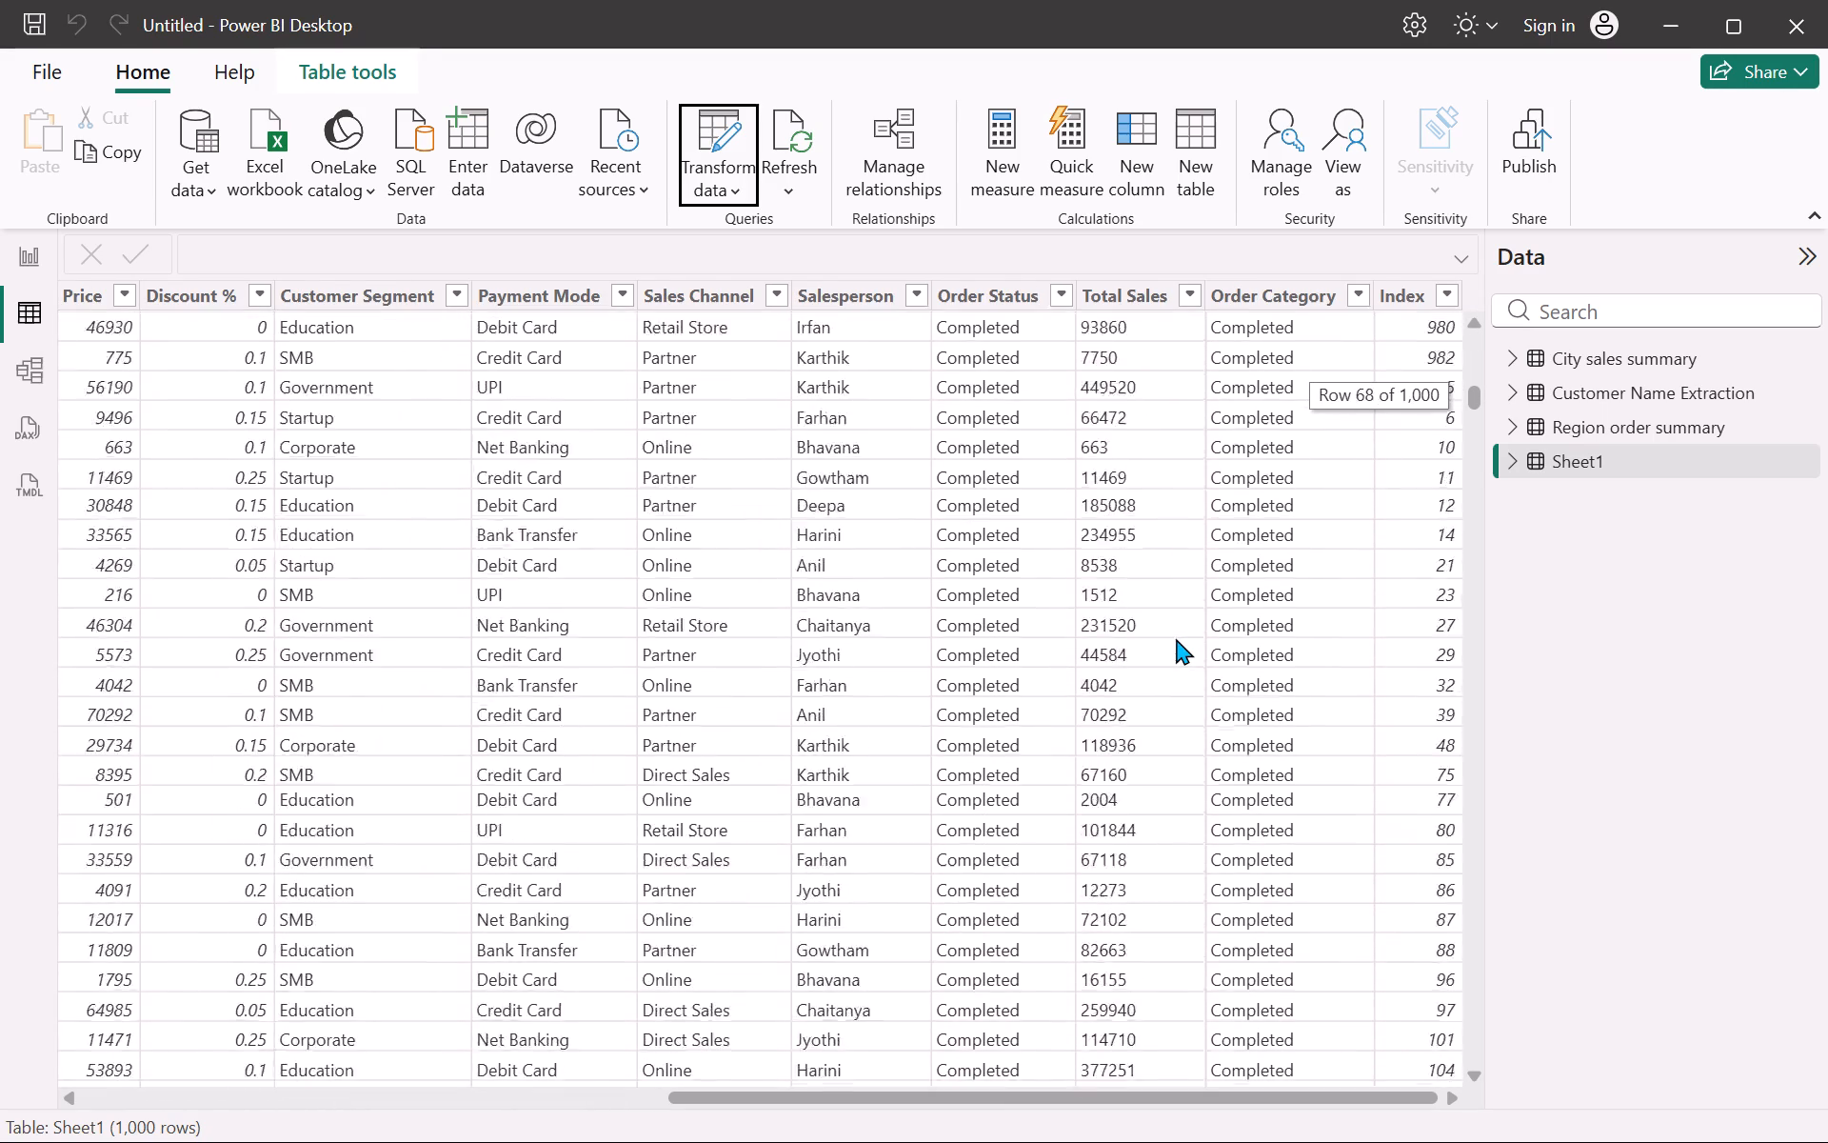
{"action": "scroll", "coordinate": [1176, 638], "scroll_direction": "down", "scroll_amount": 14}
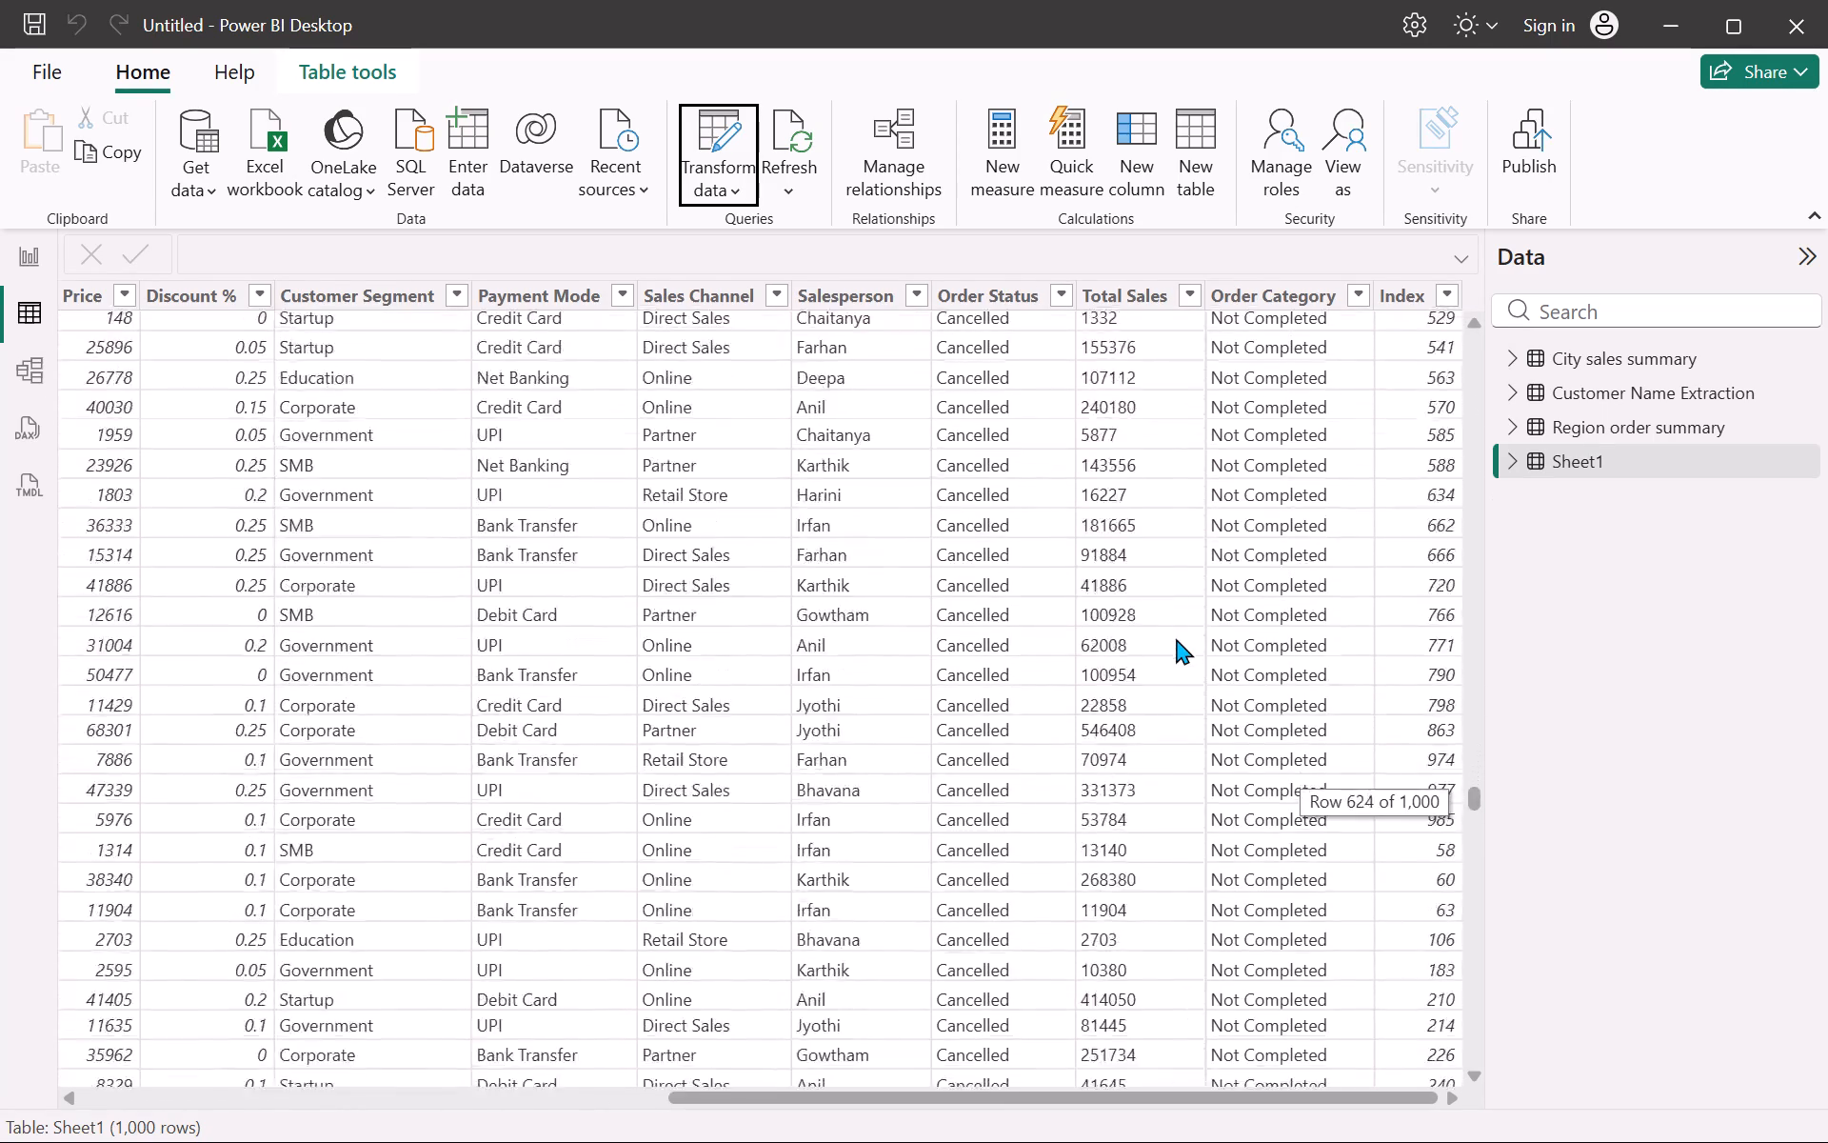
{"action": "scroll", "coordinate": [1176, 638], "scroll_direction": "down", "scroll_amount": 7}
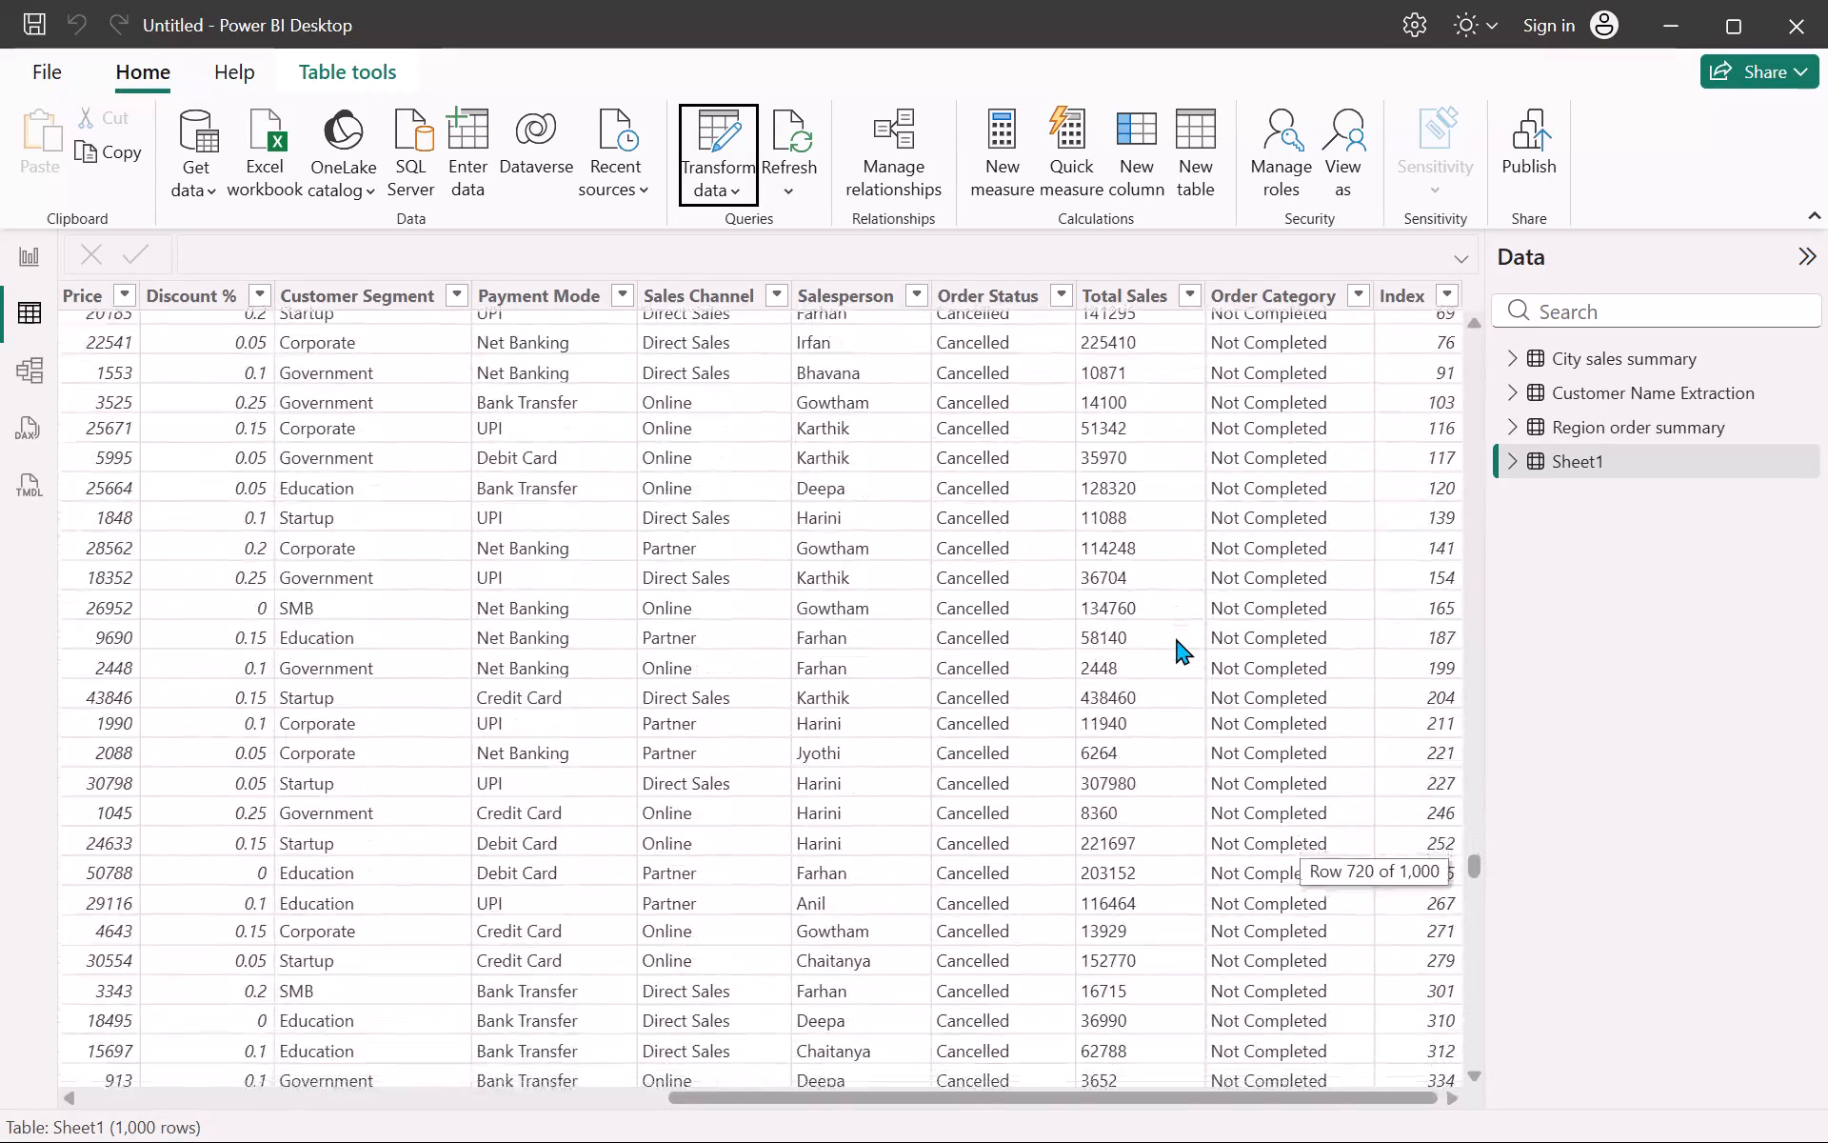
{"action": "scroll", "coordinate": [1176, 638], "scroll_direction": "down", "scroll_amount": 15}
{"action": "scroll", "coordinate": [1176, 638], "scroll_direction": "up", "scroll_amount": 2}
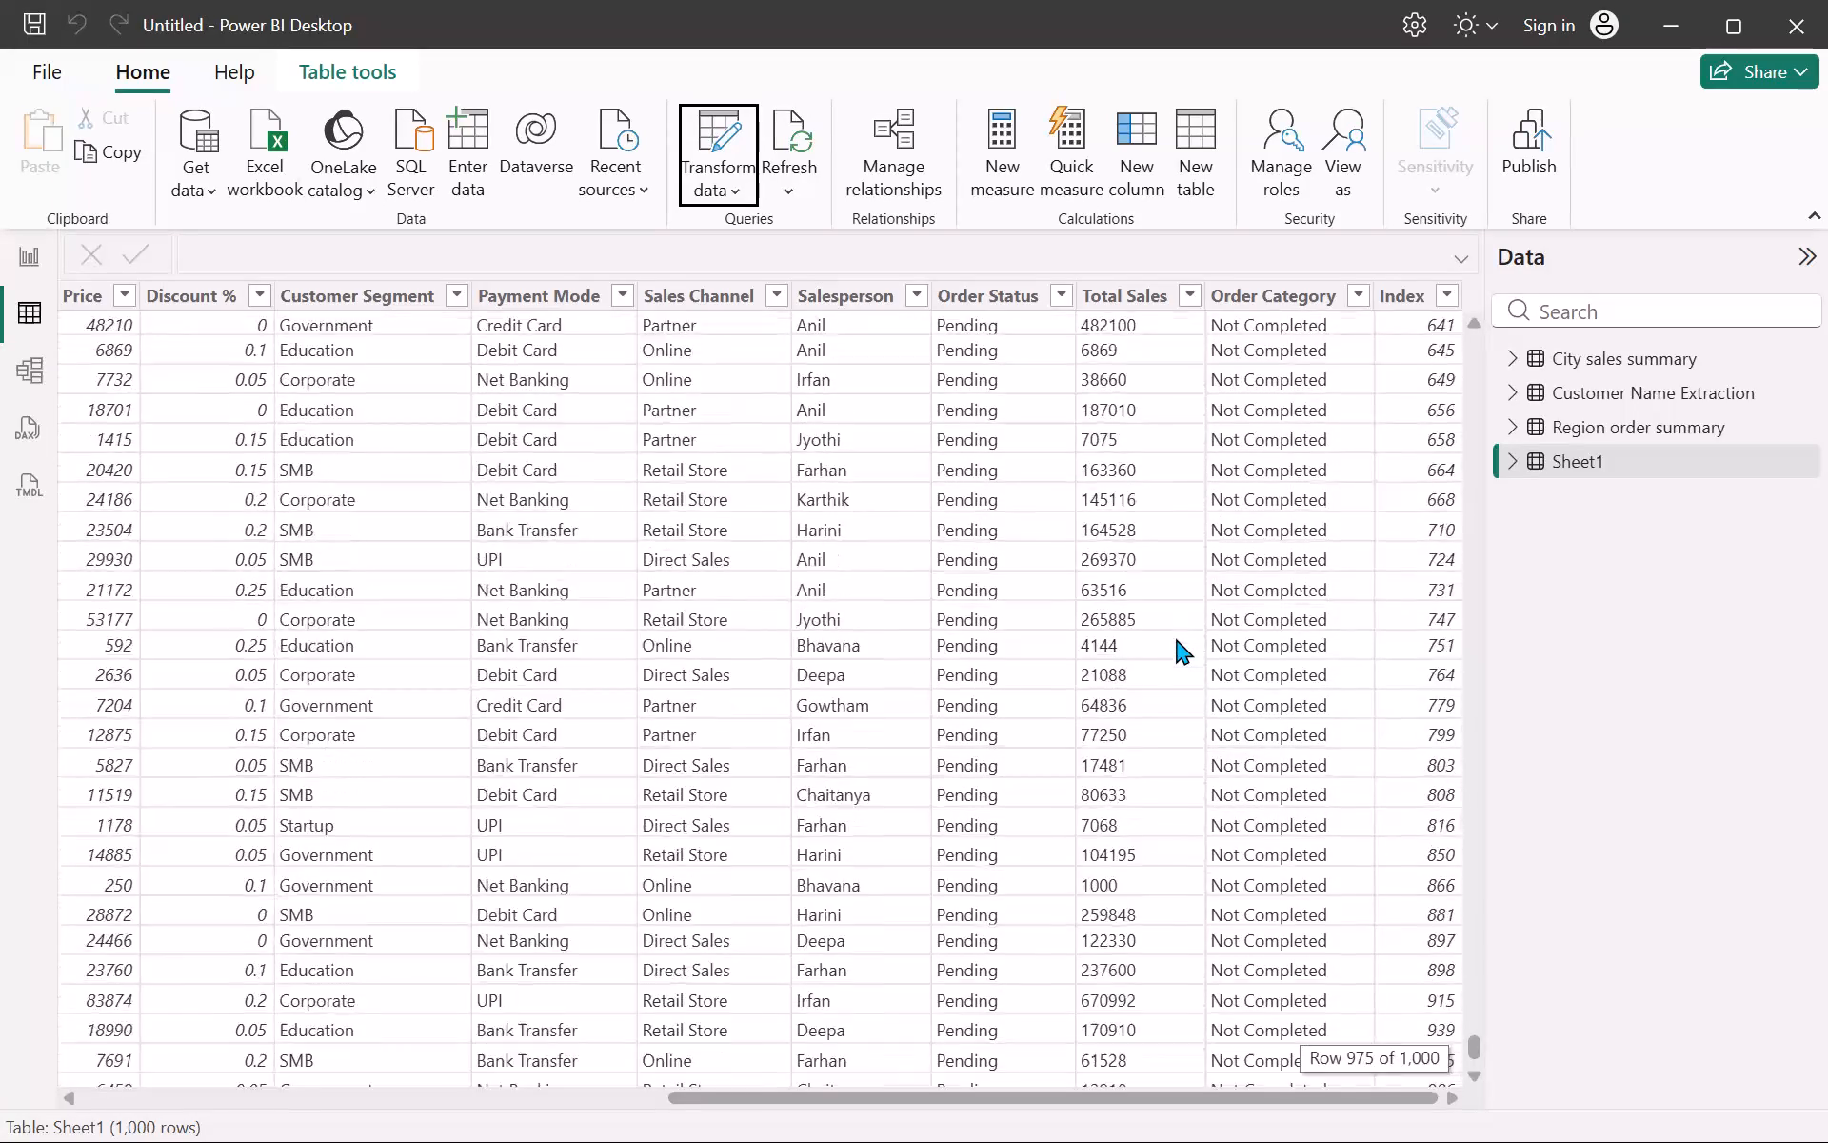
{"action": "scroll", "coordinate": [1176, 638], "scroll_direction": "up", "scroll_amount": 9}
{"action": "scroll", "coordinate": [1176, 638], "scroll_direction": "up", "scroll_amount": 17}
{"action": "scroll", "coordinate": [1176, 638], "scroll_direction": "up", "scroll_amount": 5}
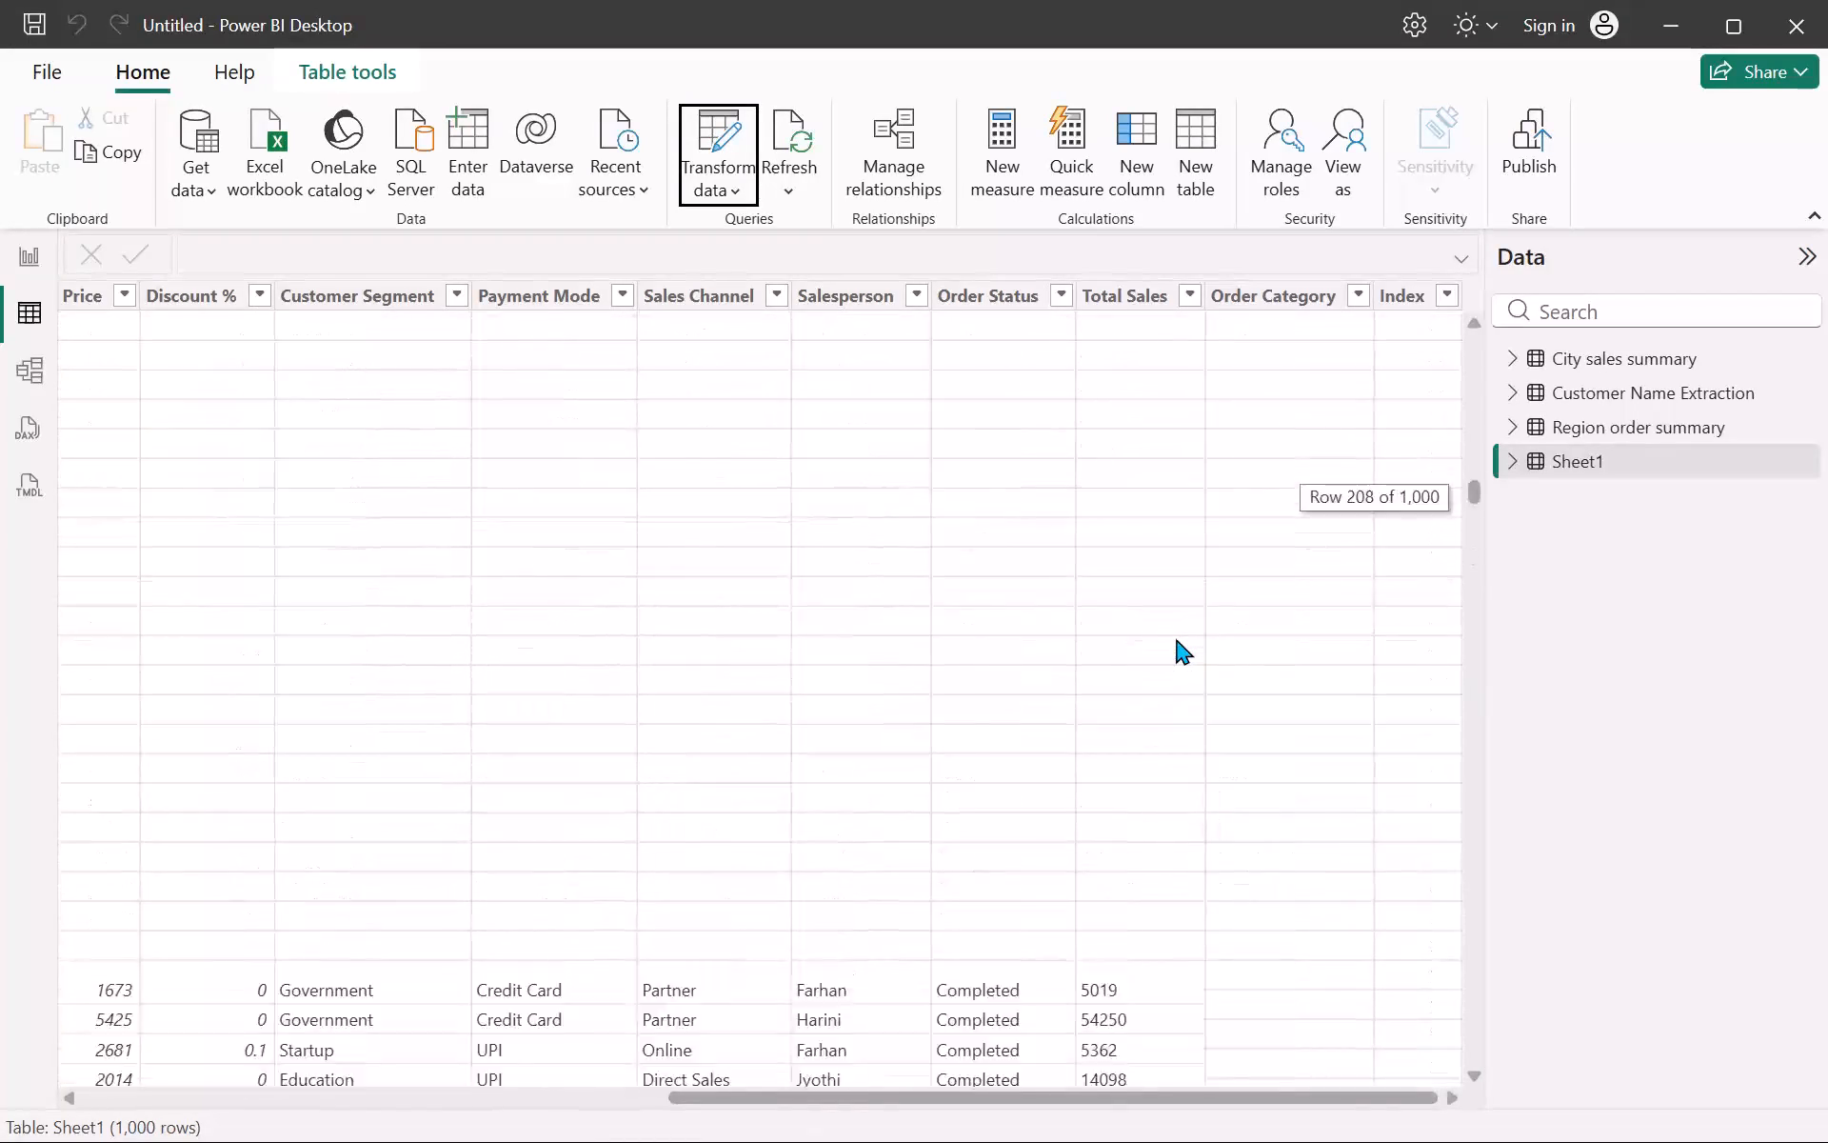
{"action": "scroll", "coordinate": [1176, 638], "scroll_direction": "up", "scroll_amount": 9}
{"action": "scroll", "coordinate": [1000, 638], "scroll_direction": "right", "scroll_amount": 1}
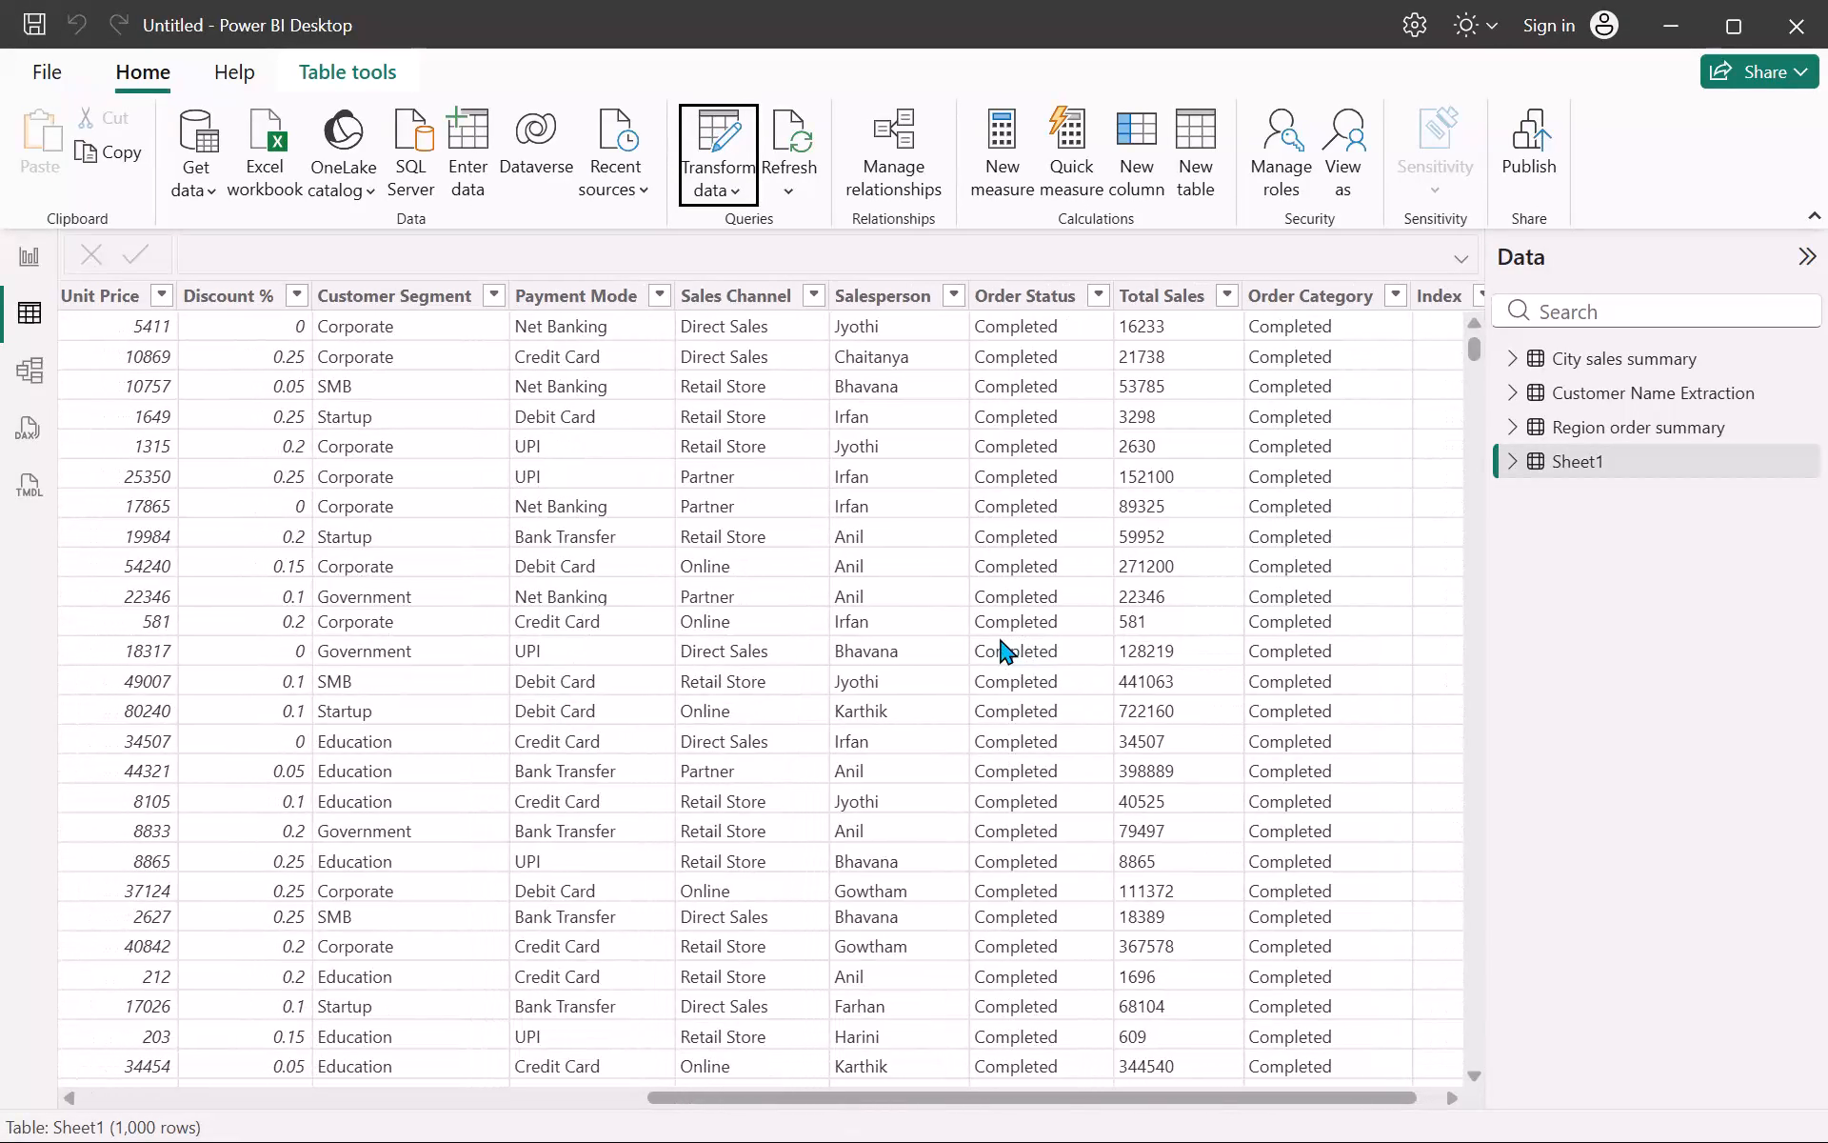
{"action": "scroll", "coordinate": [1000, 638], "scroll_direction": "right", "scroll_amount": 12}
{"action": "scroll", "coordinate": [629, 546], "scroll_direction": "up", "scroll_amount": 2}
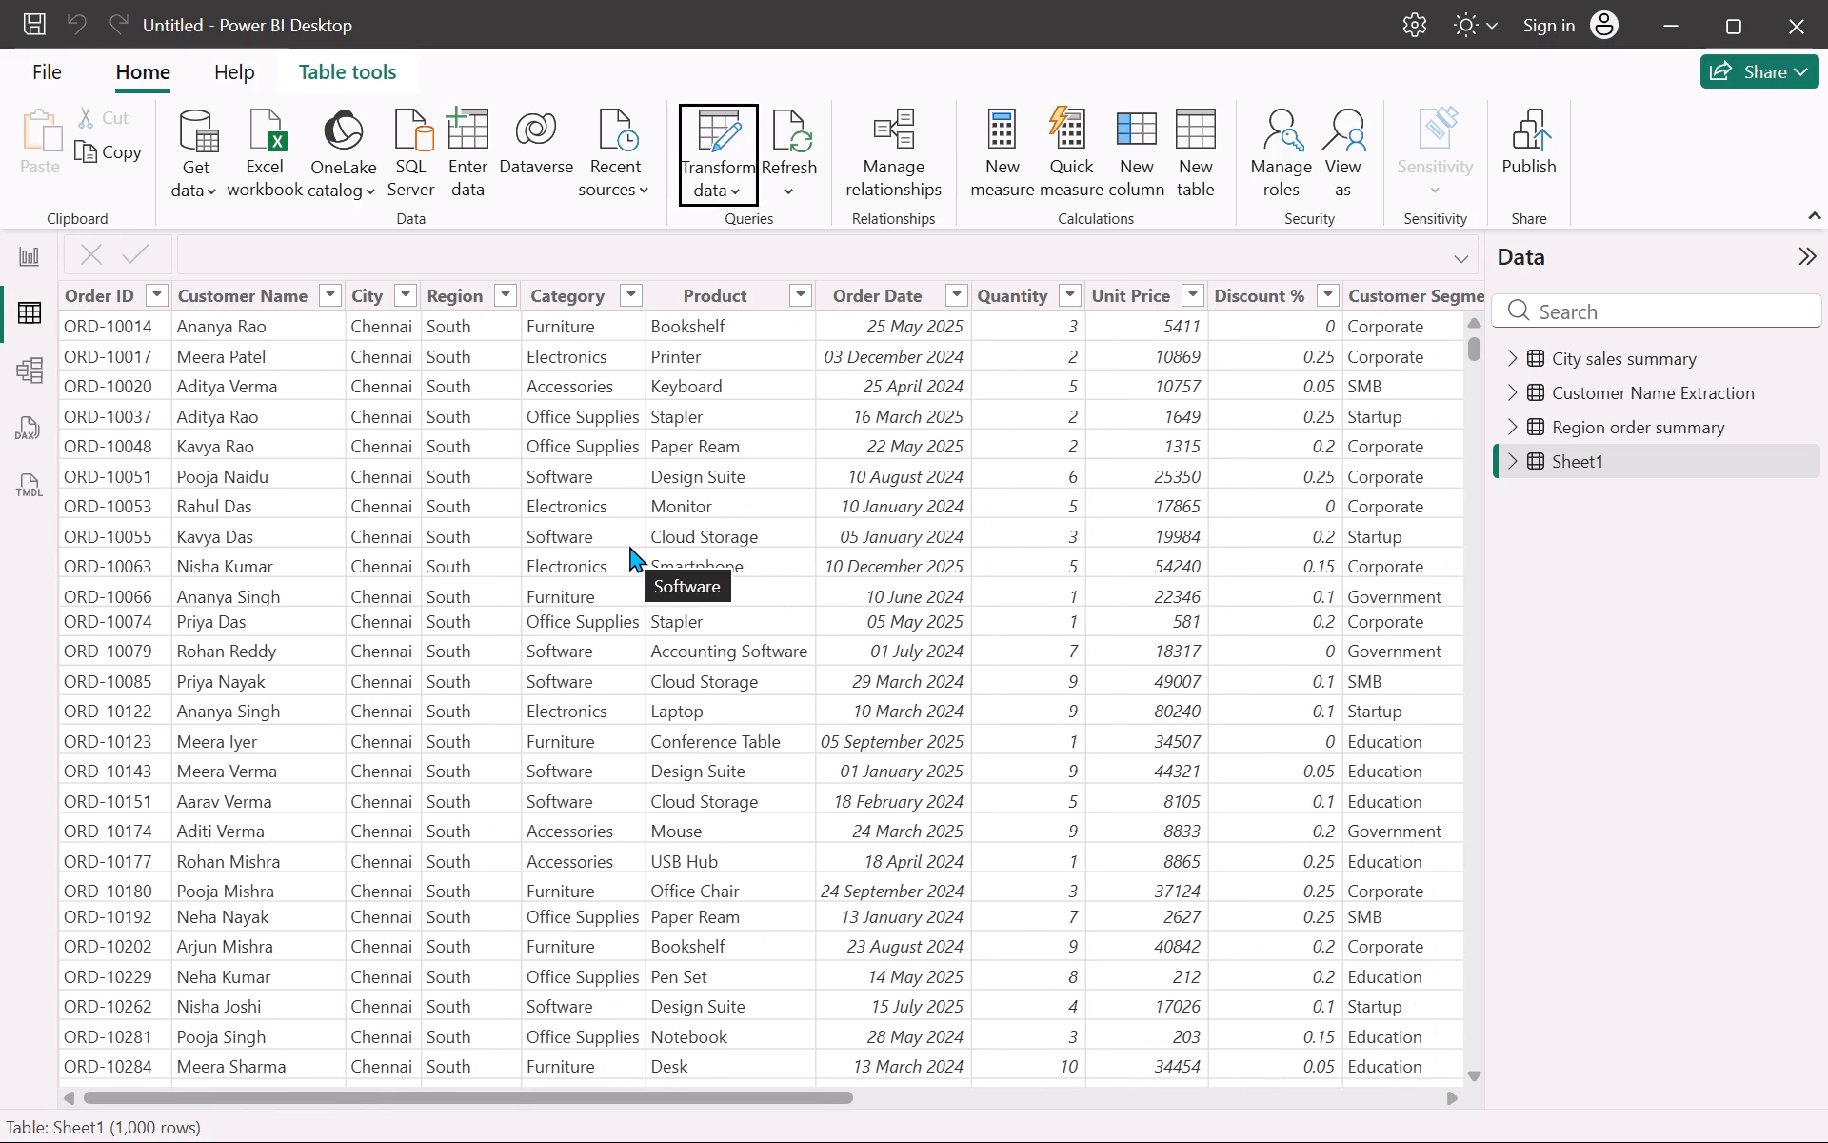
Switch to the report canvas and add a card visual to Page 1.
{"action": "left_click", "coordinate": [39, 260]}
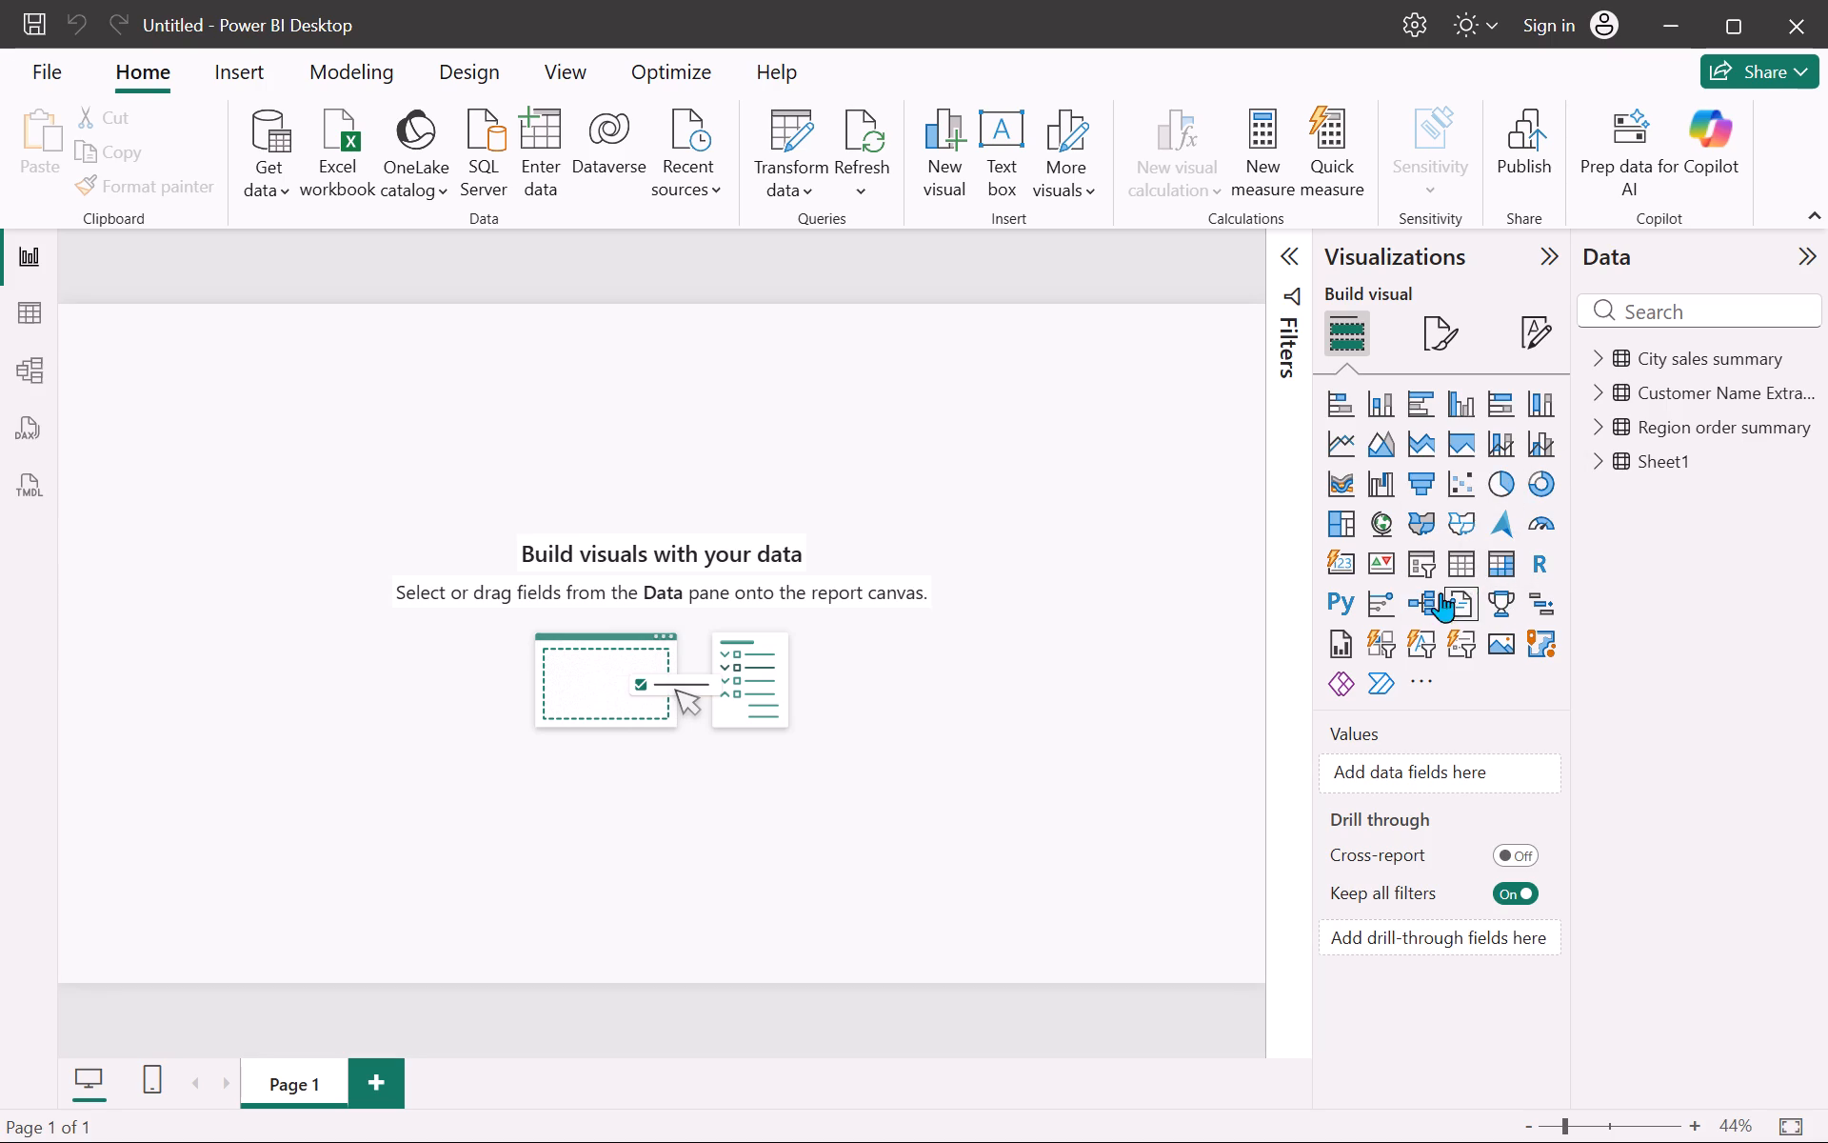
{"action": "scroll", "coordinate": [1401, 510], "scroll_direction": "up", "scroll_amount": 1}
{"action": "left_click", "coordinate": [1332, 562]}
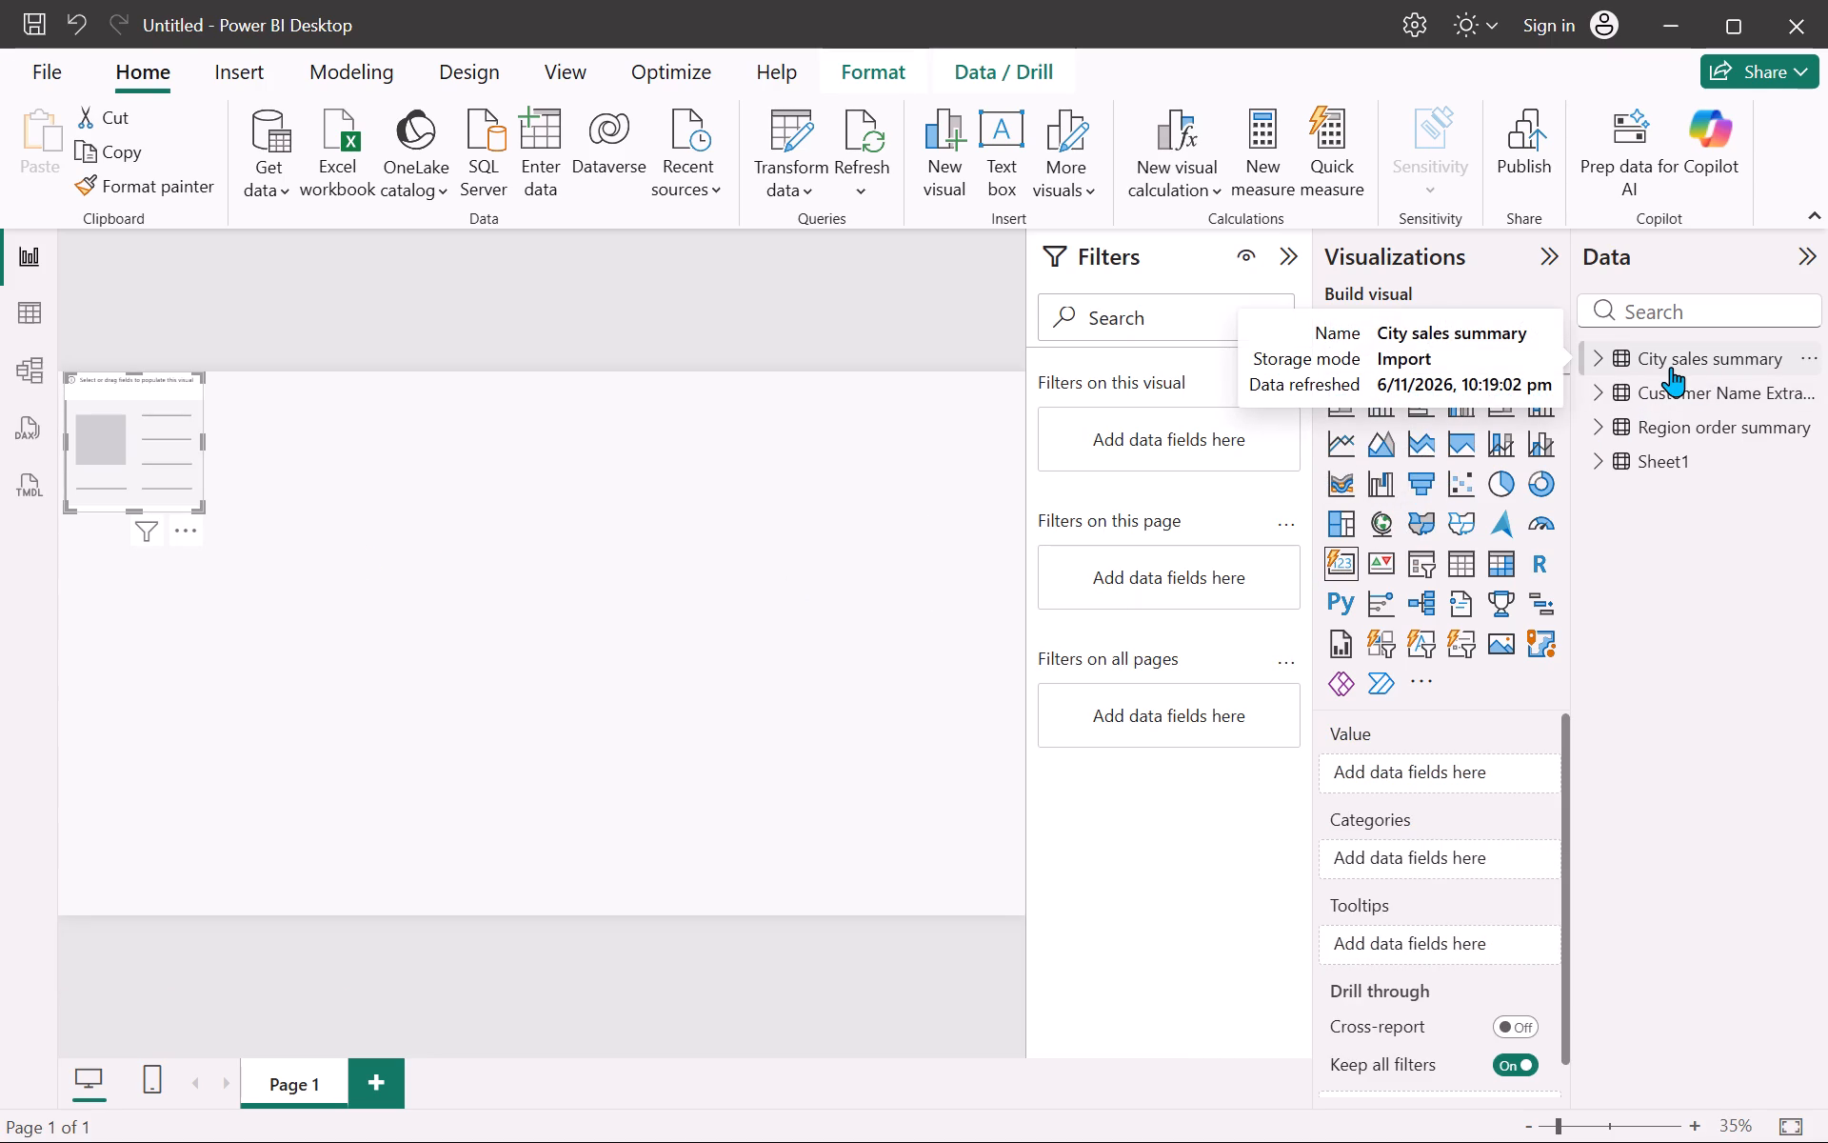
Add the Total Sales field from the Sheet1 table to the card visual as its category.
{"action": "left_click", "coordinate": [1605, 356]}
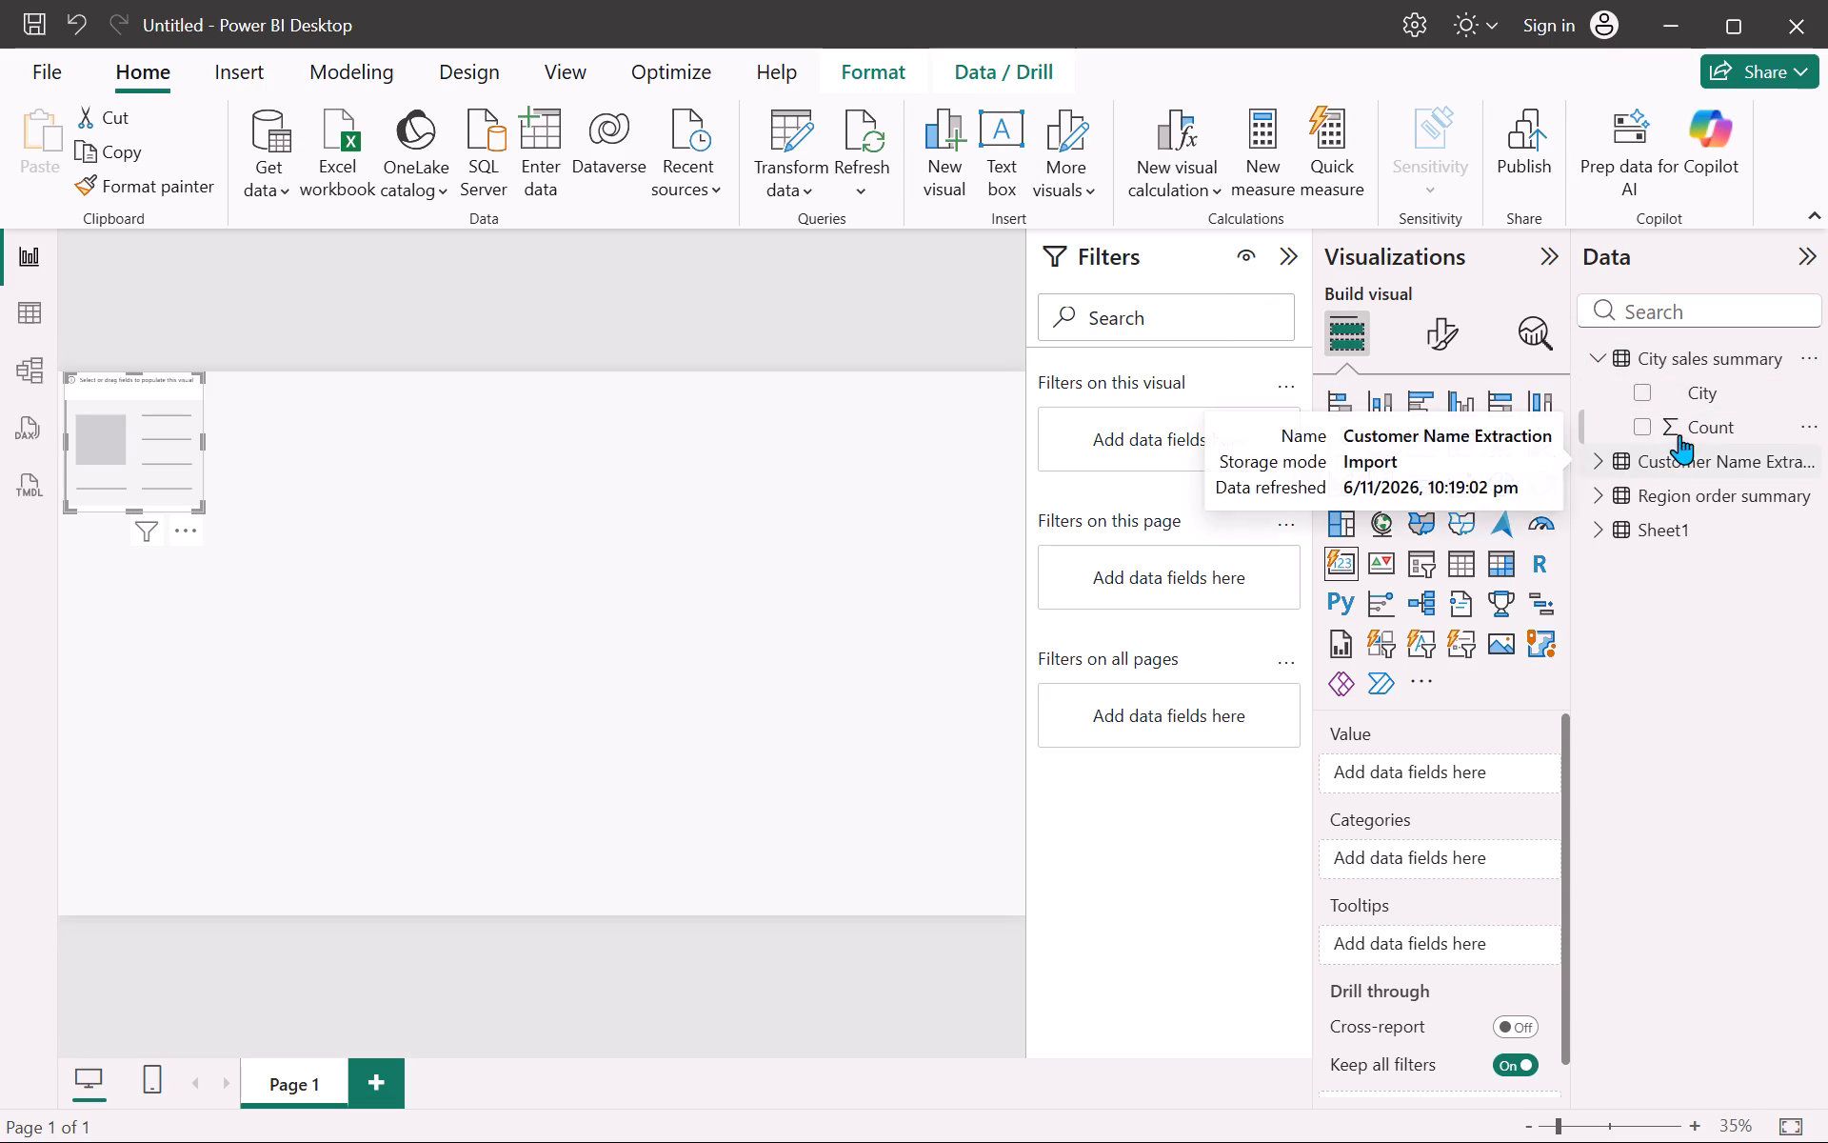
{"action": "left_click", "coordinate": [1609, 464]}
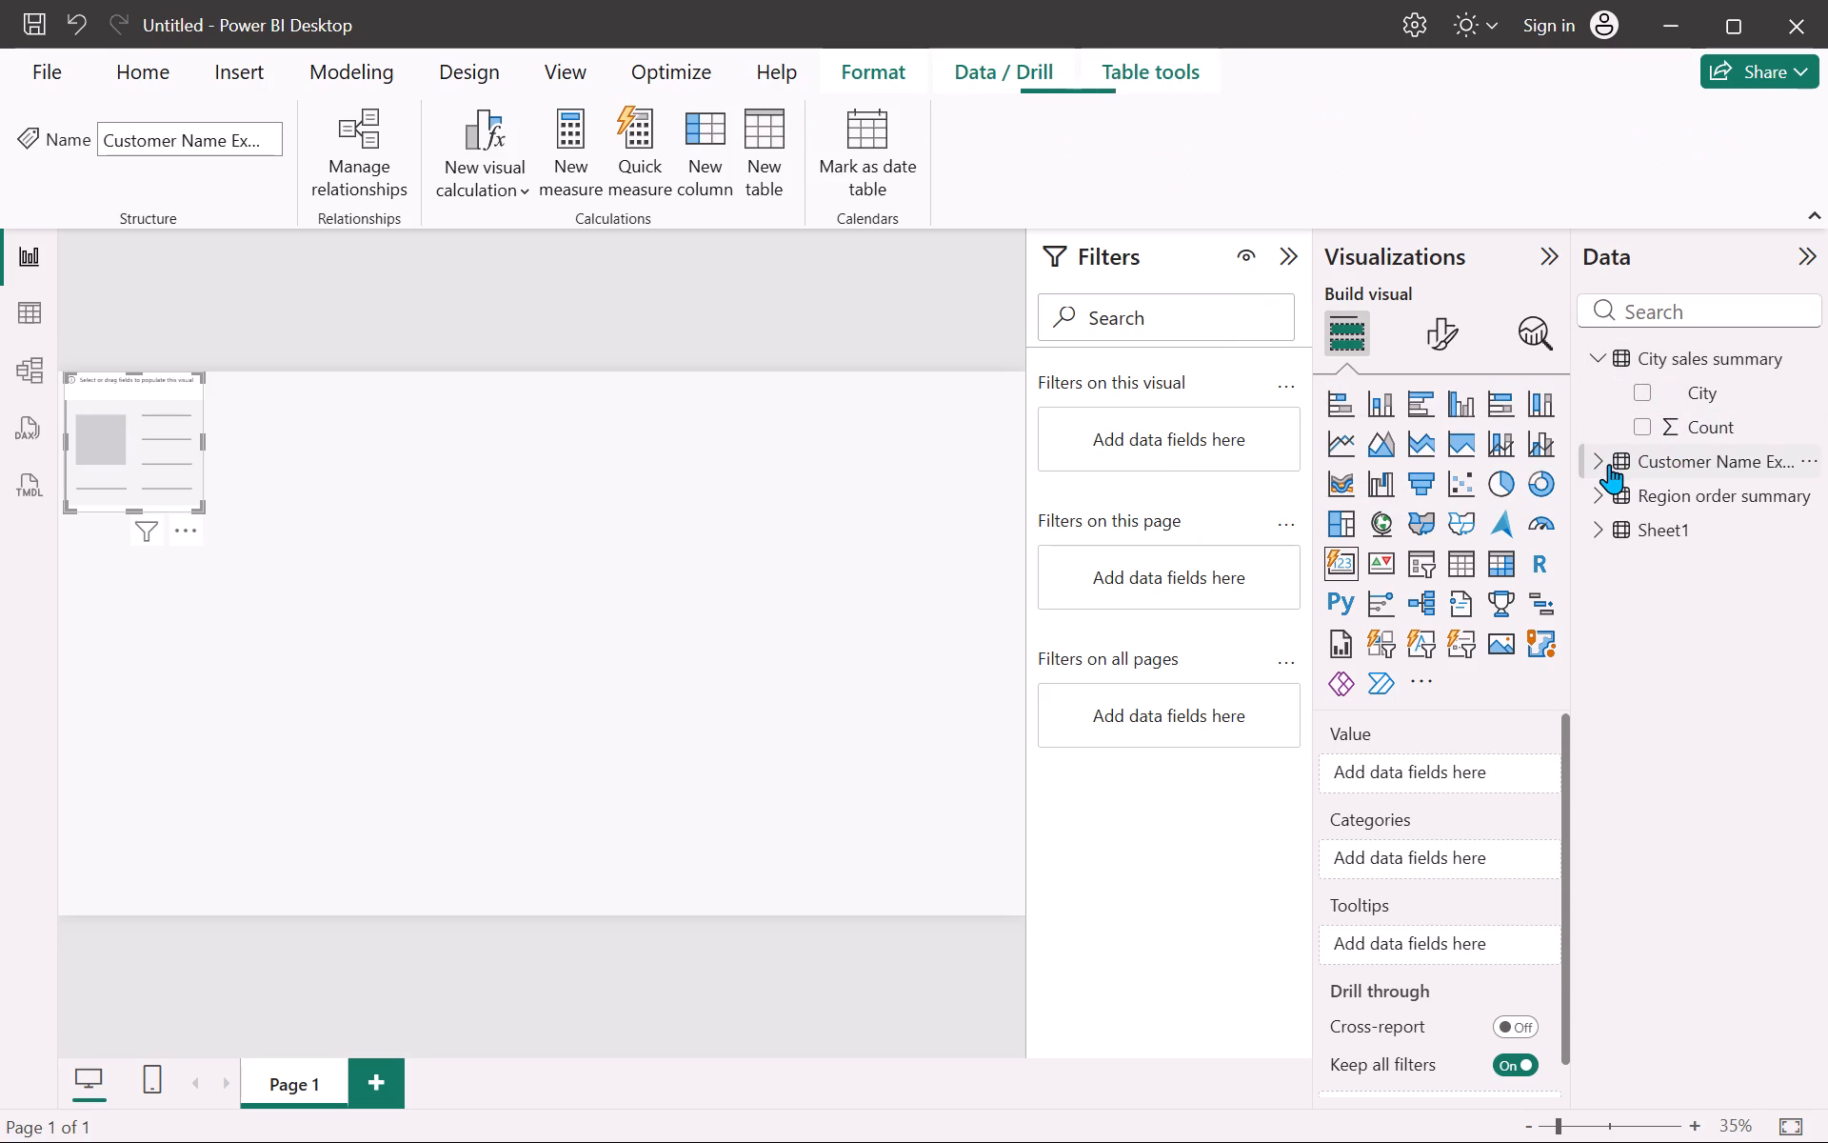
{"action": "left_click", "coordinate": [1594, 457]}
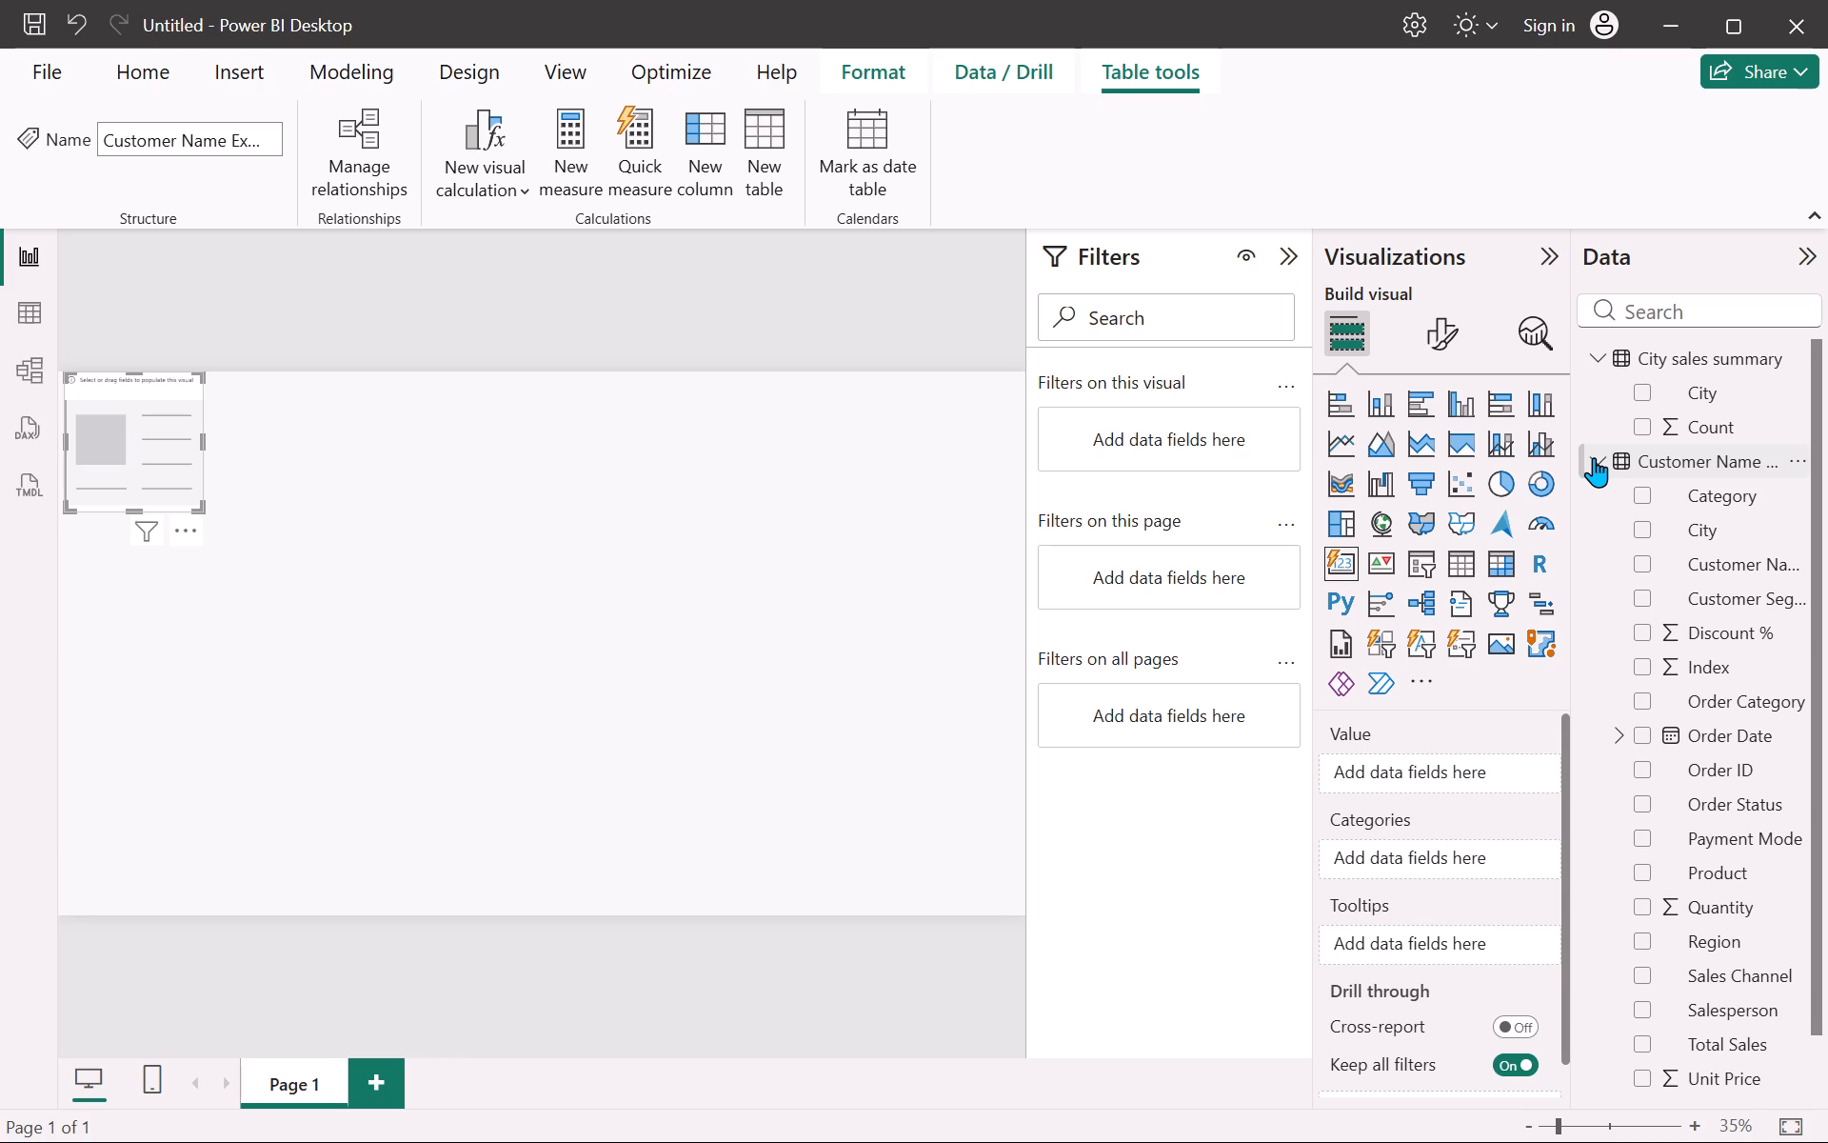
{"action": "left_click", "coordinate": [1594, 457]}
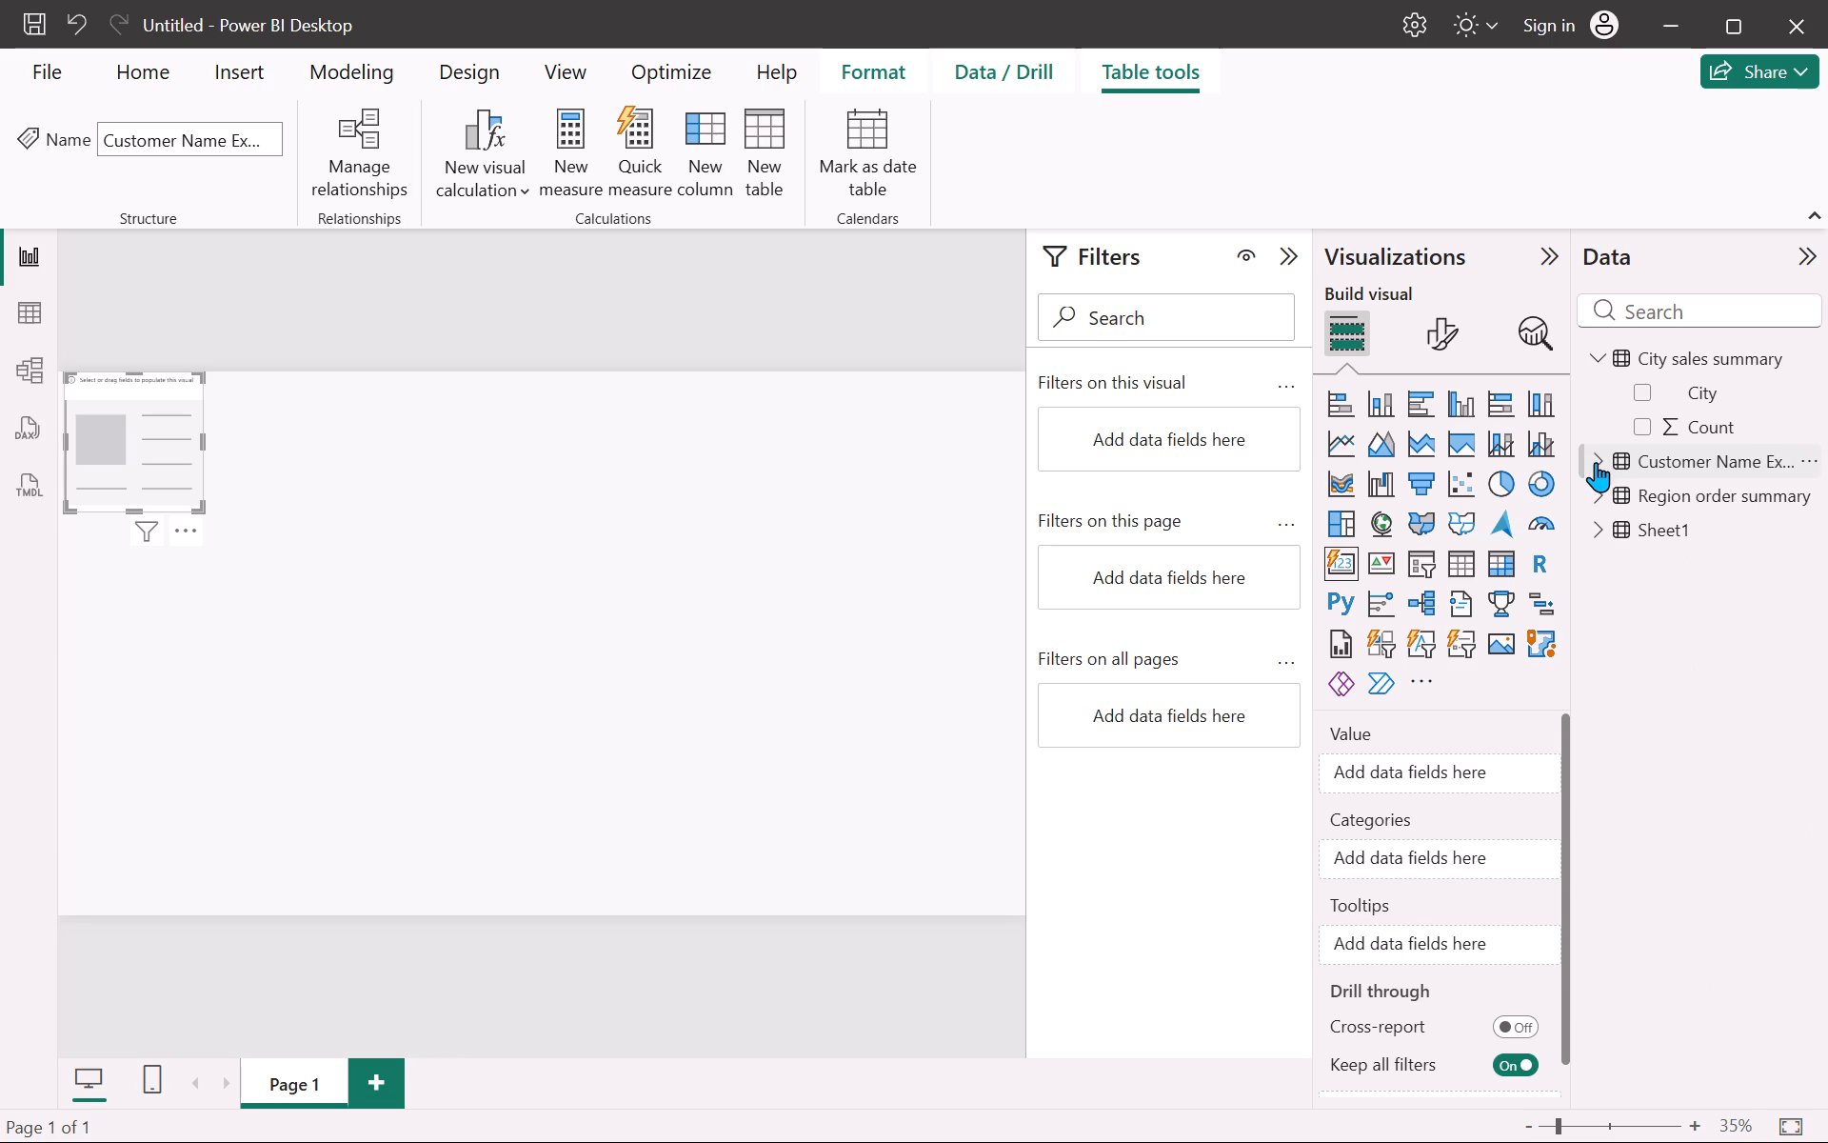
{"action": "left_click", "coordinate": [1595, 522]}
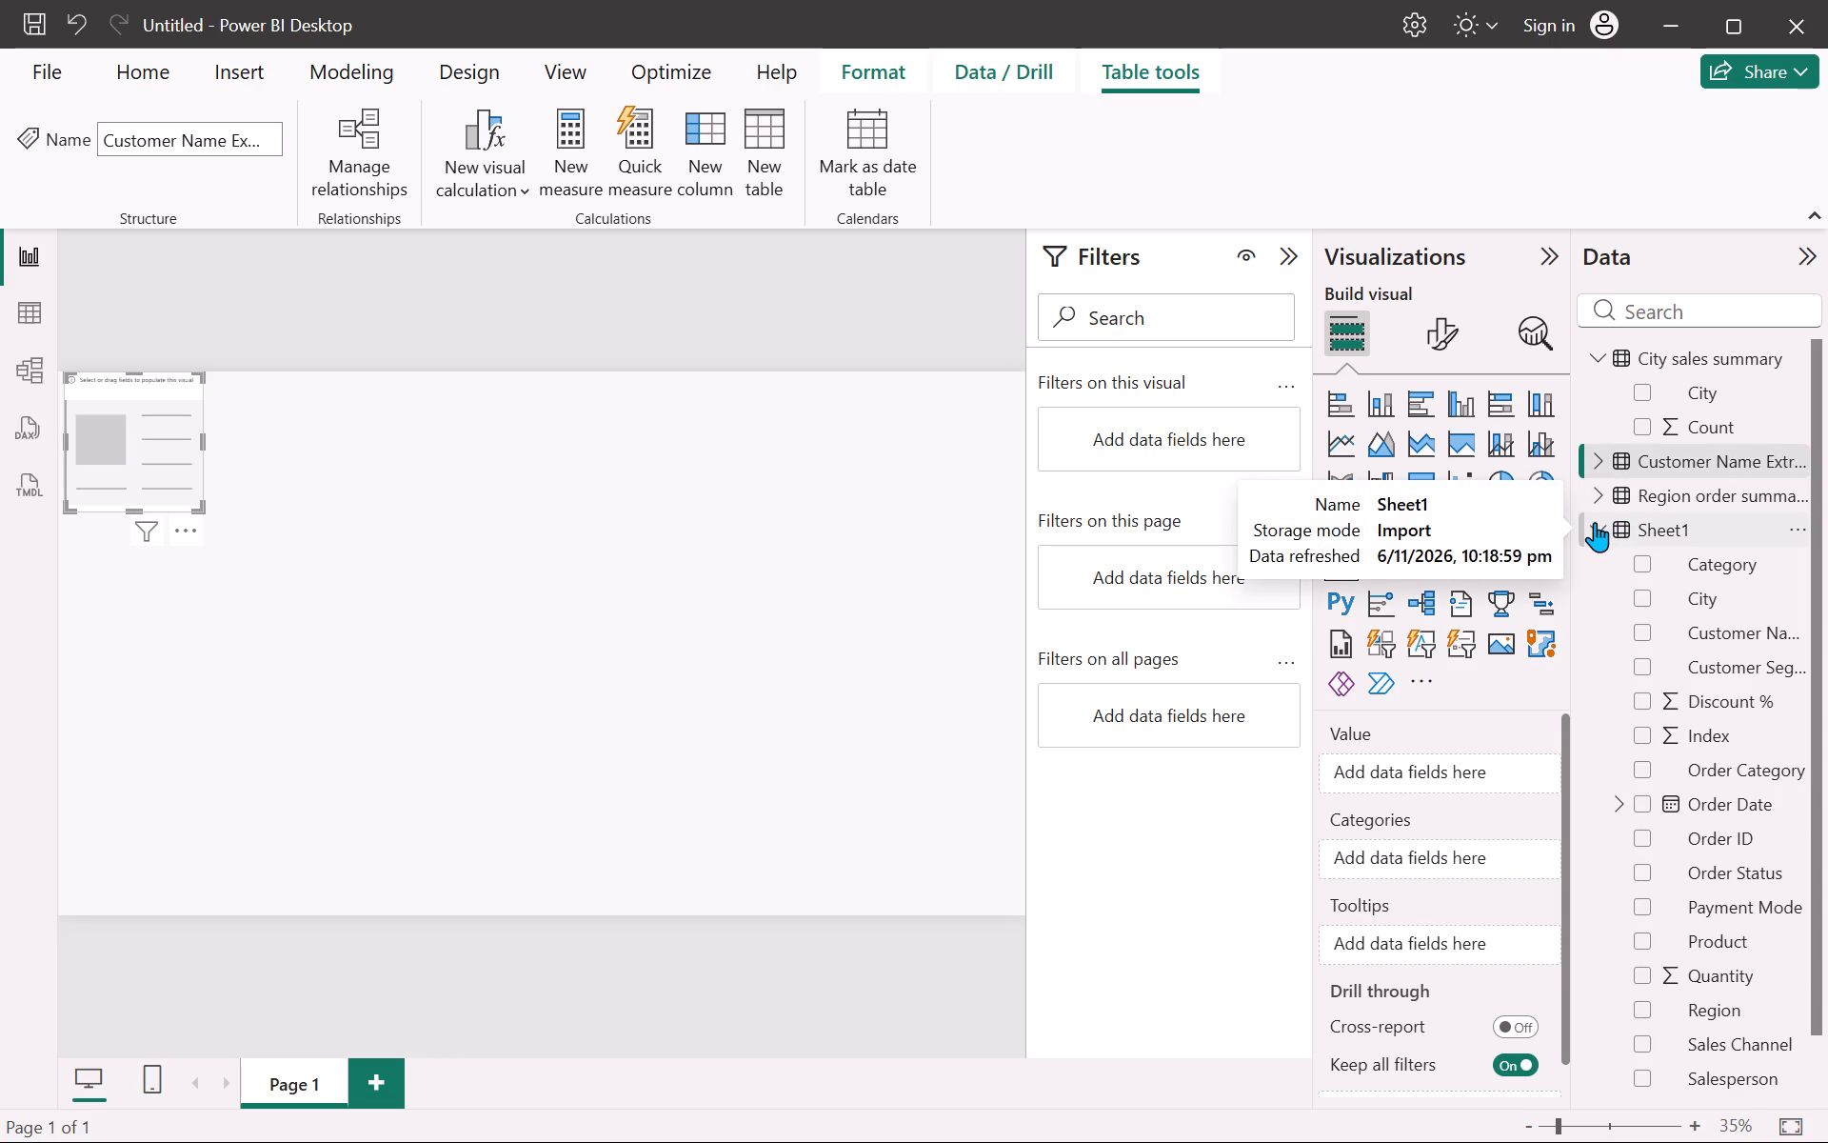
{"action": "scroll", "coordinate": [1736, 819], "scroll_direction": "down", "scroll_amount": 1}
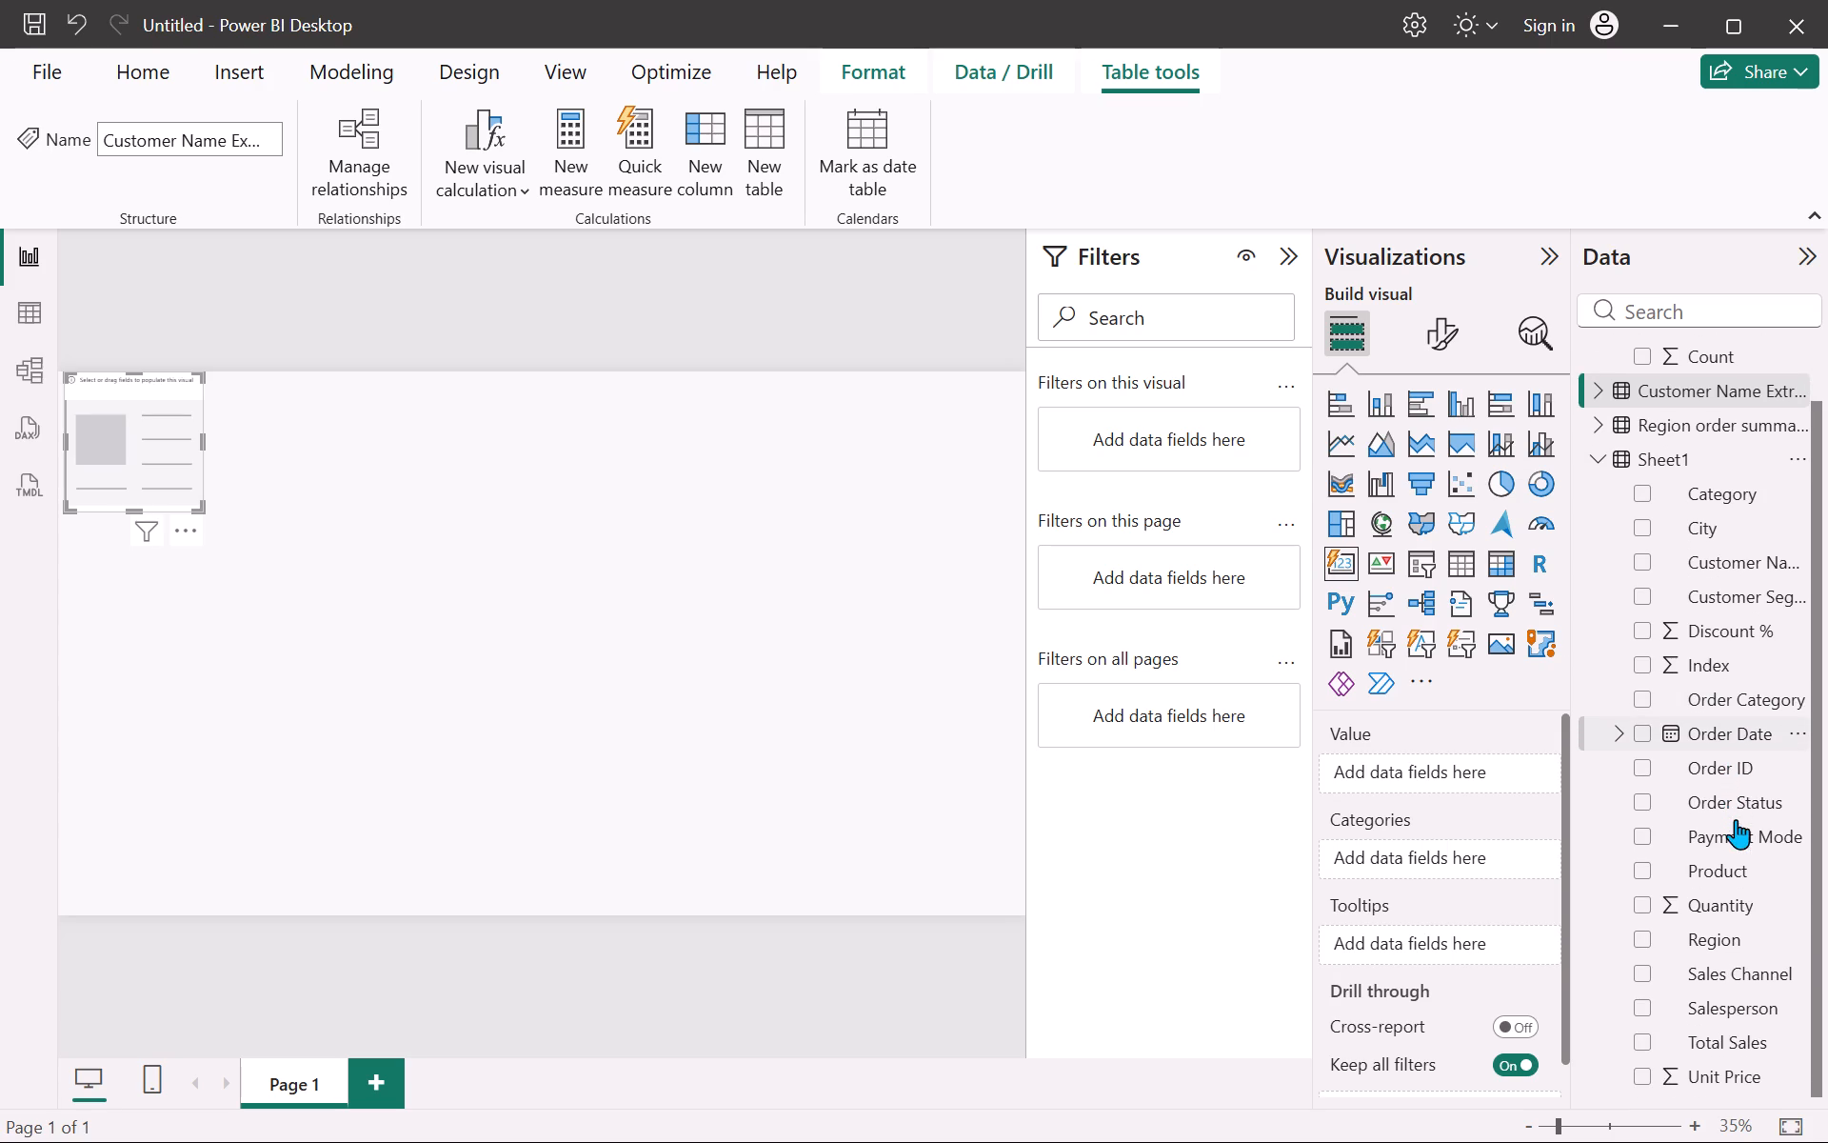
{"action": "scroll", "coordinate": [1719, 904], "scroll_direction": "down", "scroll_amount": 1}
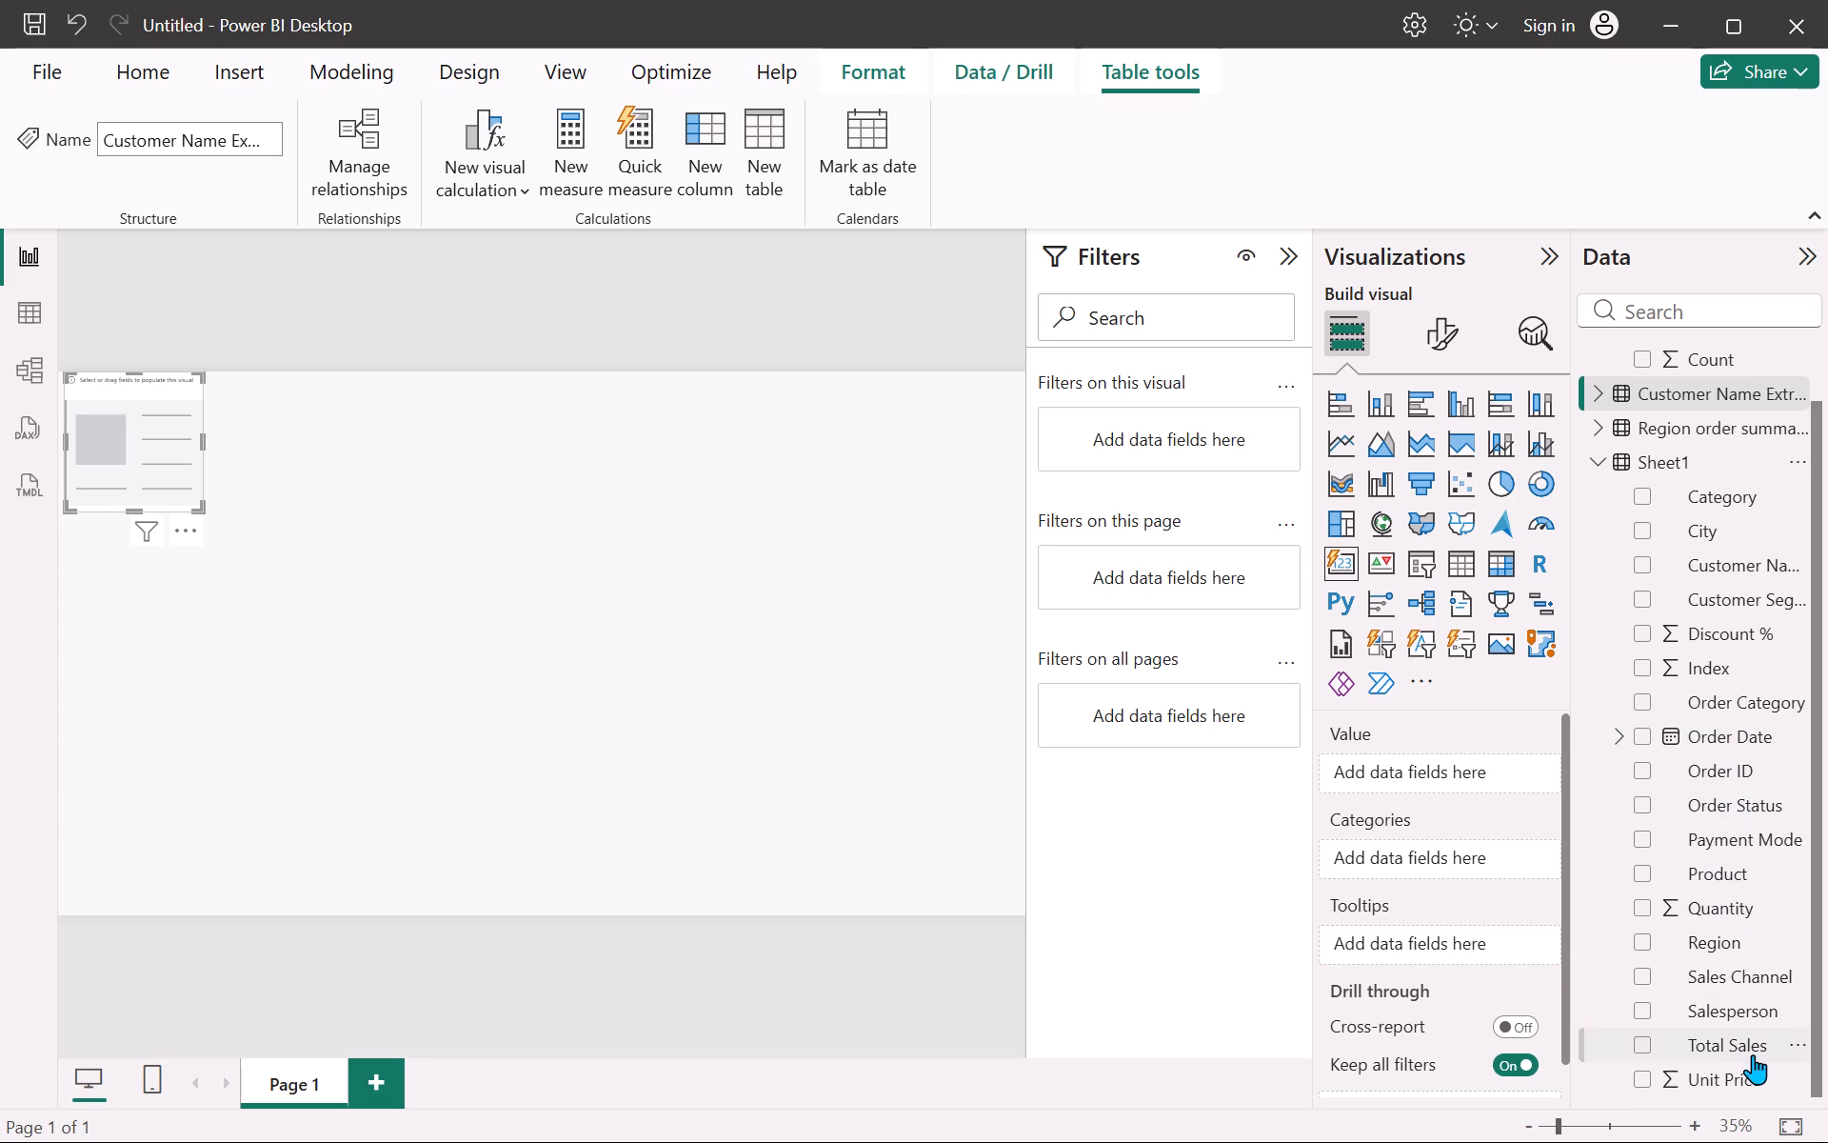
{"action": "left_click_drag", "start_coordinate": [1737, 1046], "coordinate": [145, 474]}
{"action": "left_click_drag", "start_coordinate": [145, 474], "coordinate": [137, 453]}
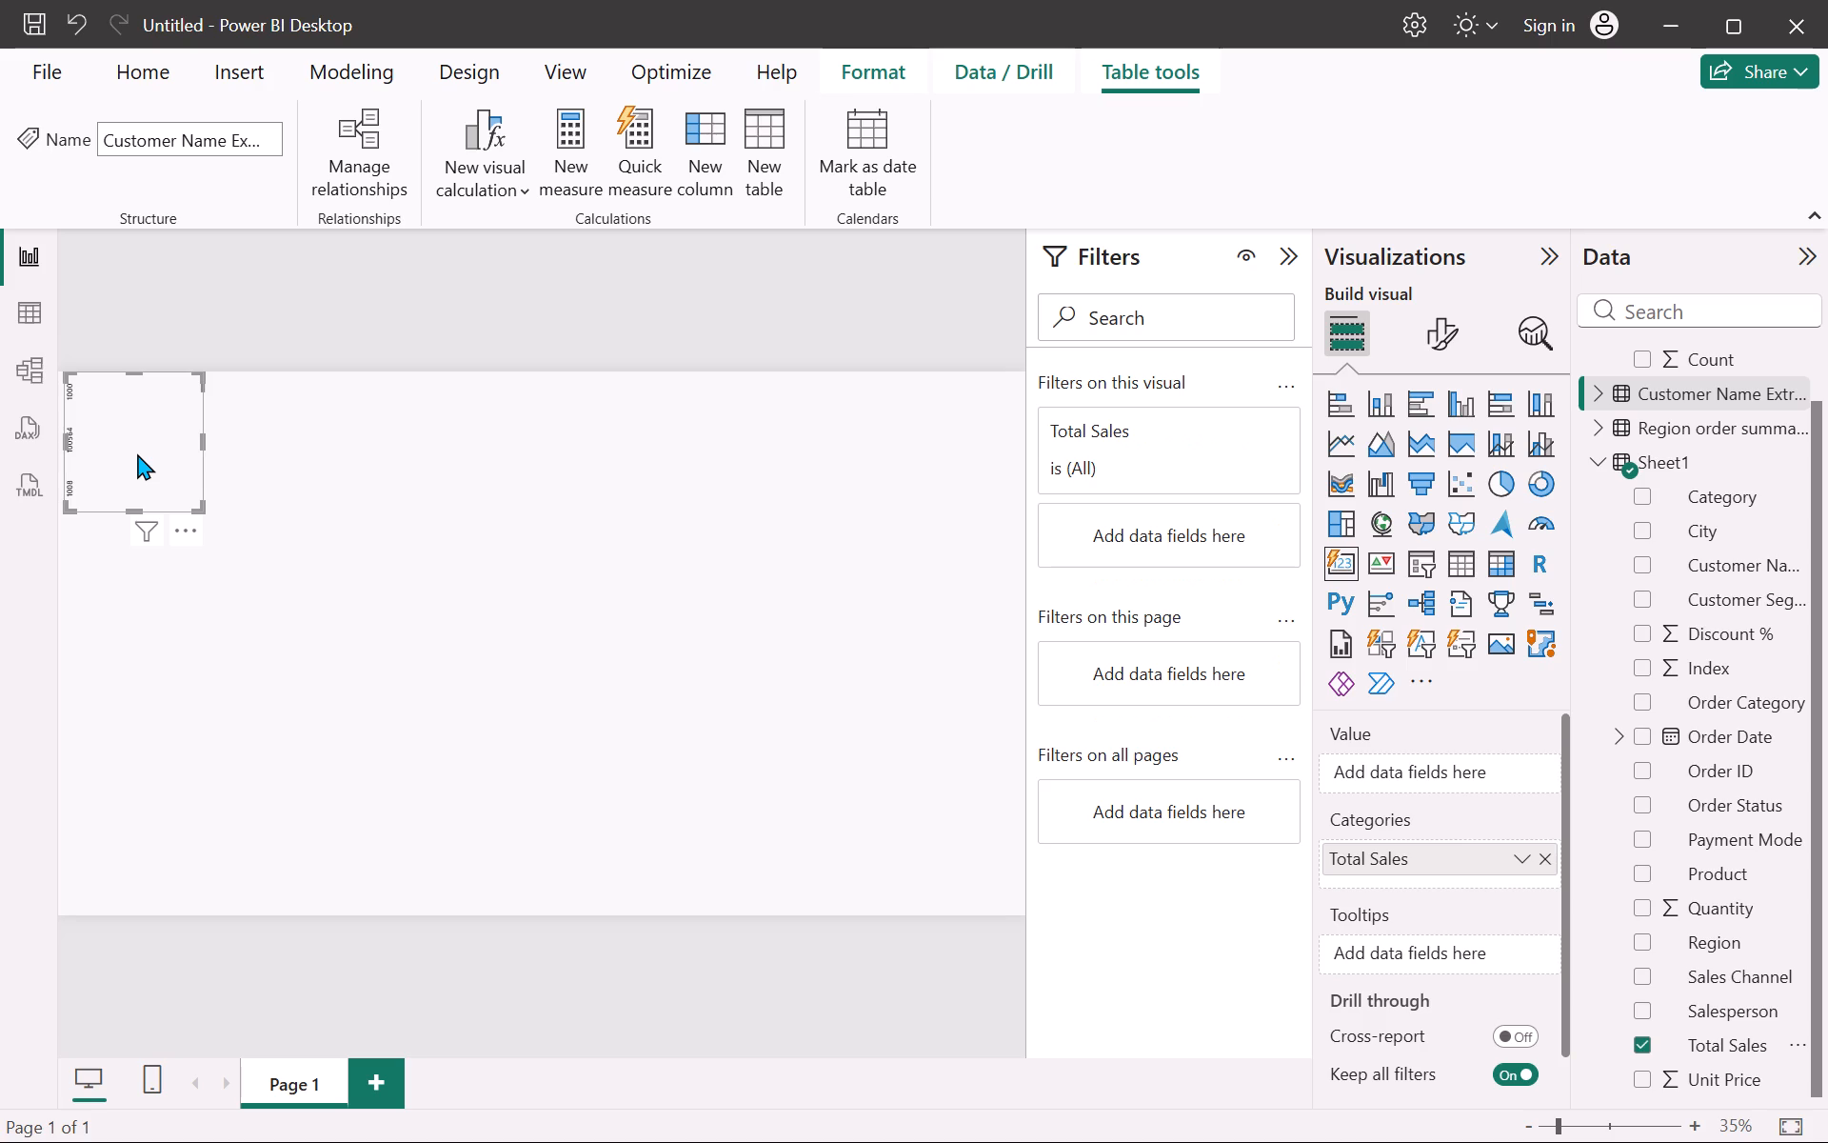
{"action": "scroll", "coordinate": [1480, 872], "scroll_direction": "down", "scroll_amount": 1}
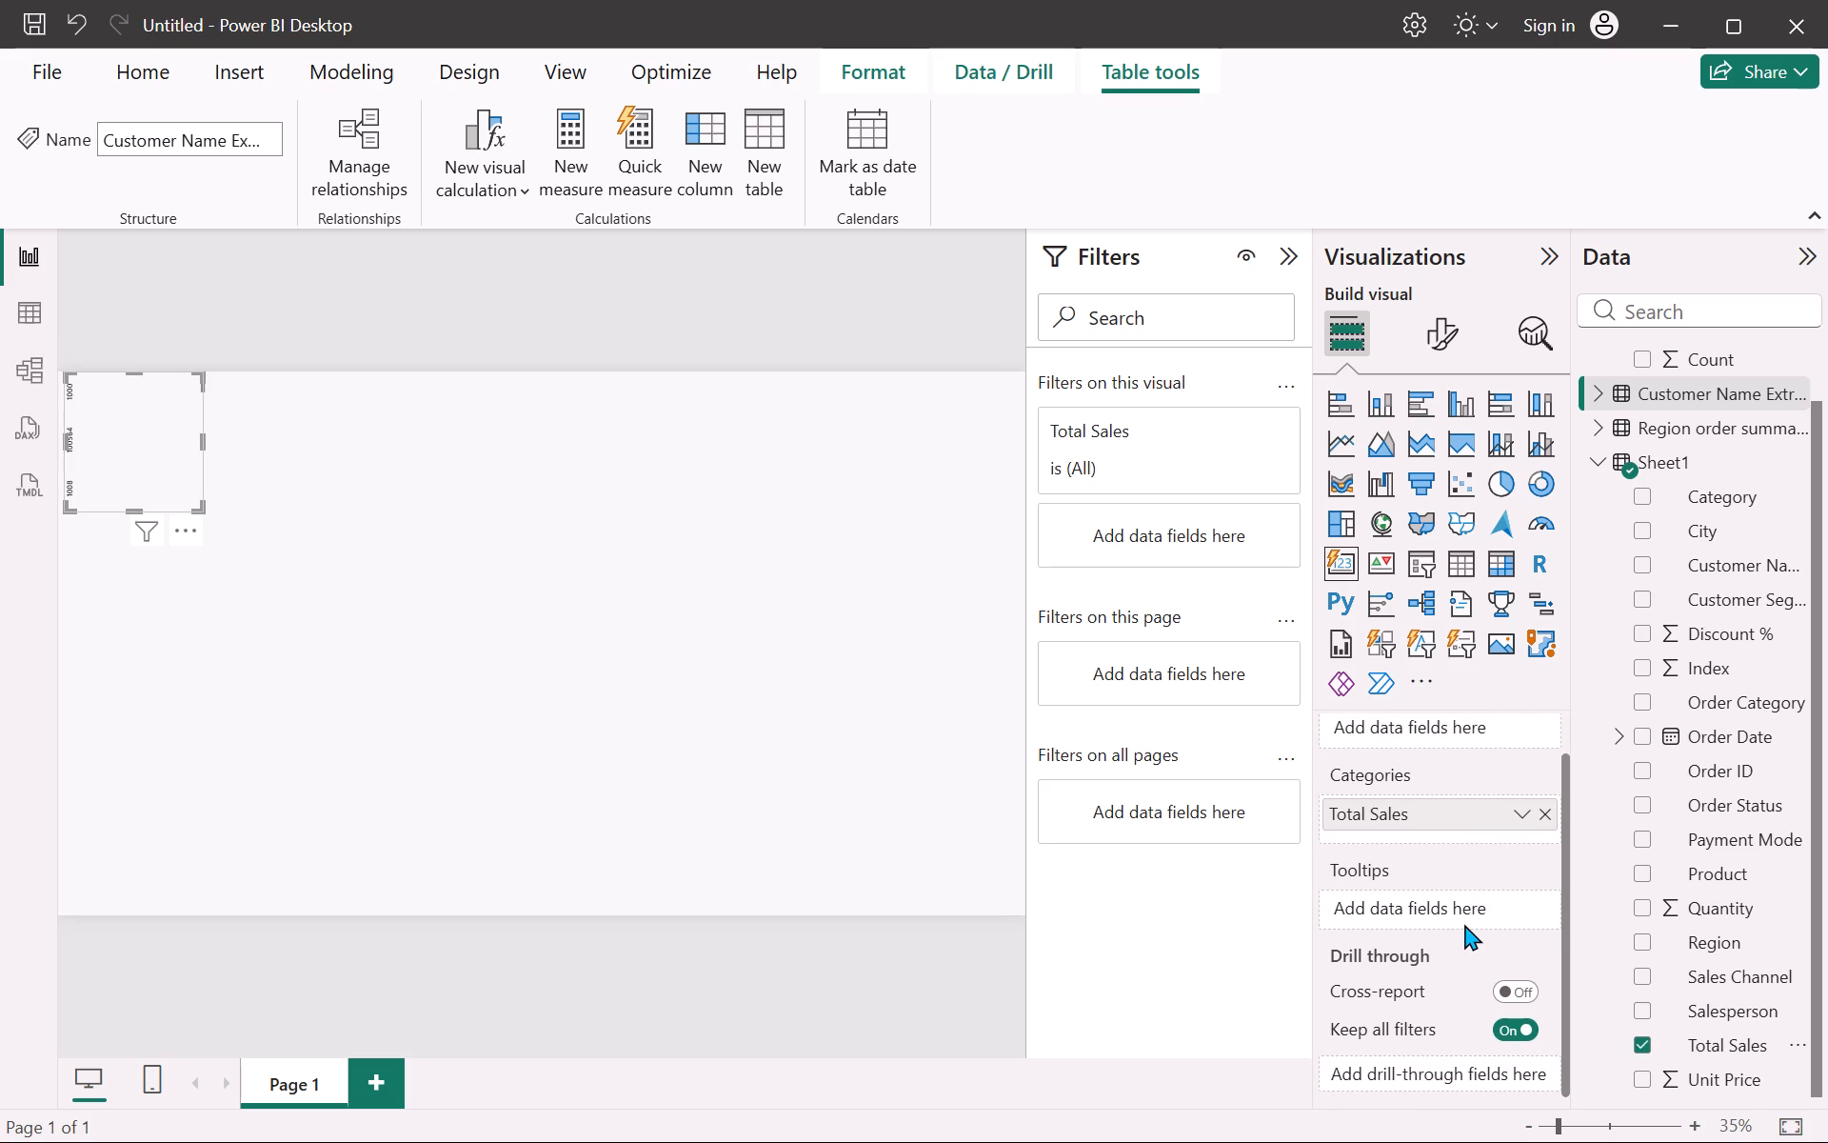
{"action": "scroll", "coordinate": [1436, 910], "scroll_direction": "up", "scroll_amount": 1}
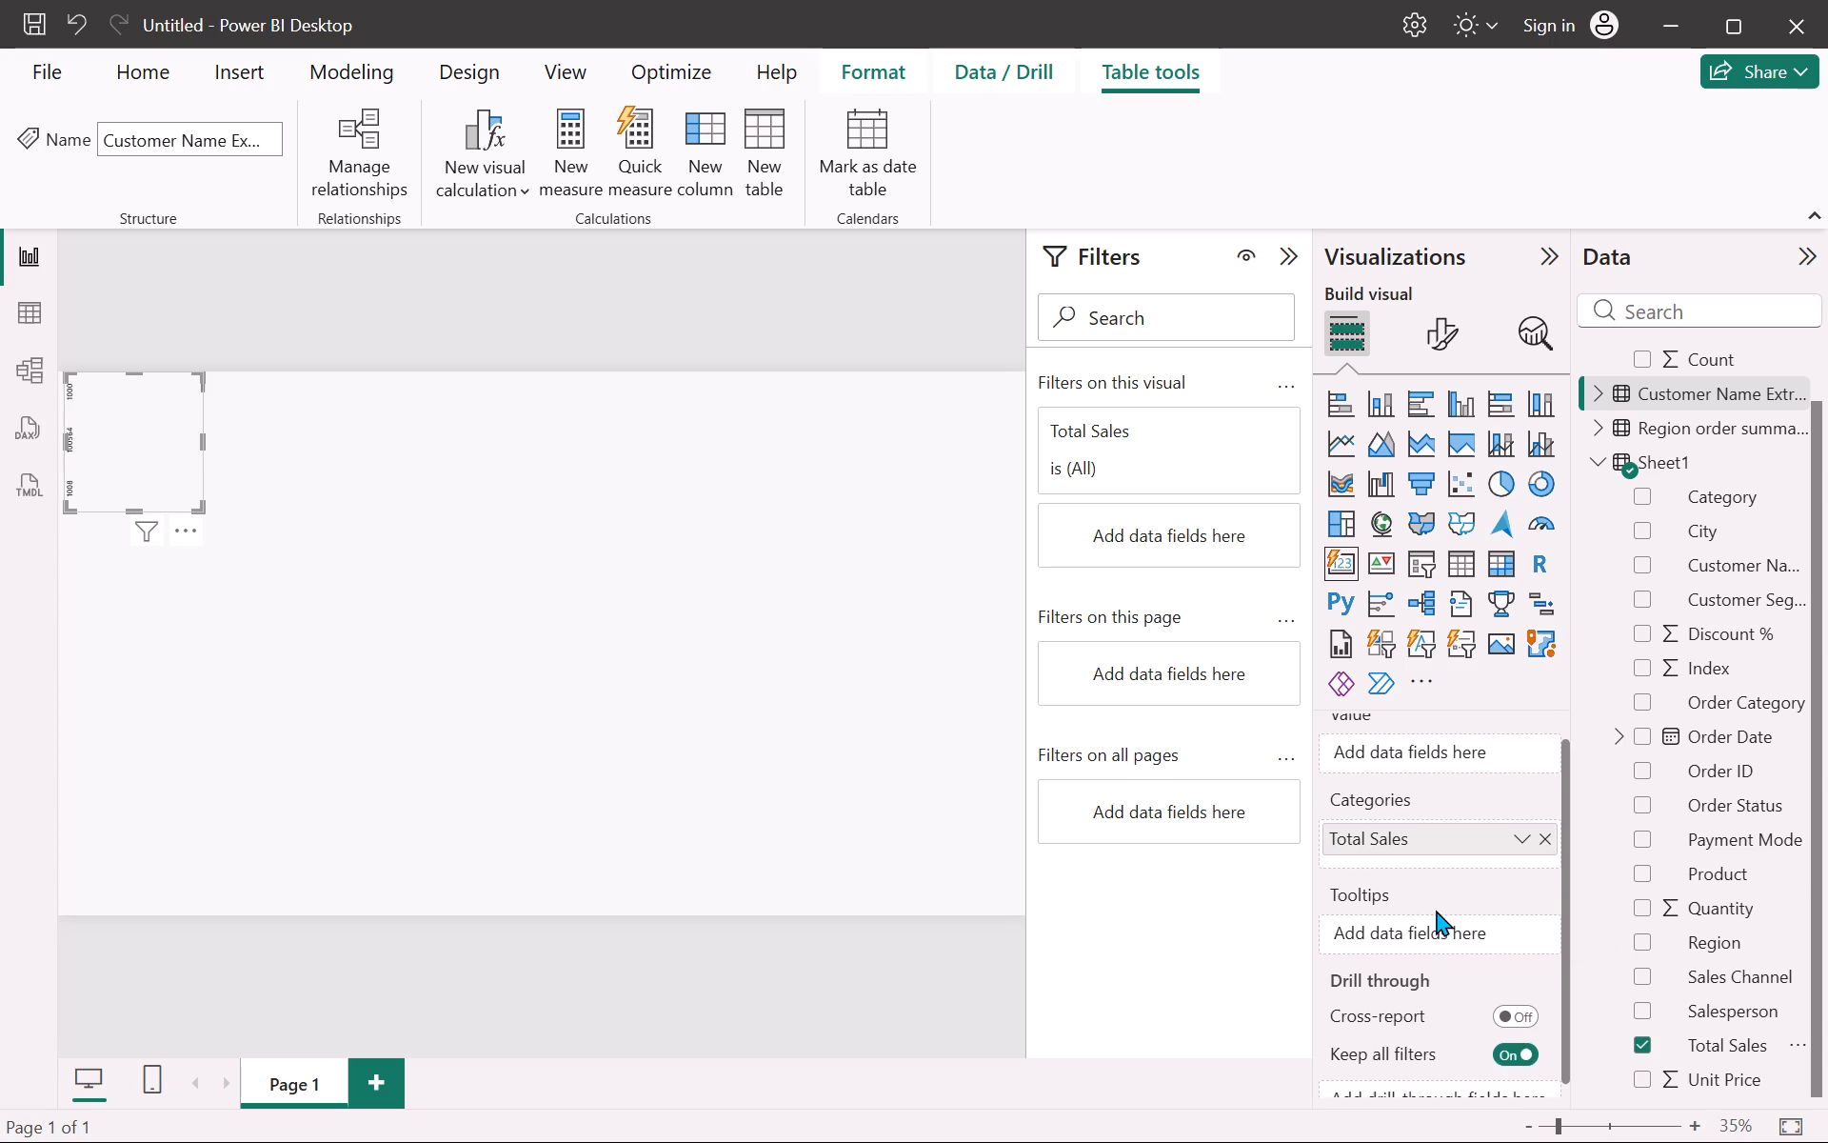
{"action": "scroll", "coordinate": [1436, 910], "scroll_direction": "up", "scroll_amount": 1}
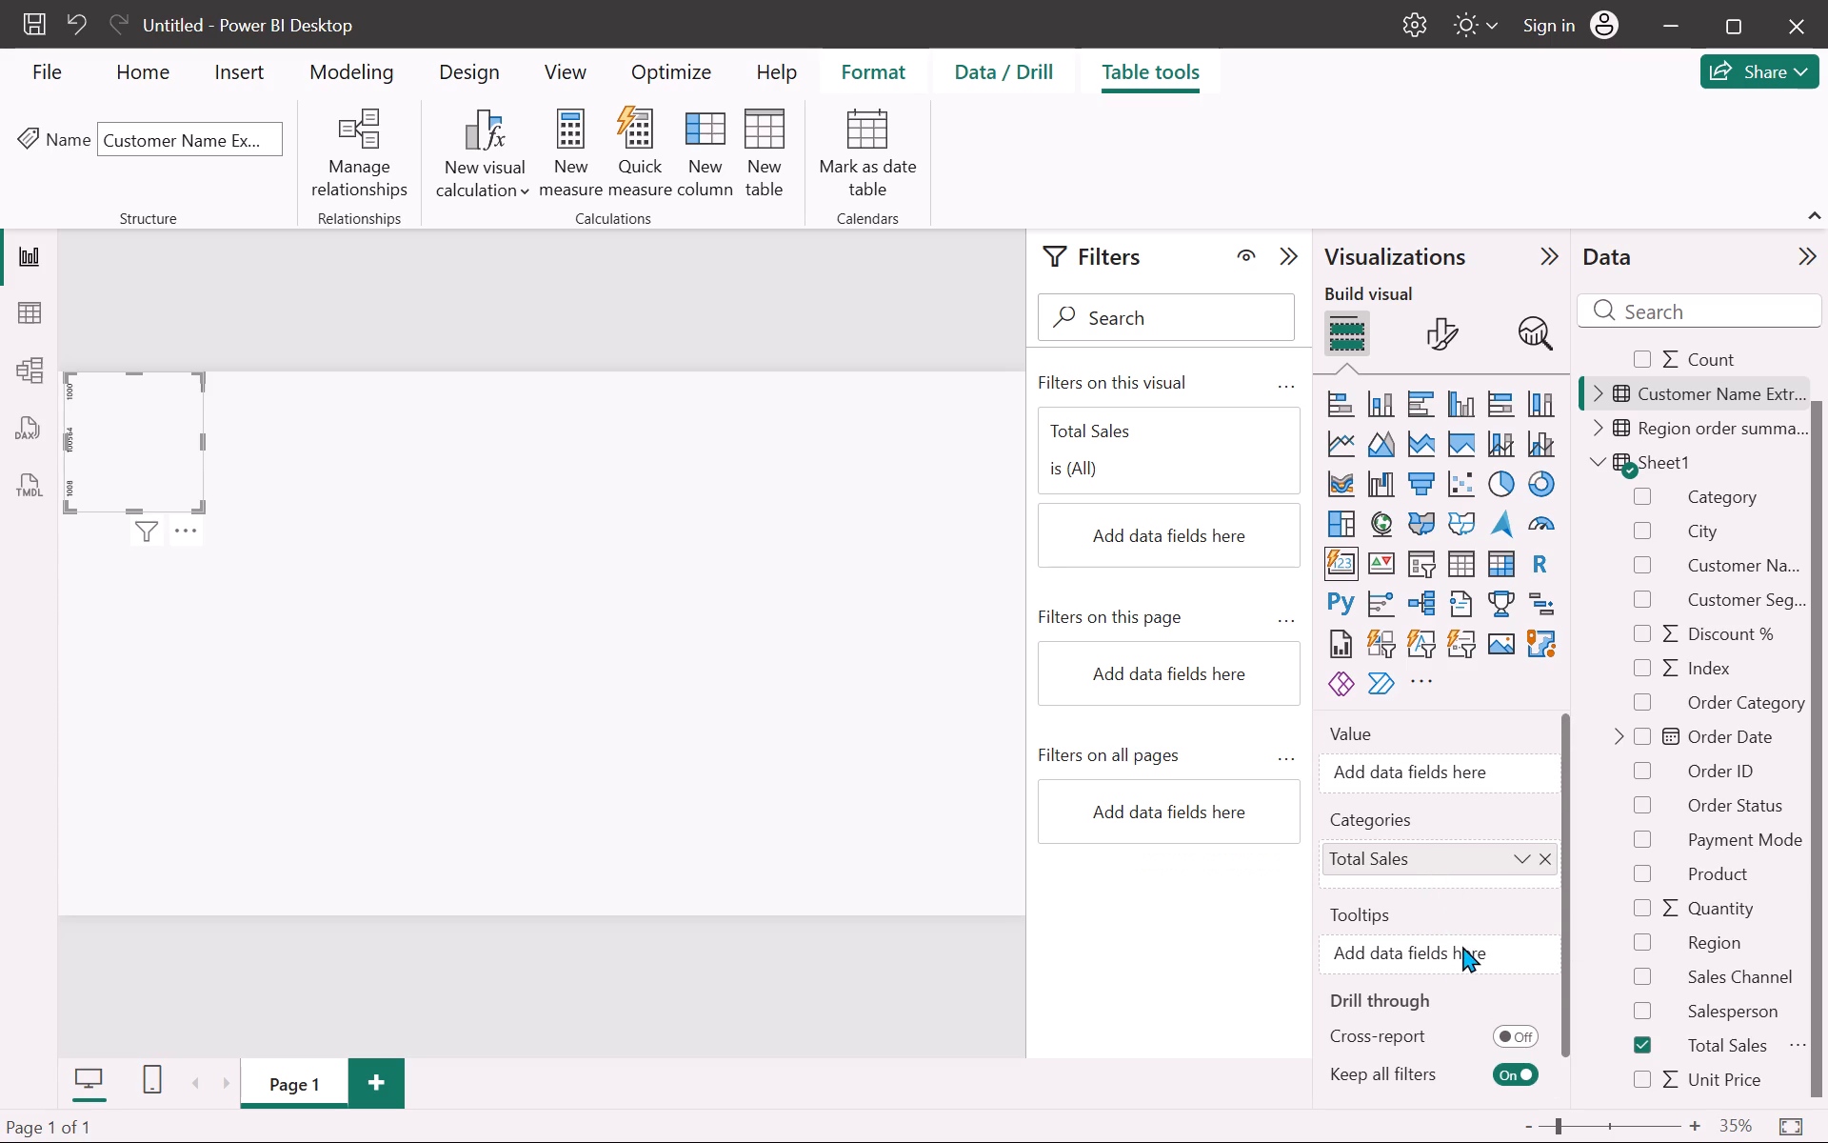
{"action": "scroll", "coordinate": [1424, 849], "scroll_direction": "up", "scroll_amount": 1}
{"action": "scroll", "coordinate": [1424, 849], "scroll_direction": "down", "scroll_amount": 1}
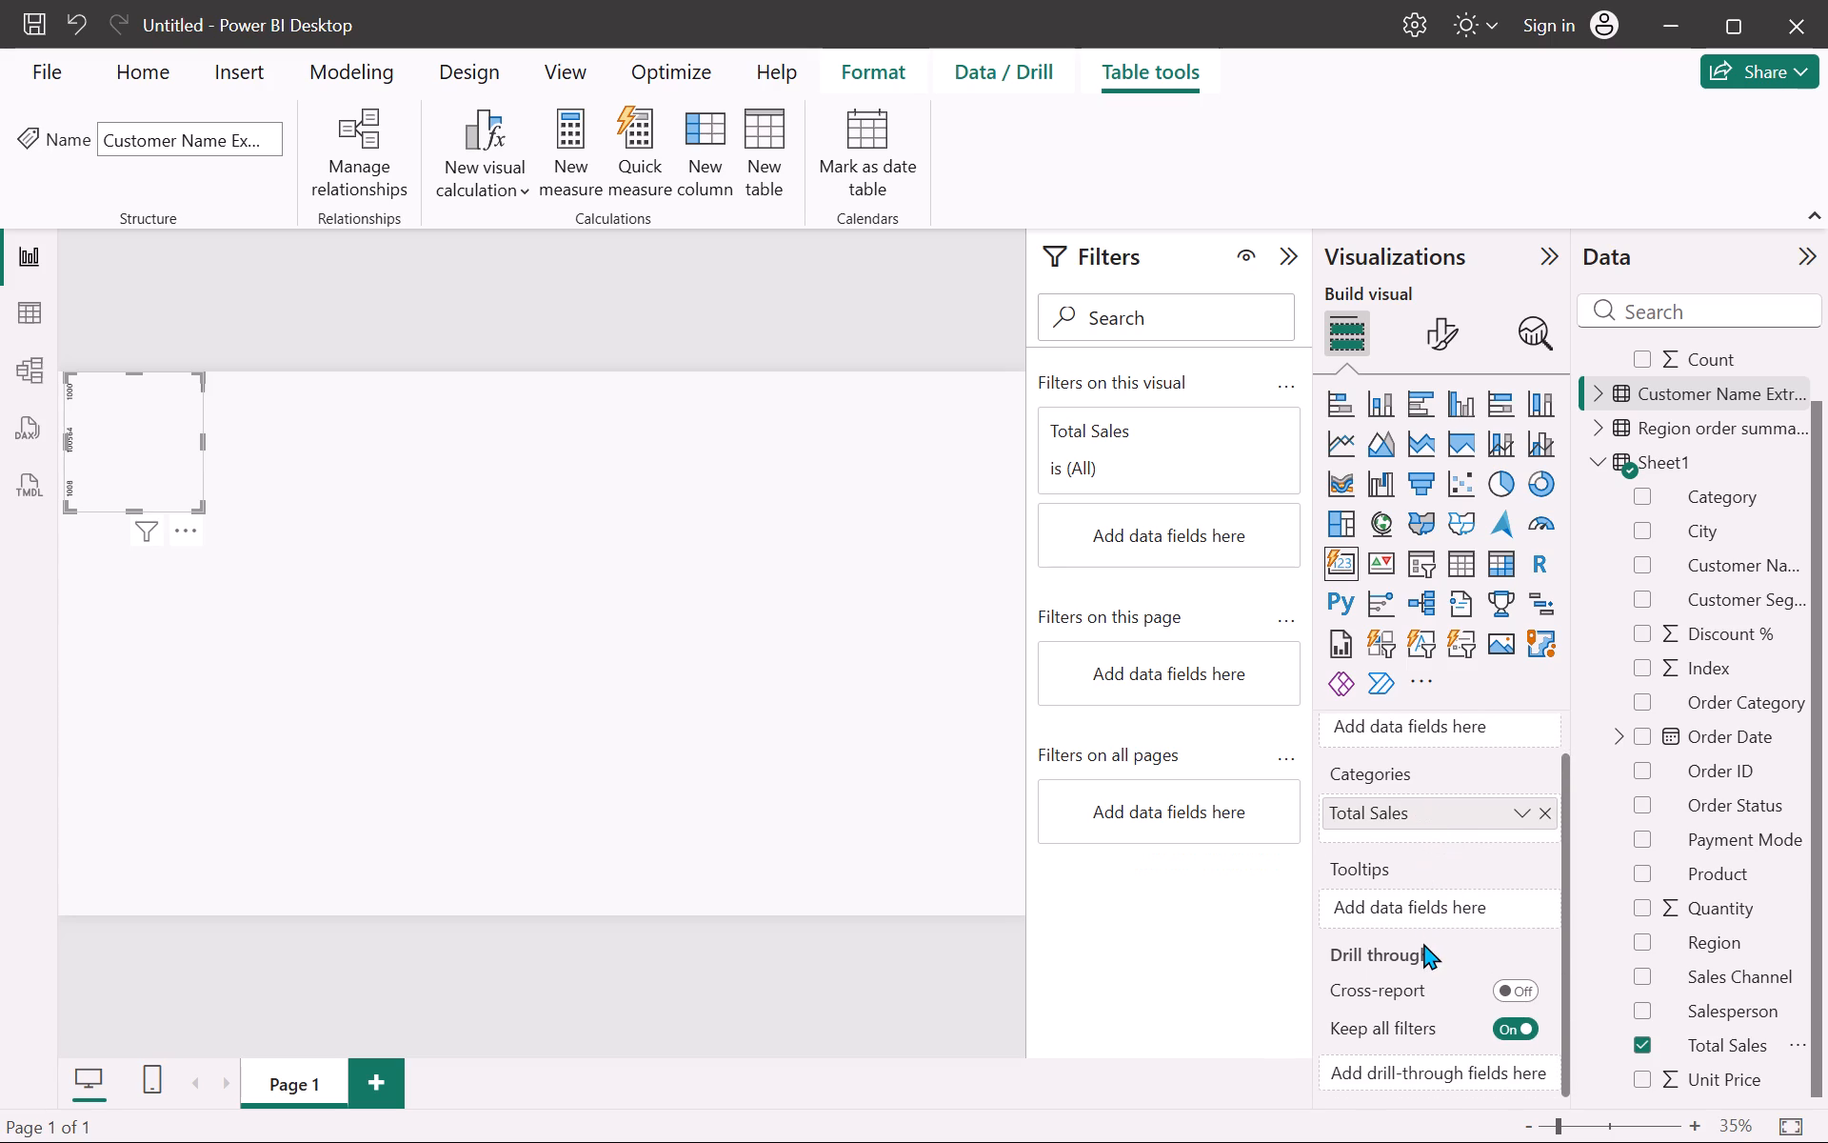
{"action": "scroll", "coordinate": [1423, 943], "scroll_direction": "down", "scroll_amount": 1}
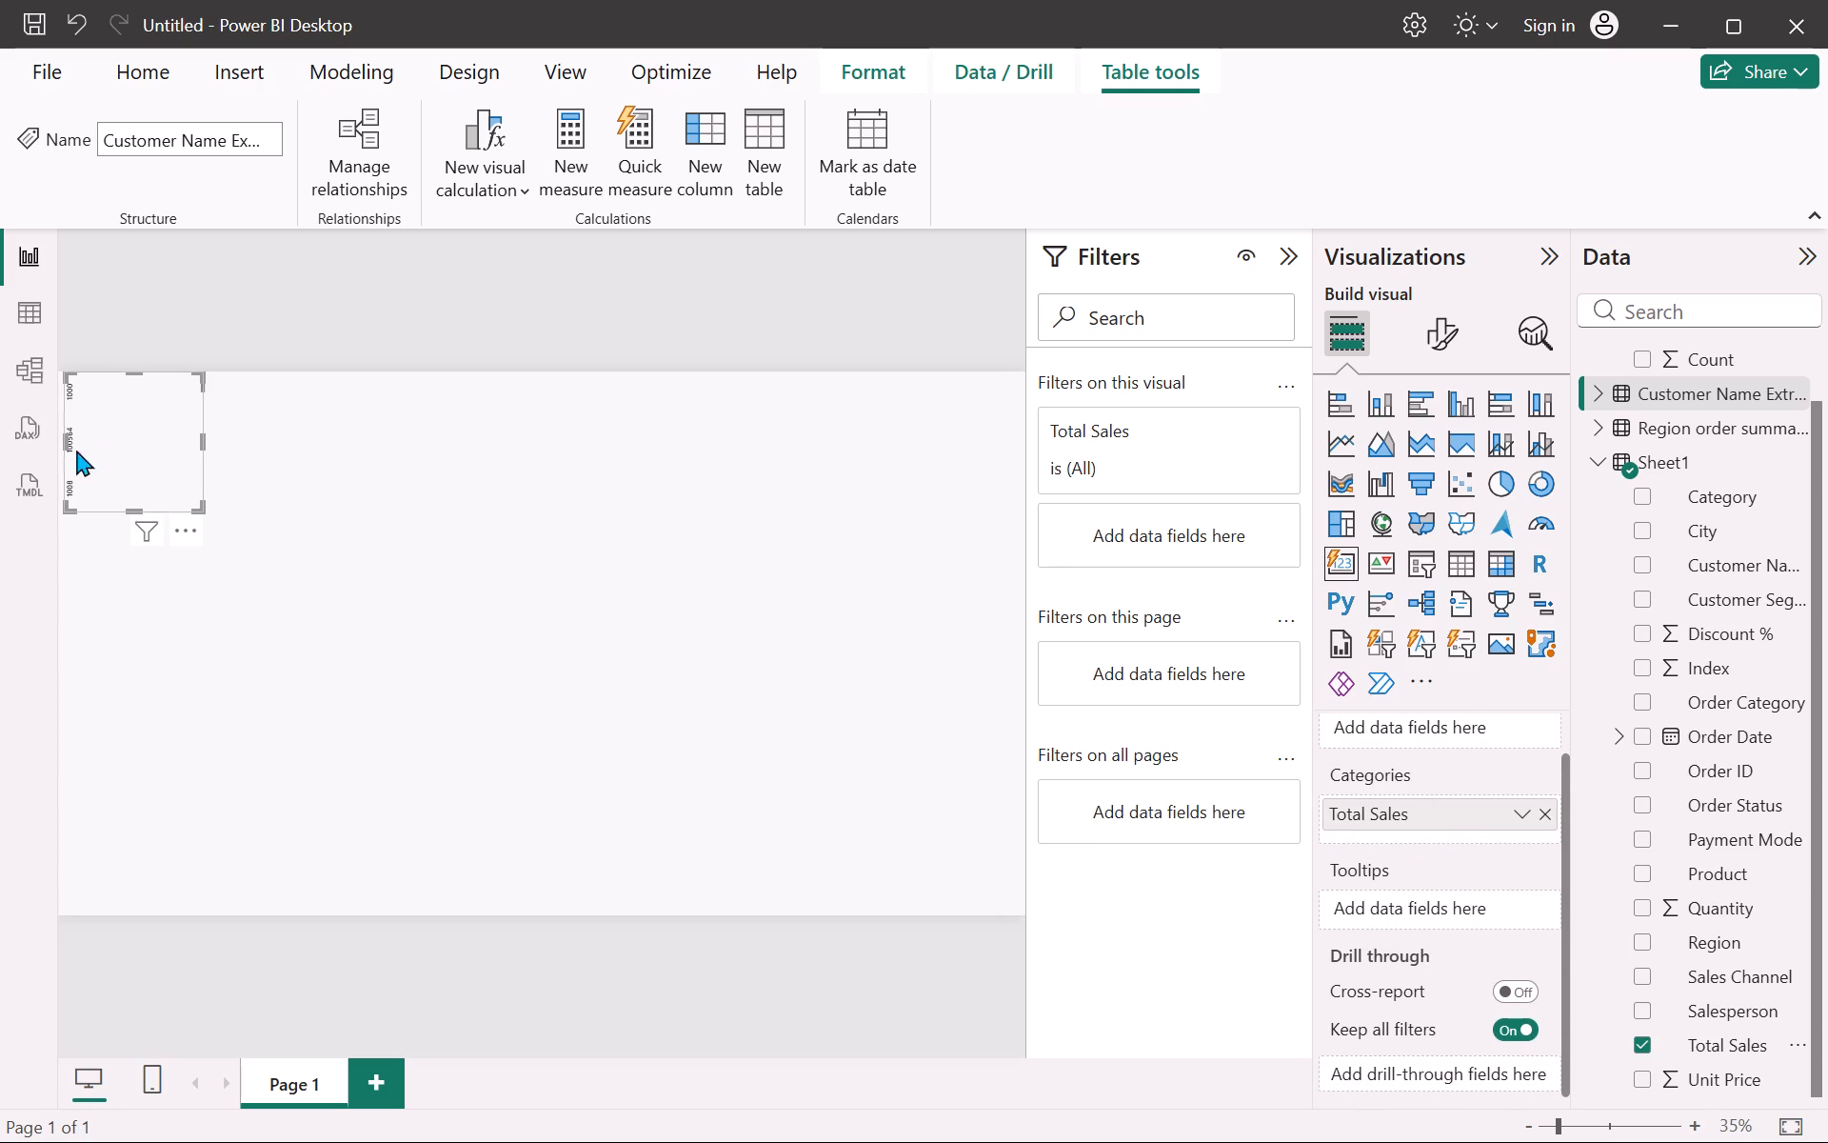
Resize the Total Sales card into a wider, slightly shorter rectangle, keeping it in the upper-left corner of the report page.
{"action": "left_click_drag", "start_coordinate": [200, 505], "coordinate": [454, 575]}
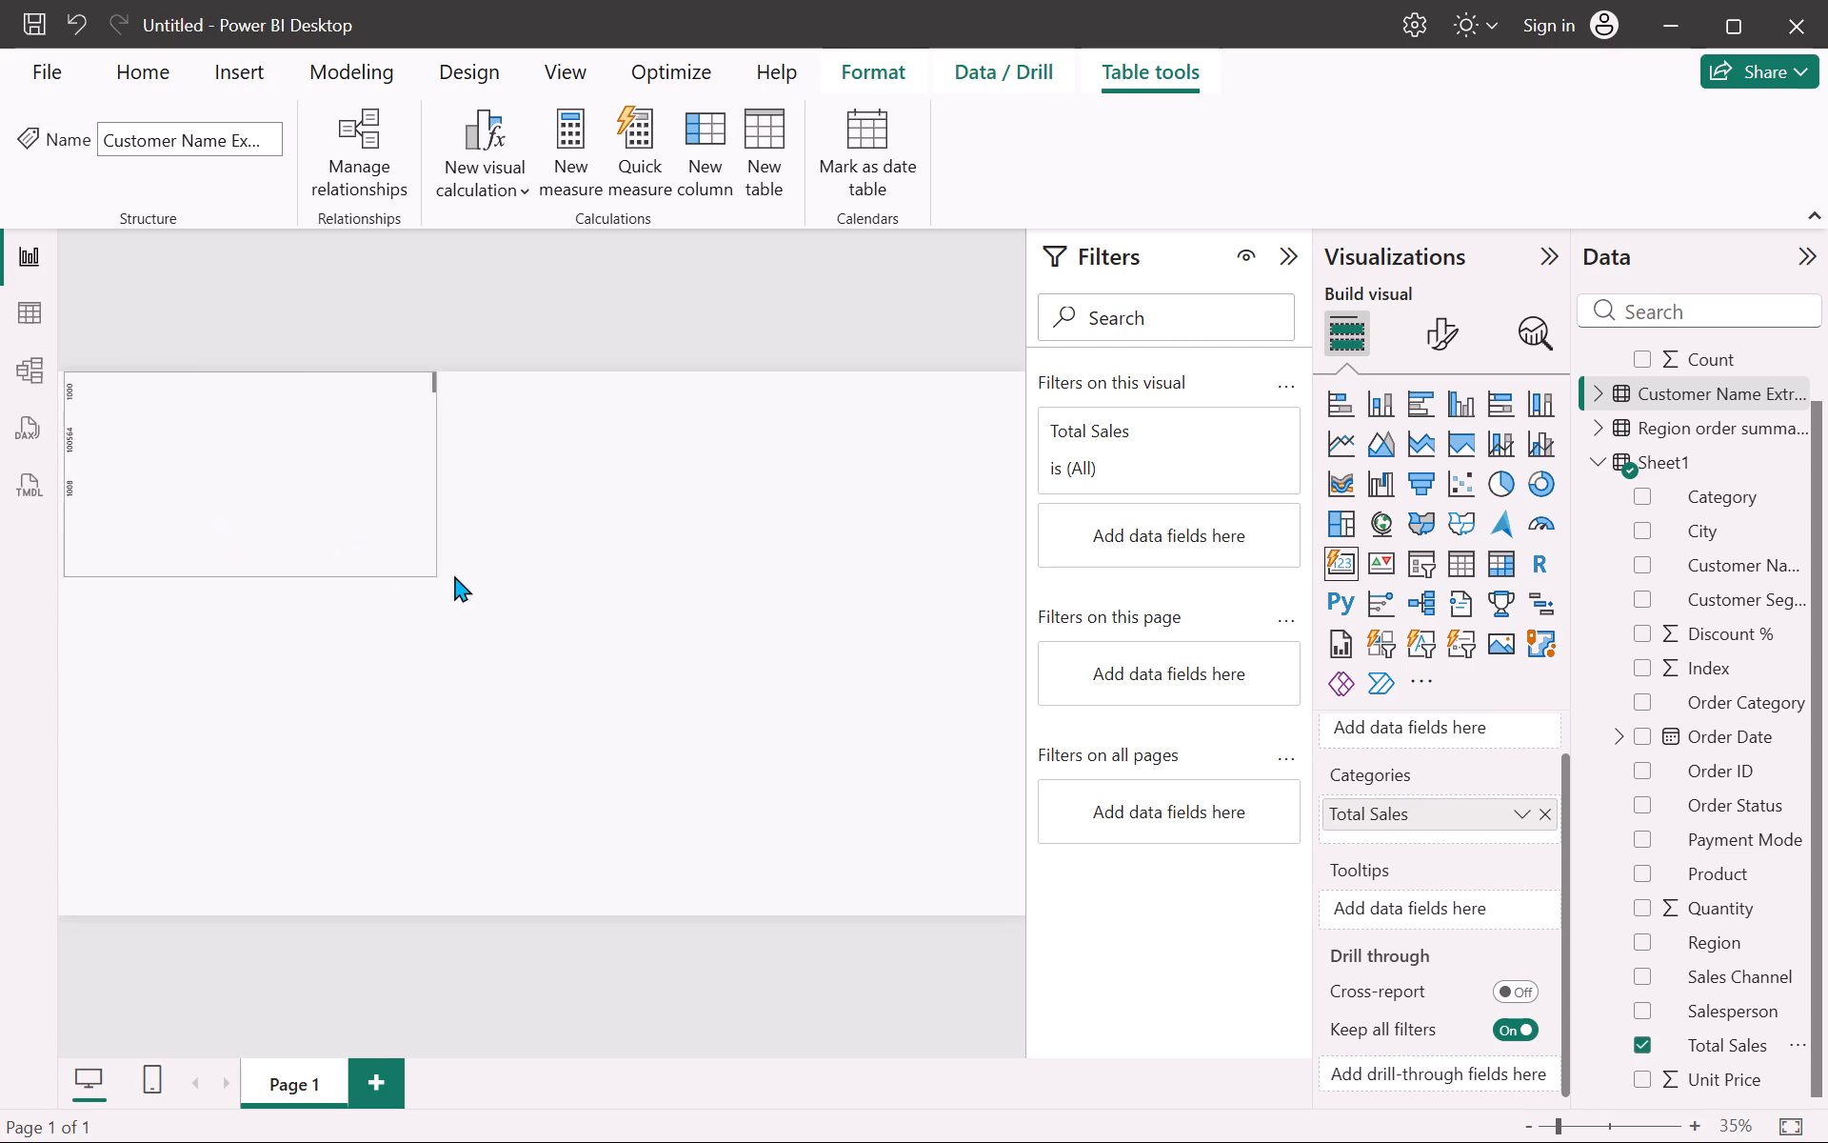
{"action": "left_click_drag", "start_coordinate": [454, 575], "coordinate": [710, 636]}
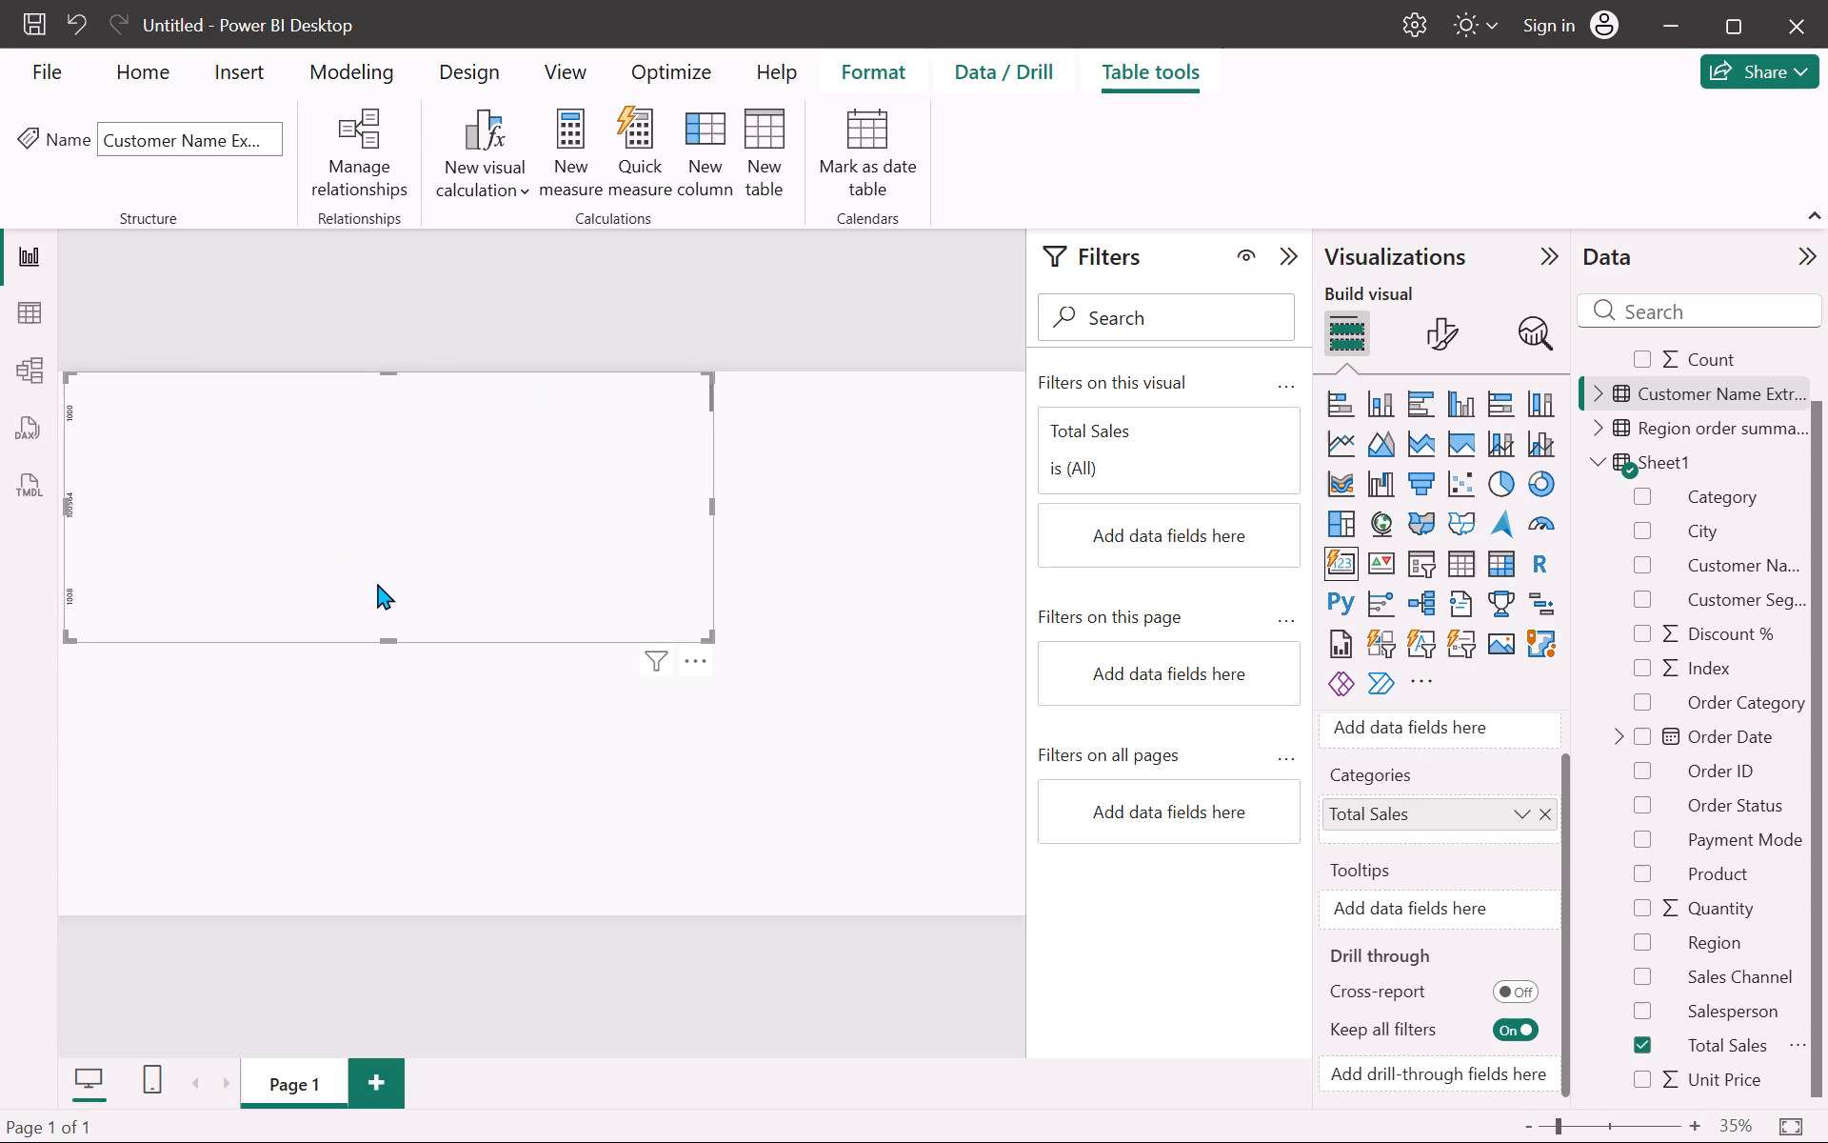
{"action": "left_click", "coordinate": [366, 573]}
{"action": "left_click_drag", "start_coordinate": [704, 635], "coordinate": [272, 497]}
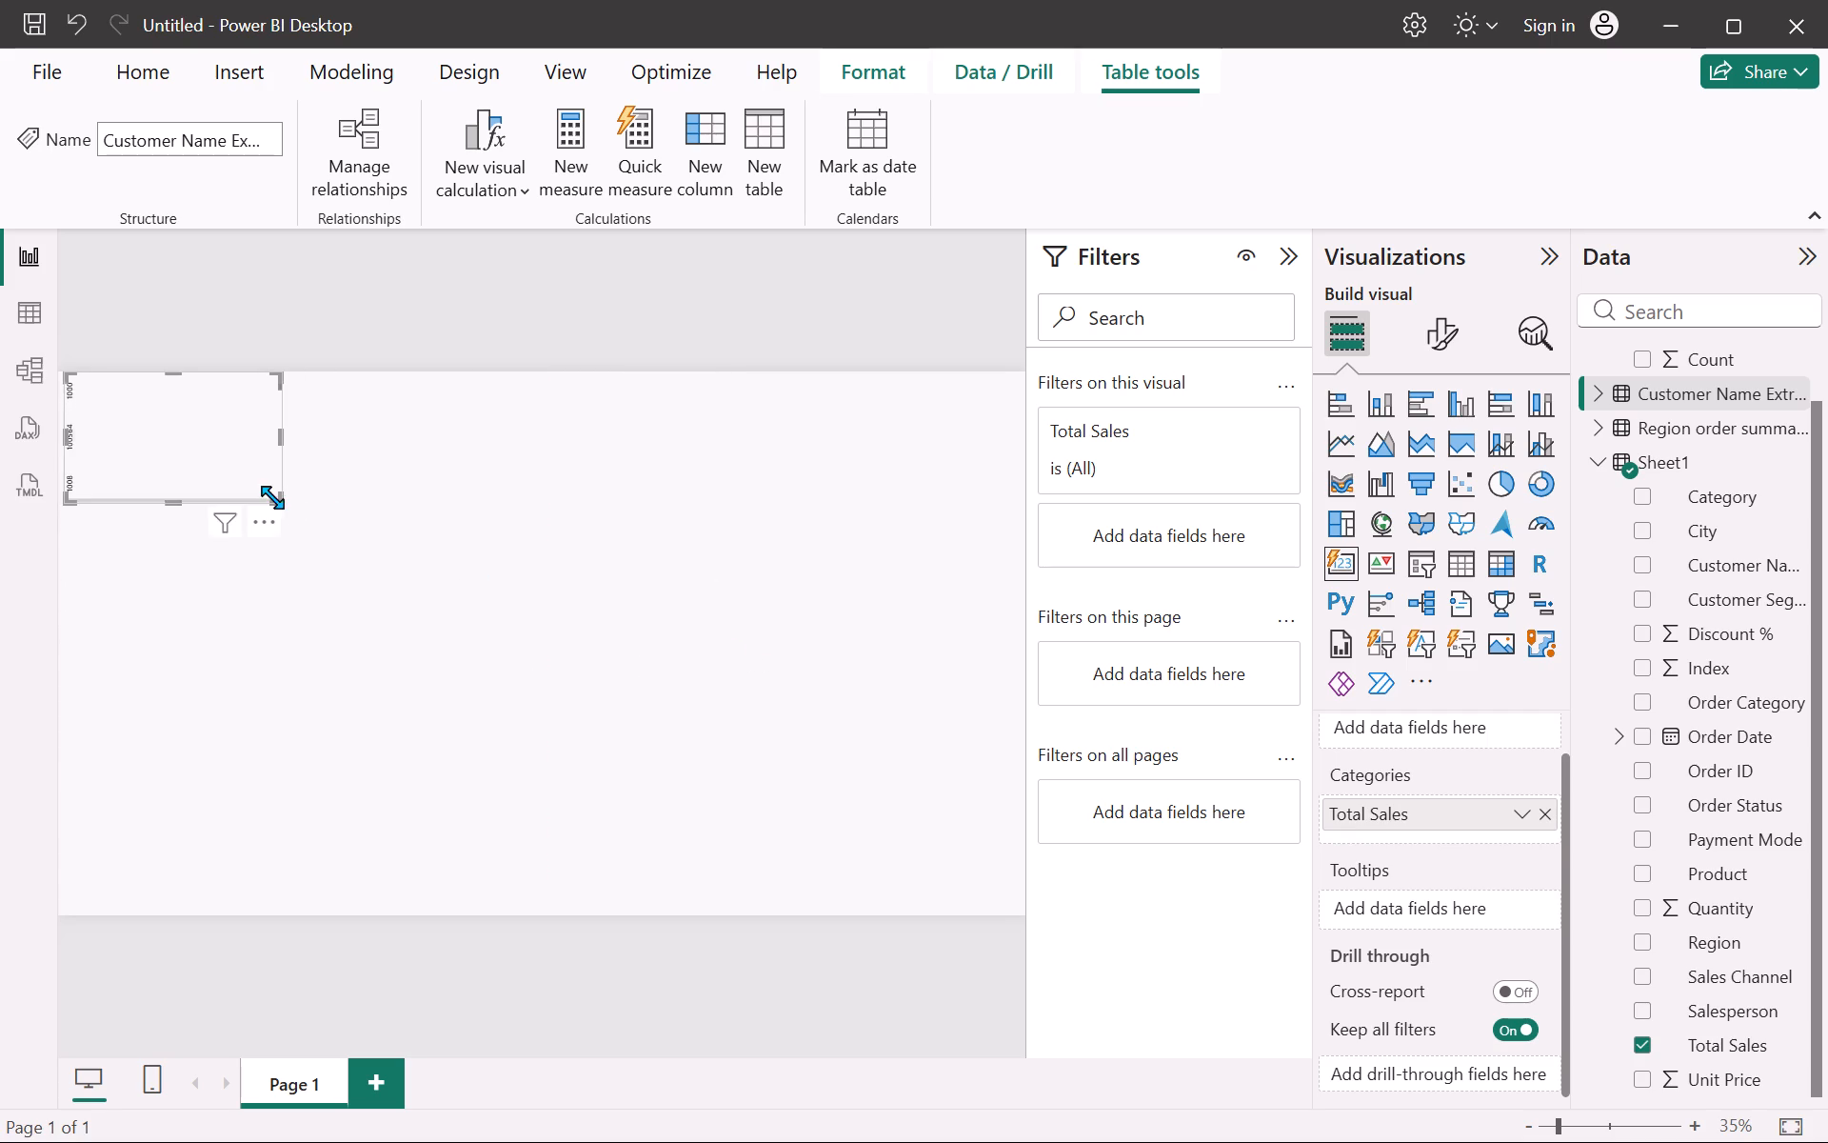
{"action": "left_click", "coordinate": [192, 454]}
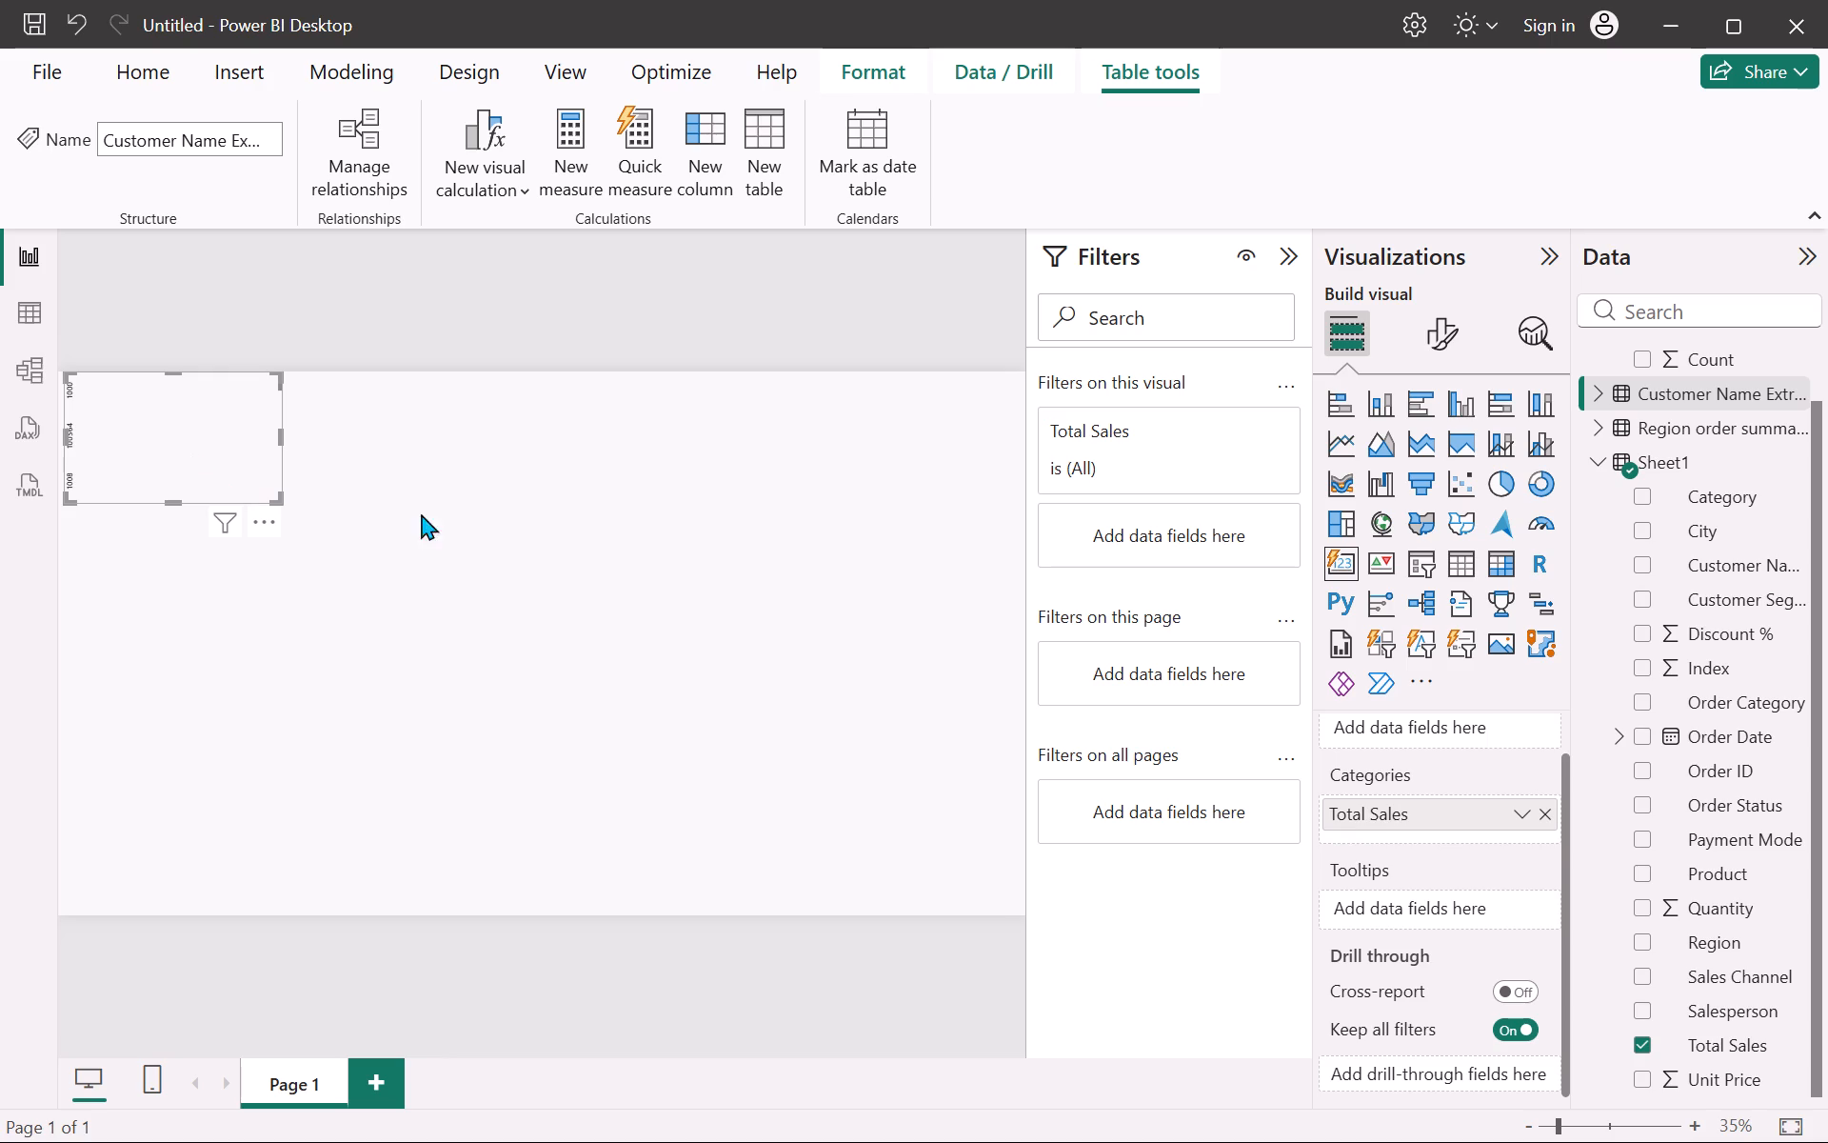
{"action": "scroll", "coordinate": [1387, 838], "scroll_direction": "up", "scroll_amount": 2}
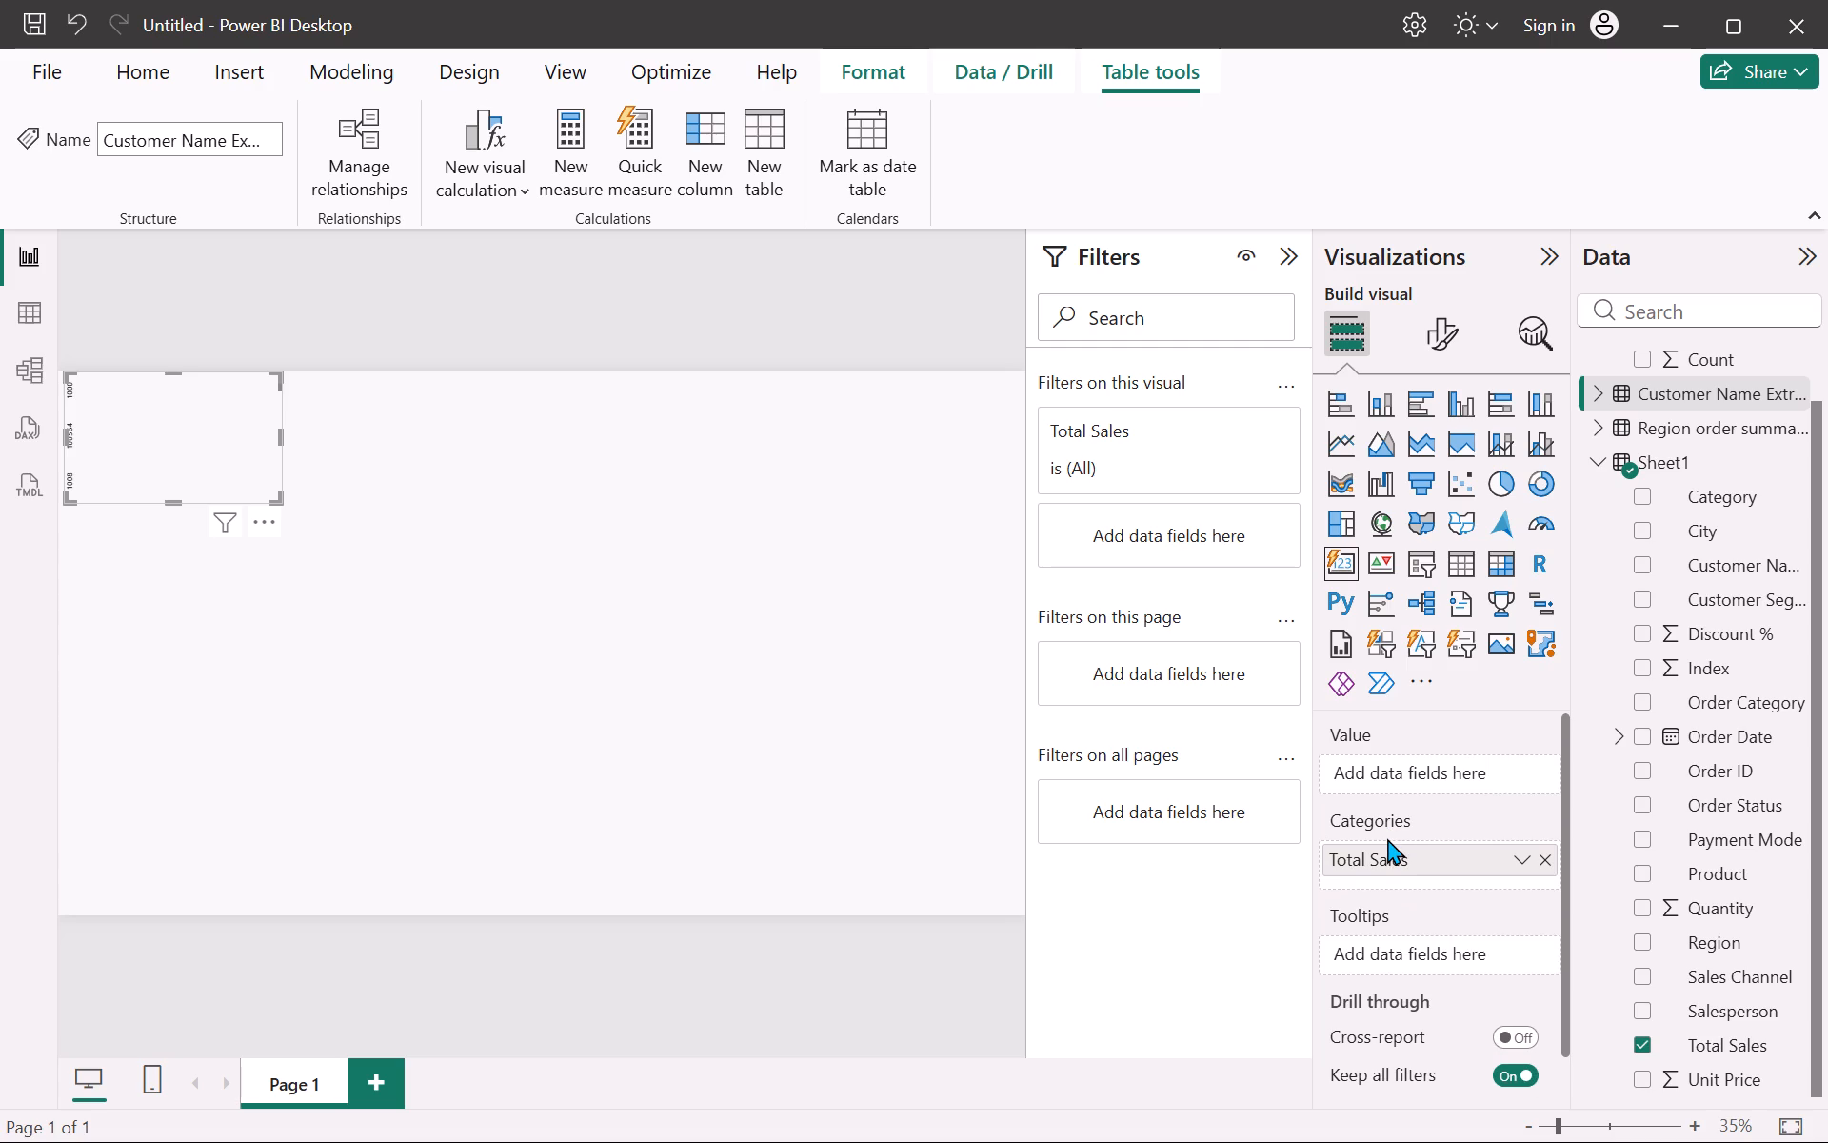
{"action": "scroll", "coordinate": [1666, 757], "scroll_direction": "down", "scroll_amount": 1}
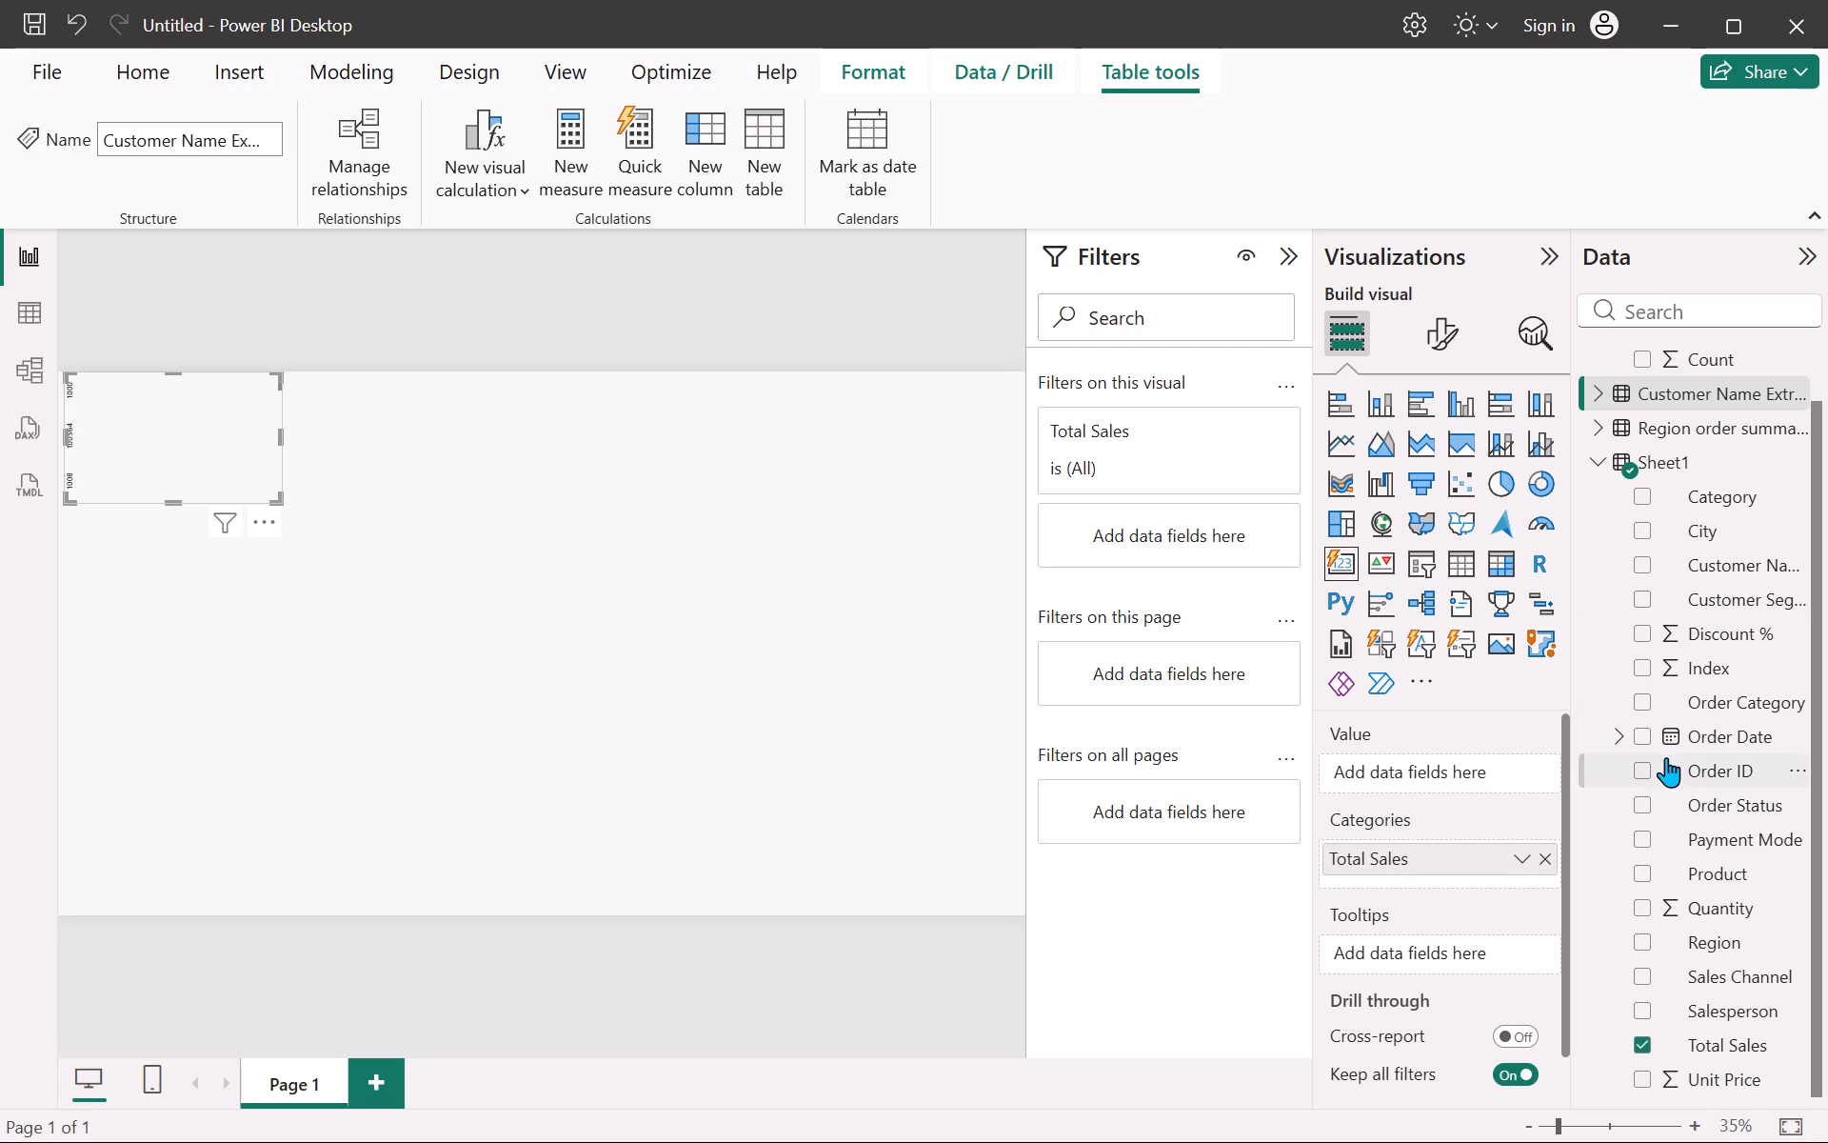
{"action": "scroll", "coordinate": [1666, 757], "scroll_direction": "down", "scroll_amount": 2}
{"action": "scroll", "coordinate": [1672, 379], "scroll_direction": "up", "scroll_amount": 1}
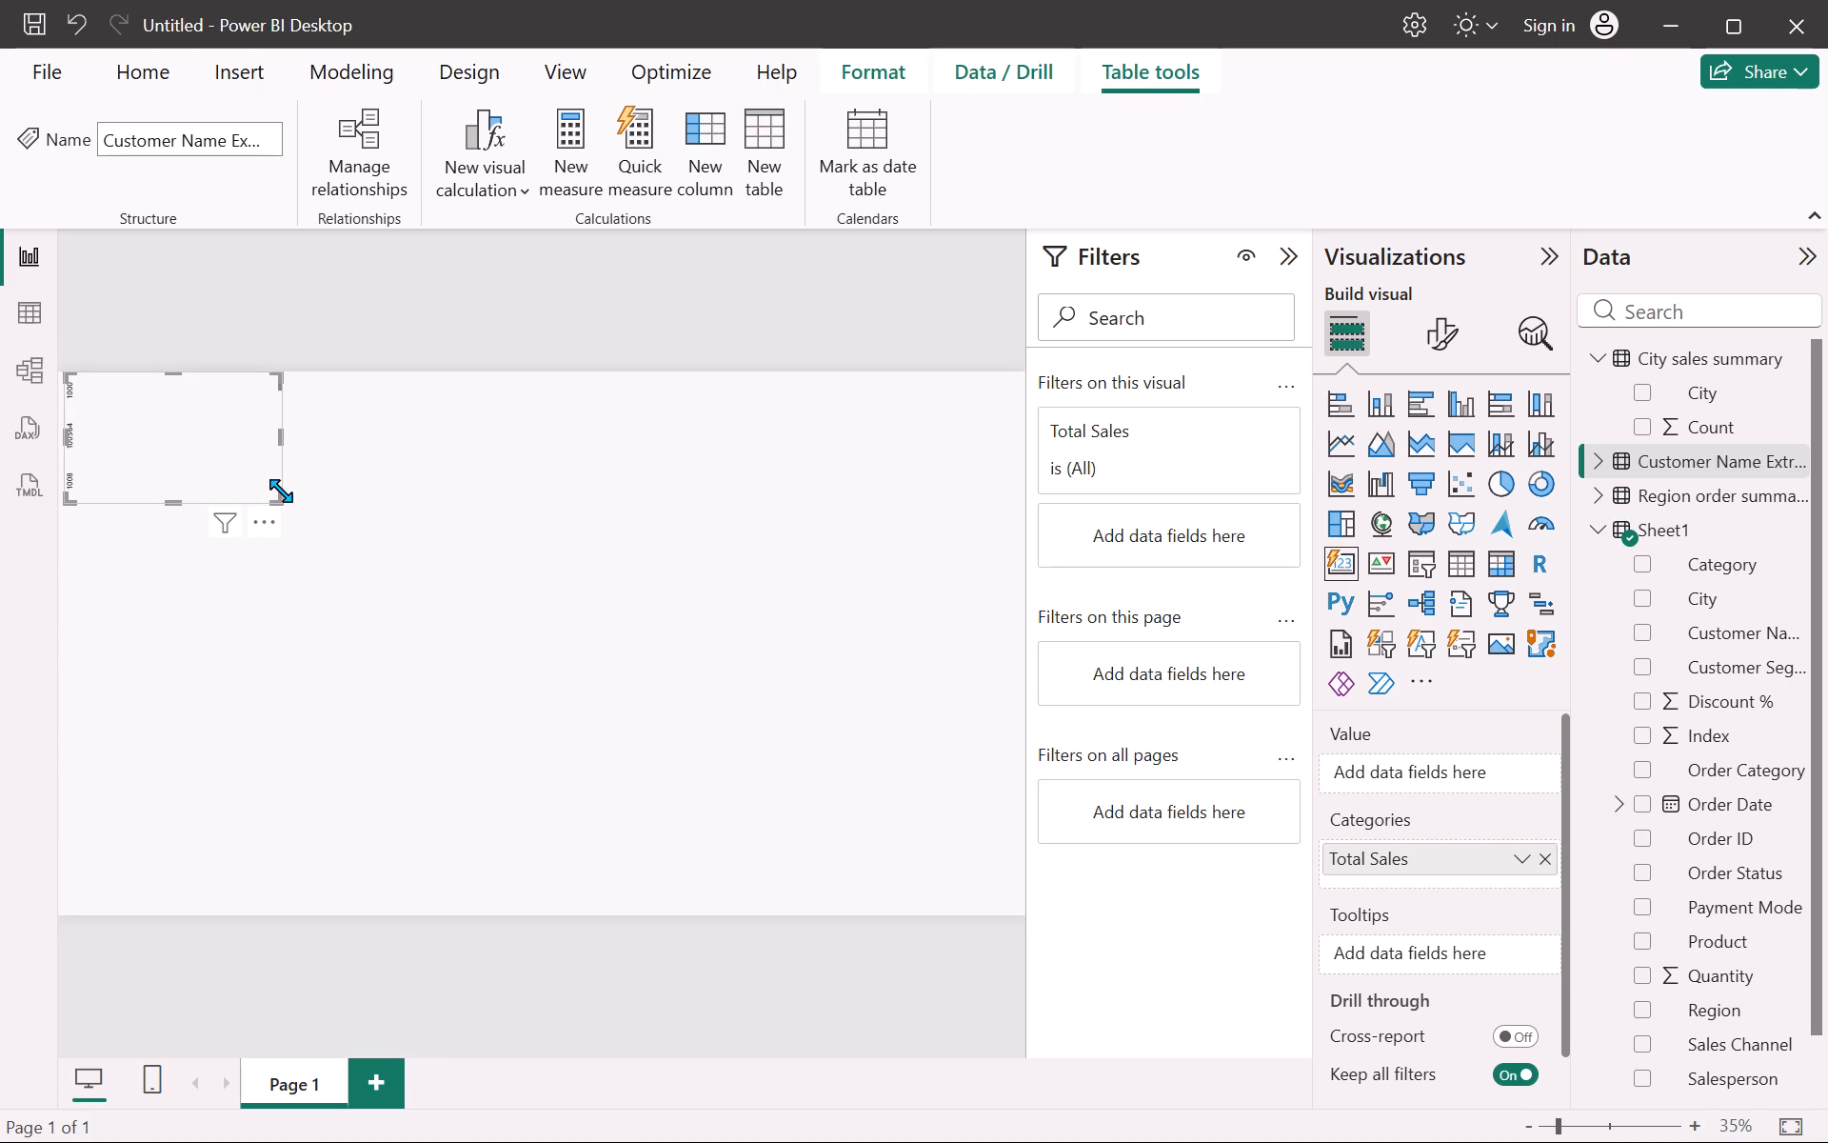
Resize the Total Sales card into a small, narrow upright rectangle and place it near the report page's upper-left corner.
{"action": "left_click_drag", "start_coordinate": [281, 491], "coordinate": [641, 711]}
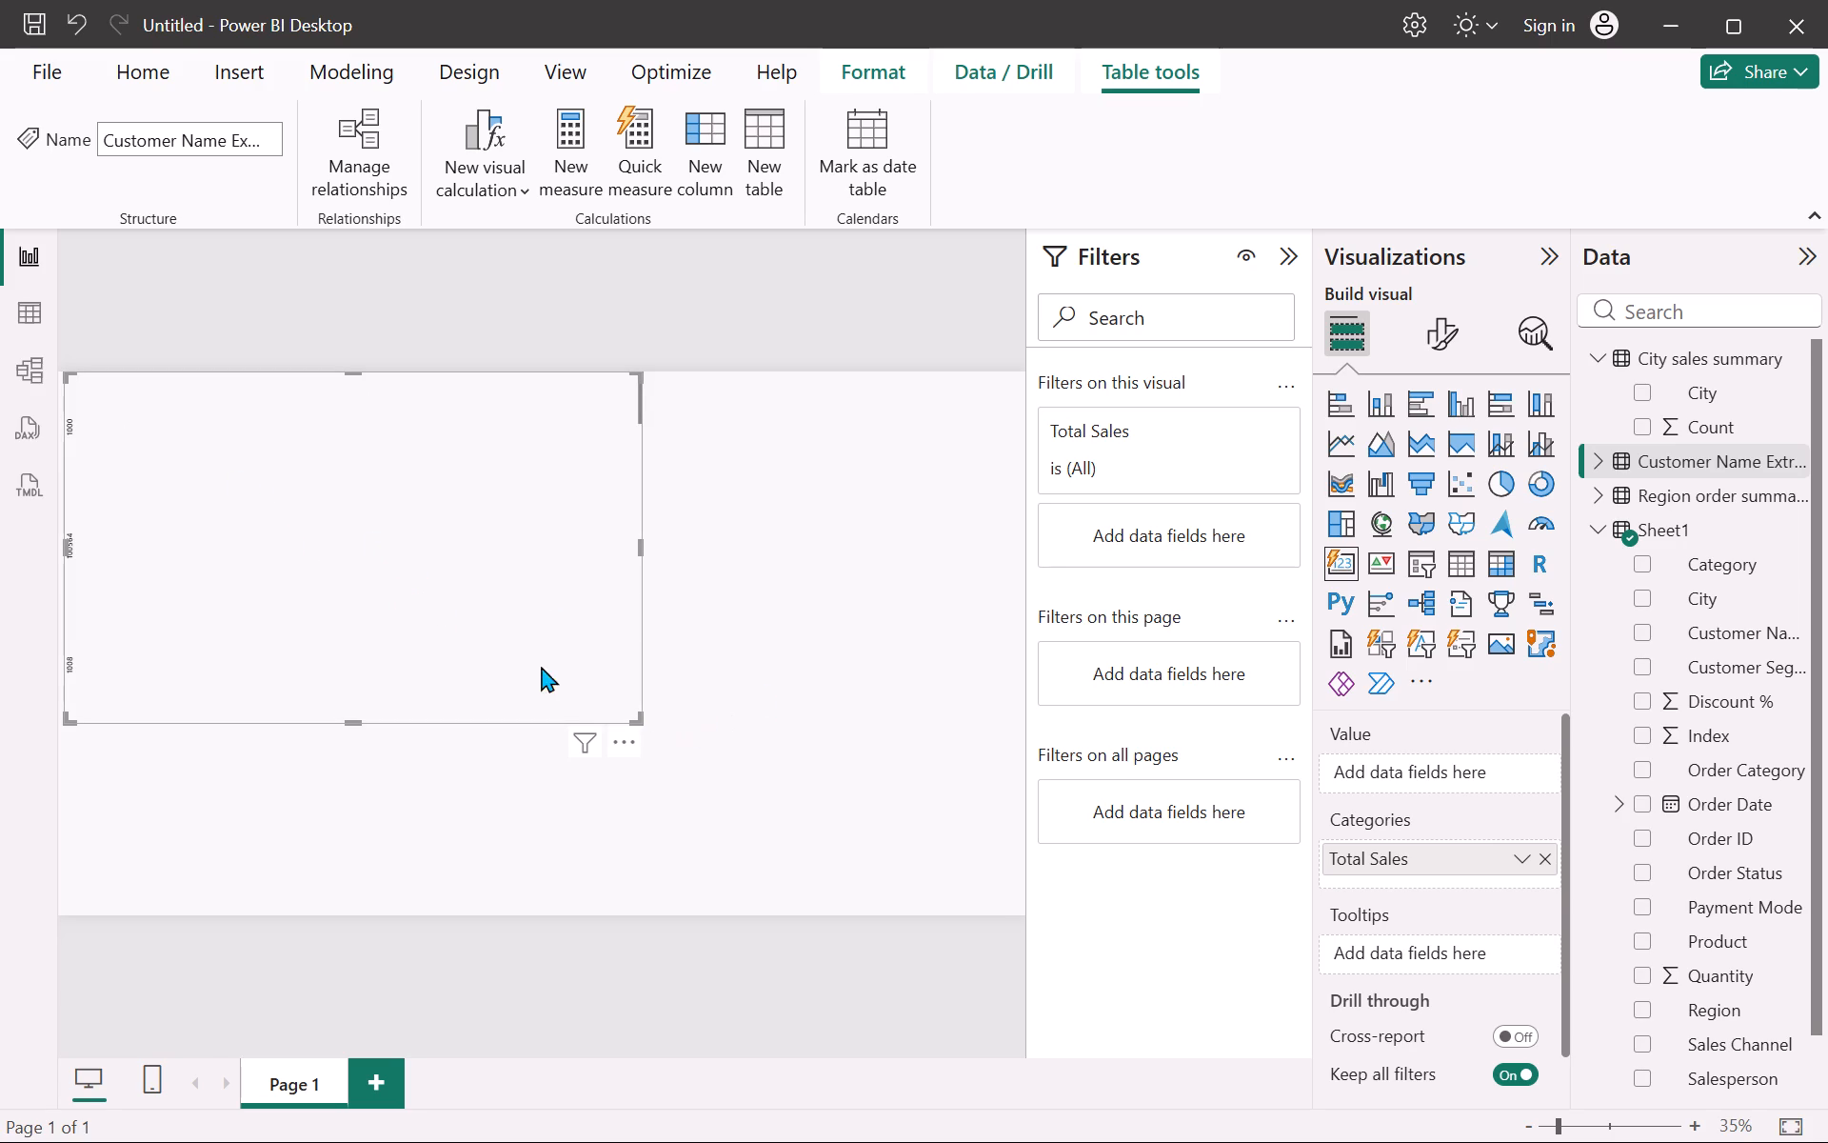
{"action": "left_click_drag", "start_coordinate": [227, 495], "coordinate": [773, 715]}
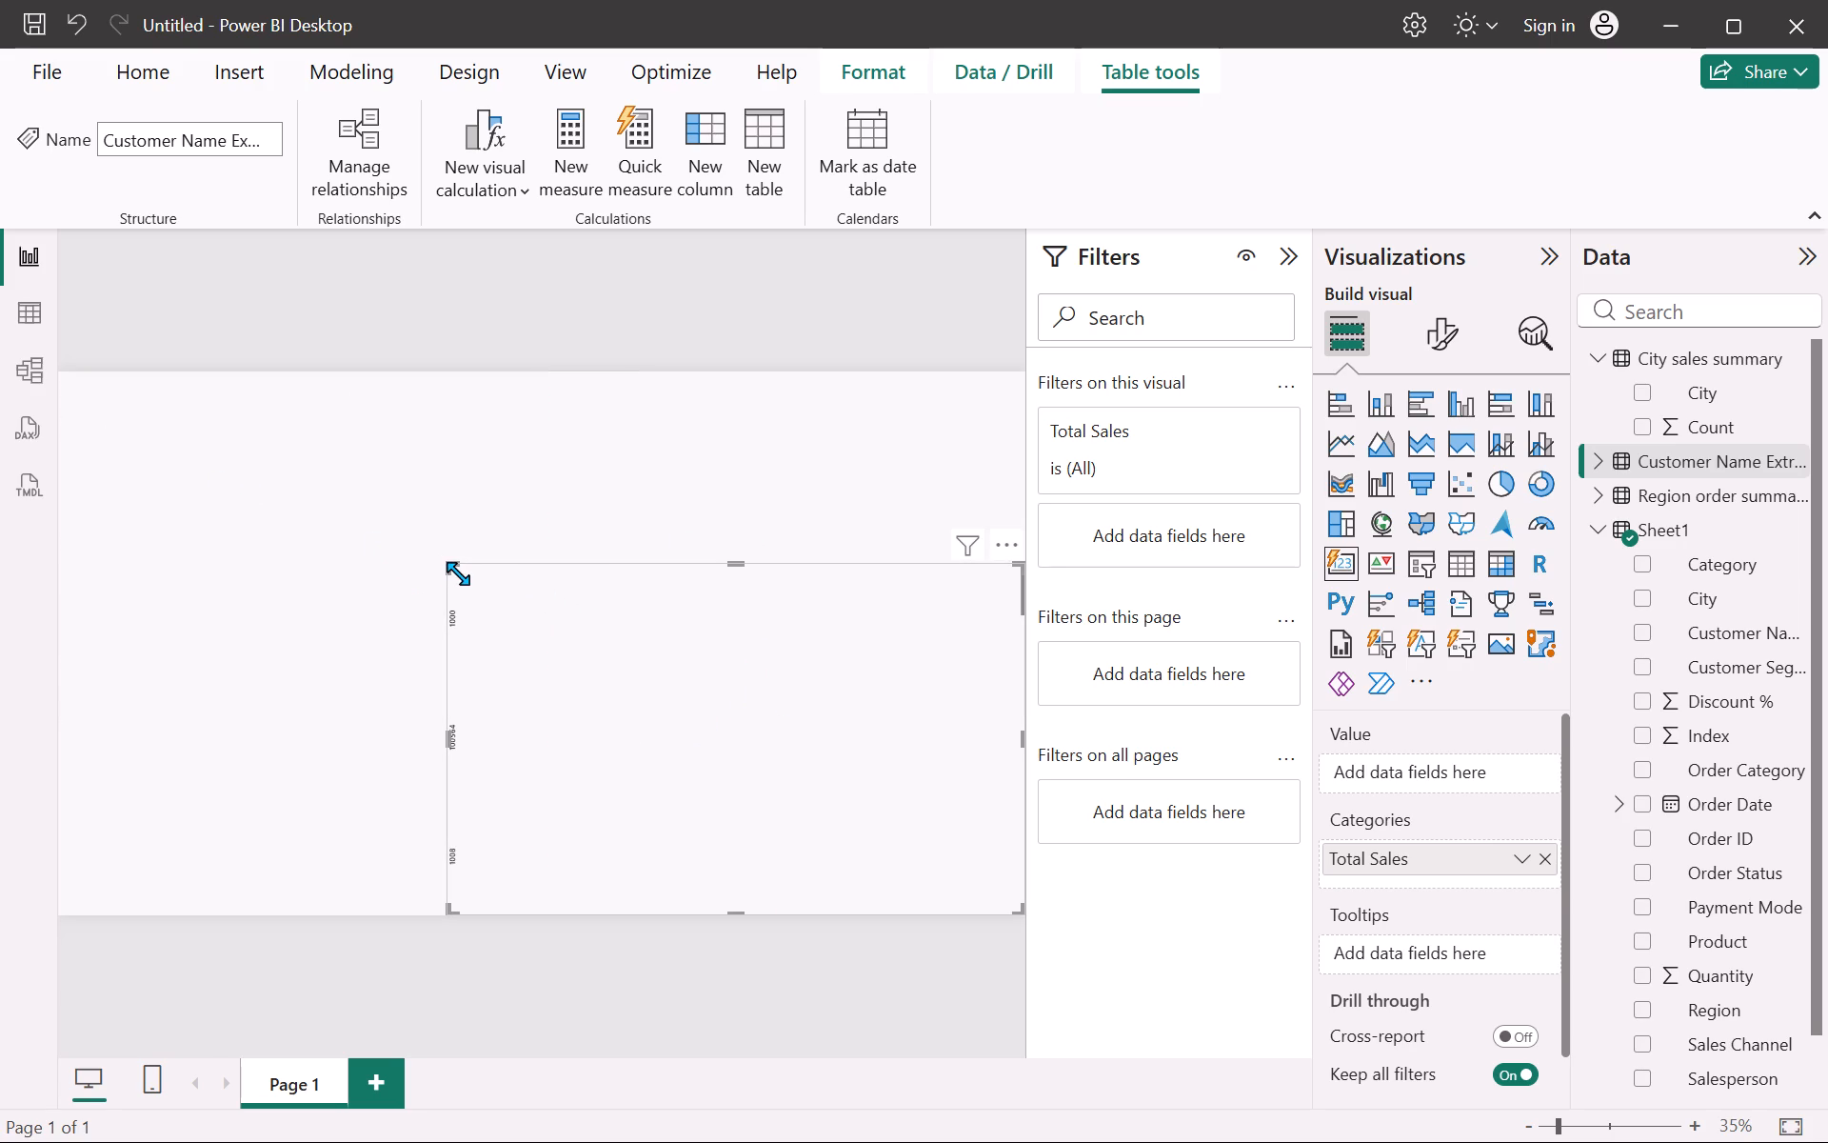
{"action": "left_click_drag", "start_coordinate": [458, 573], "coordinate": [901, 769]}
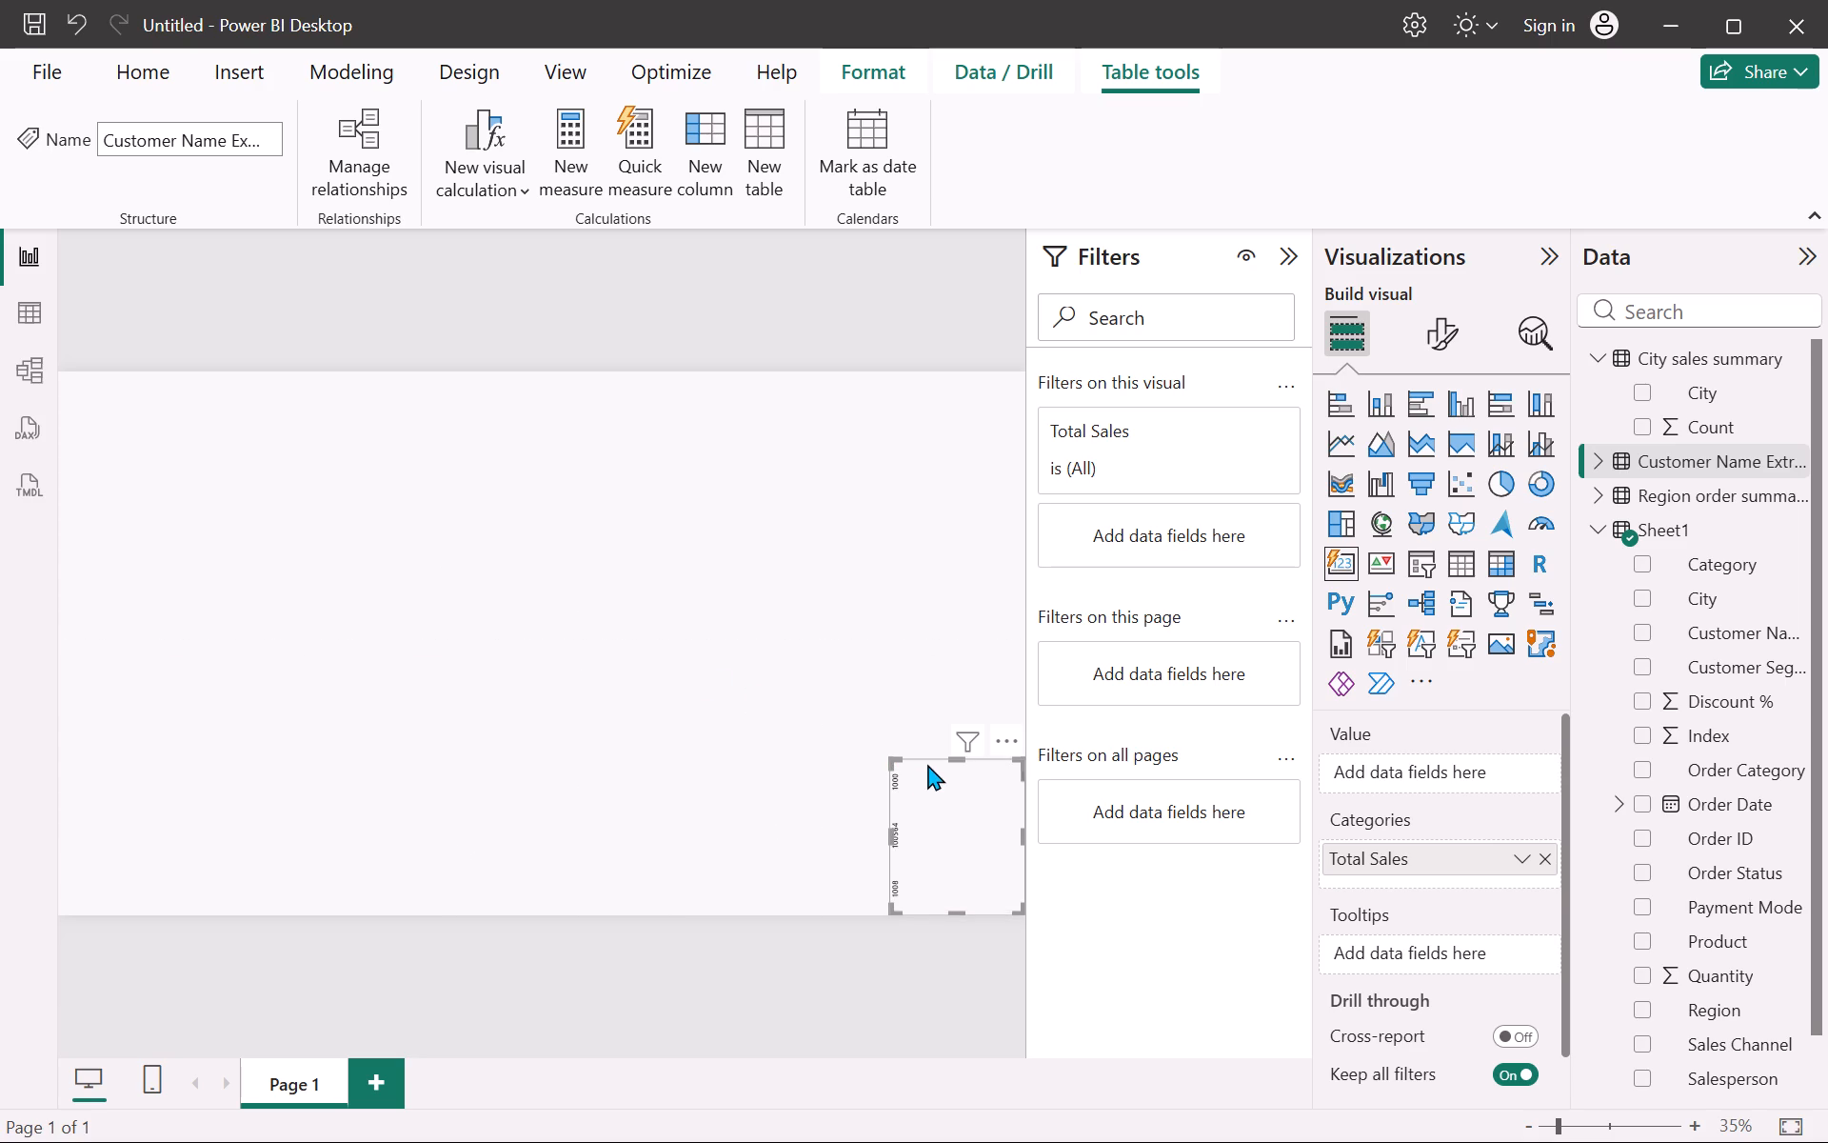
{"action": "left_click_drag", "start_coordinate": [936, 764], "coordinate": [94, 378]}
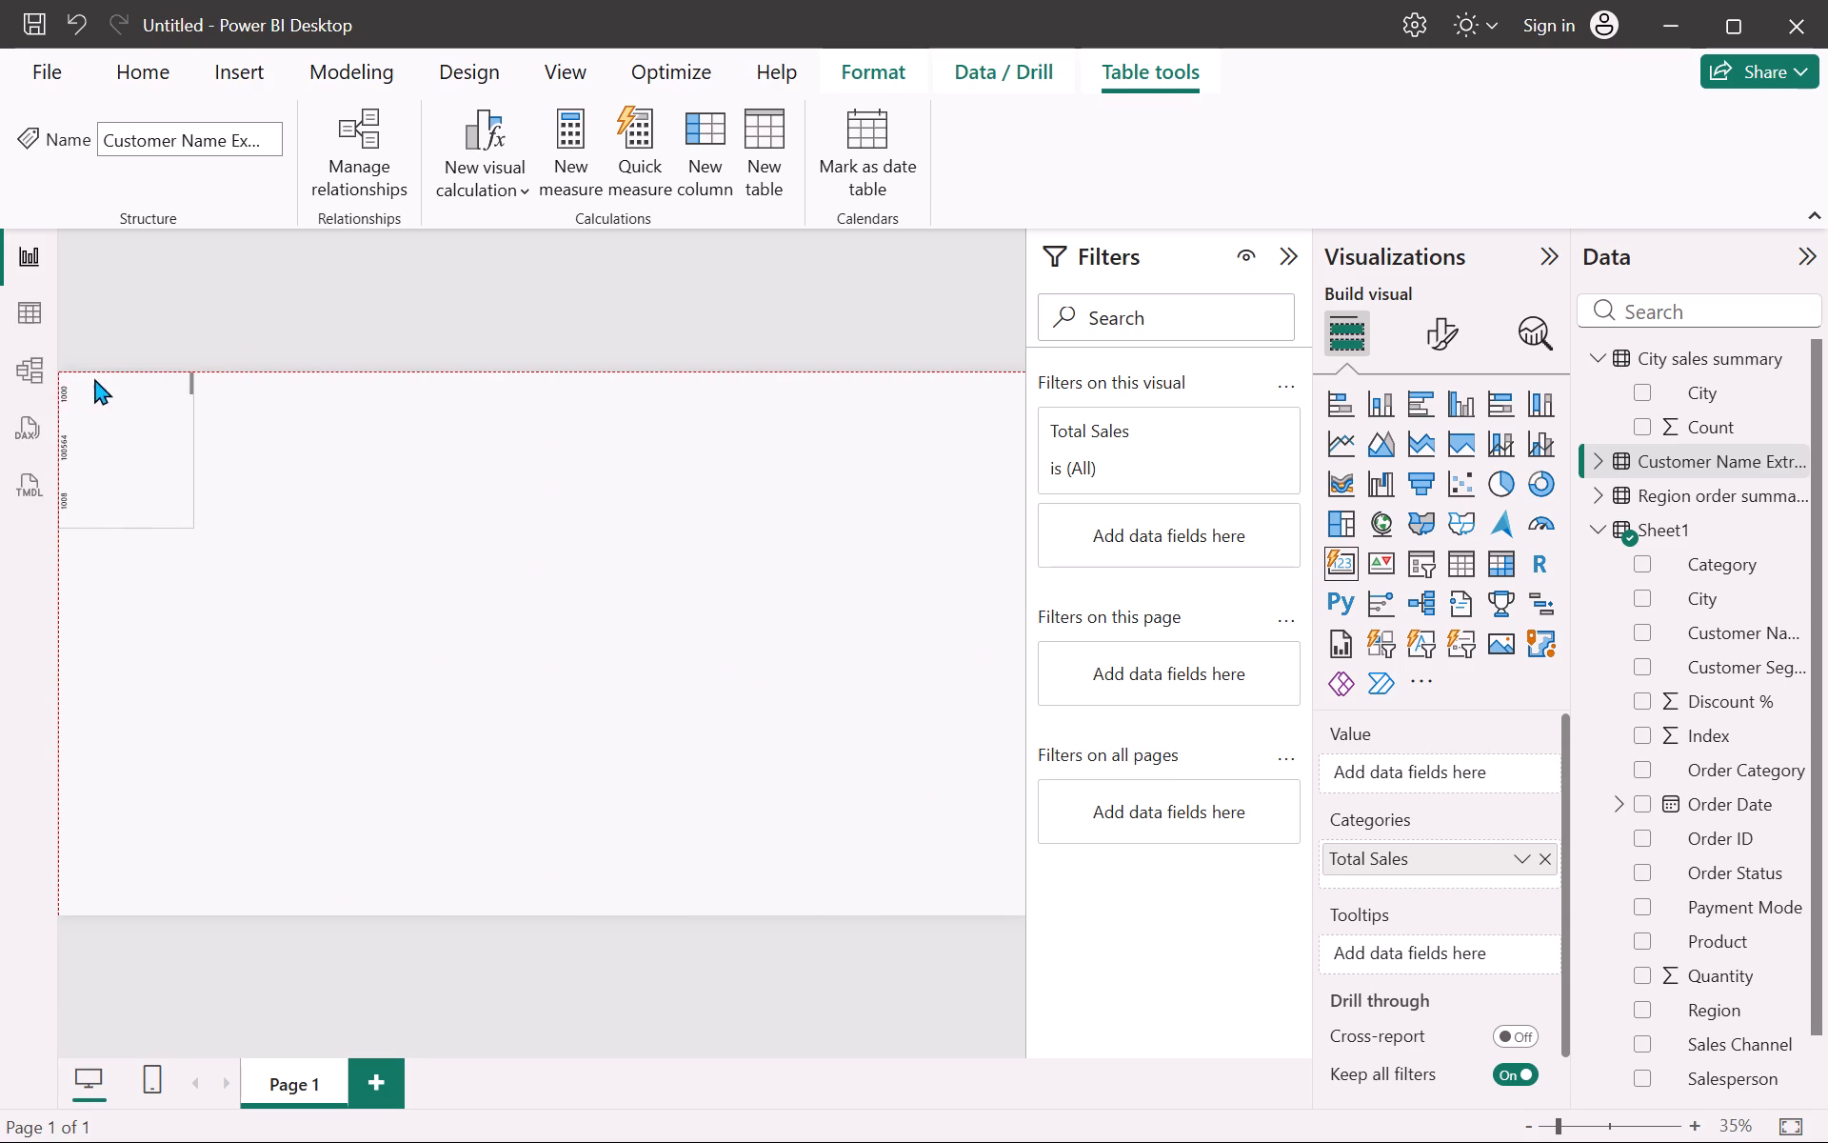
{"action": "left_click_drag", "start_coordinate": [94, 378], "coordinate": [149, 352]}
{"action": "scroll", "coordinate": [545, 503], "scroll_direction": "right", "scroll_amount": 2}
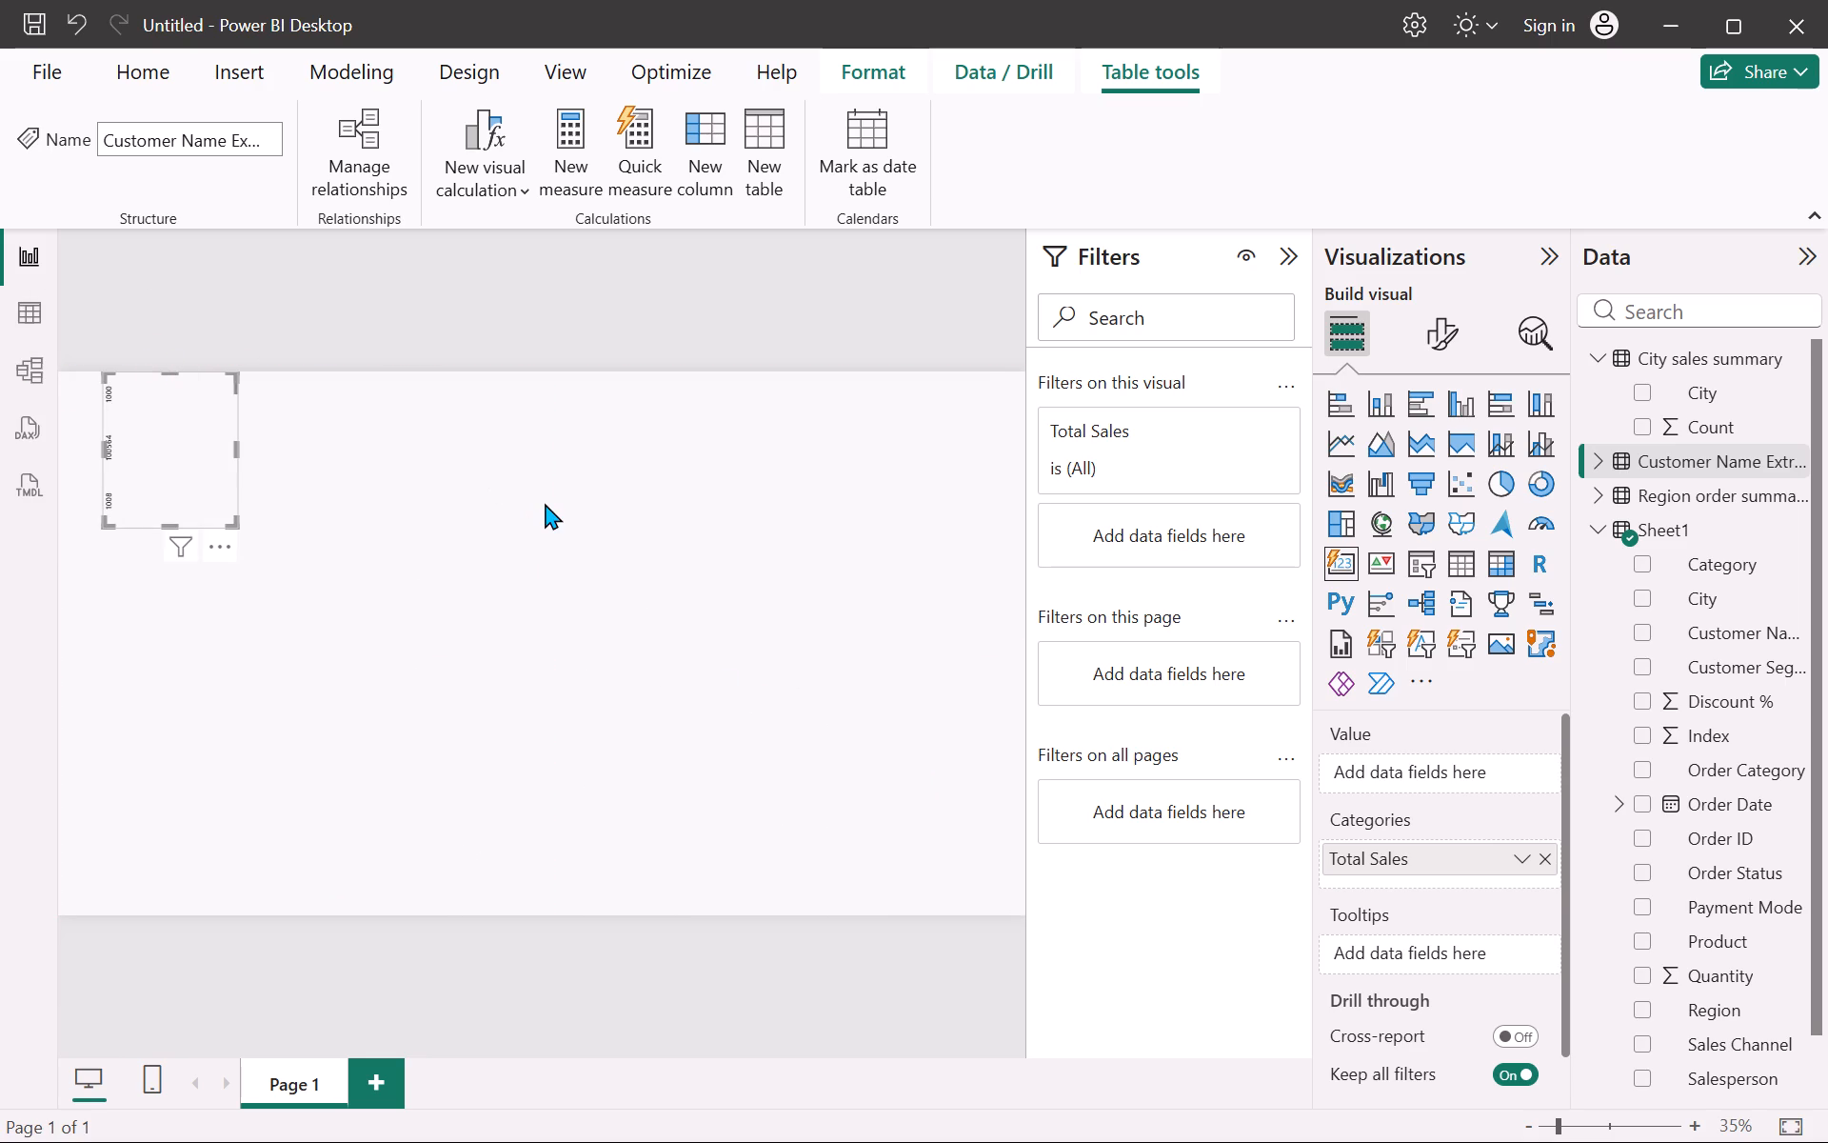
{"action": "scroll", "coordinate": [520, 573], "scroll_direction": "down", "scroll_amount": 2}
{"action": "left_click", "coordinate": [385, 496]}
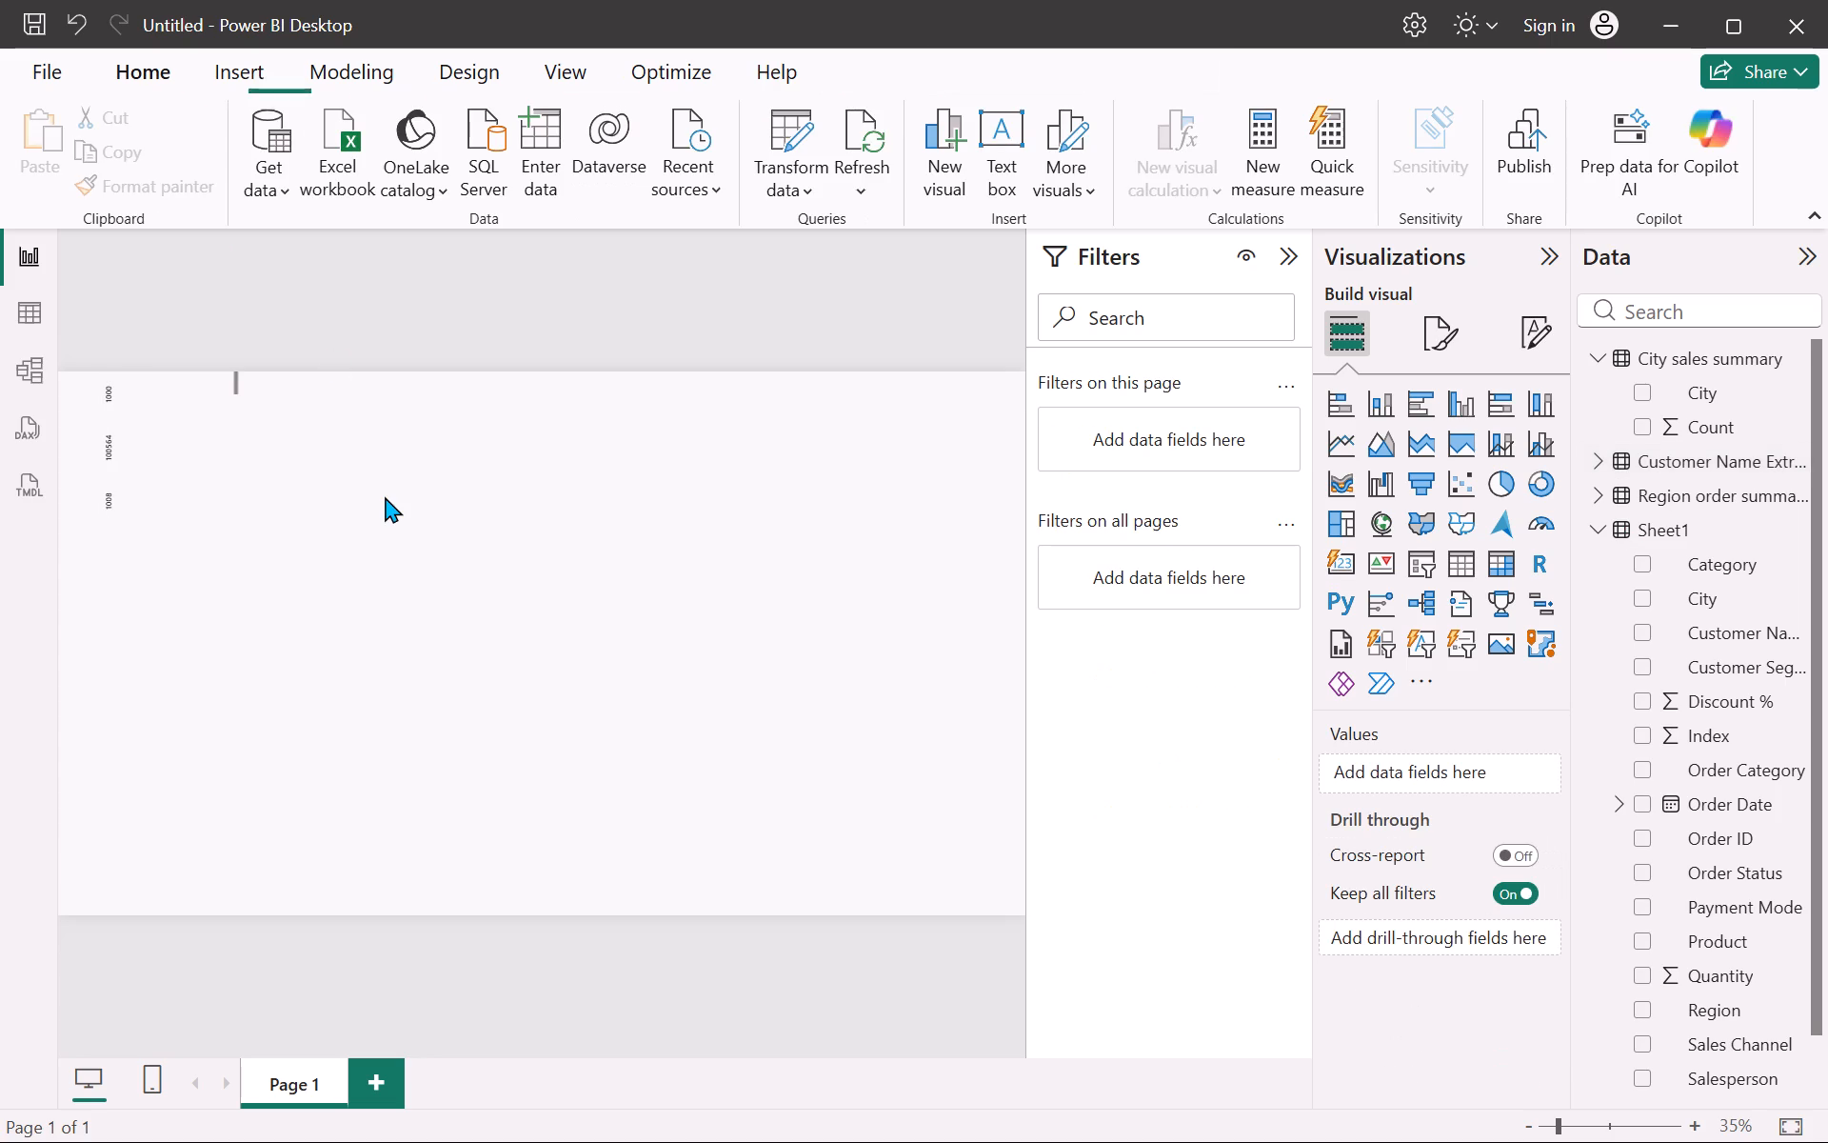
{"action": "scroll", "coordinate": [565, 499], "scroll_direction": "down", "scroll_amount": 1}
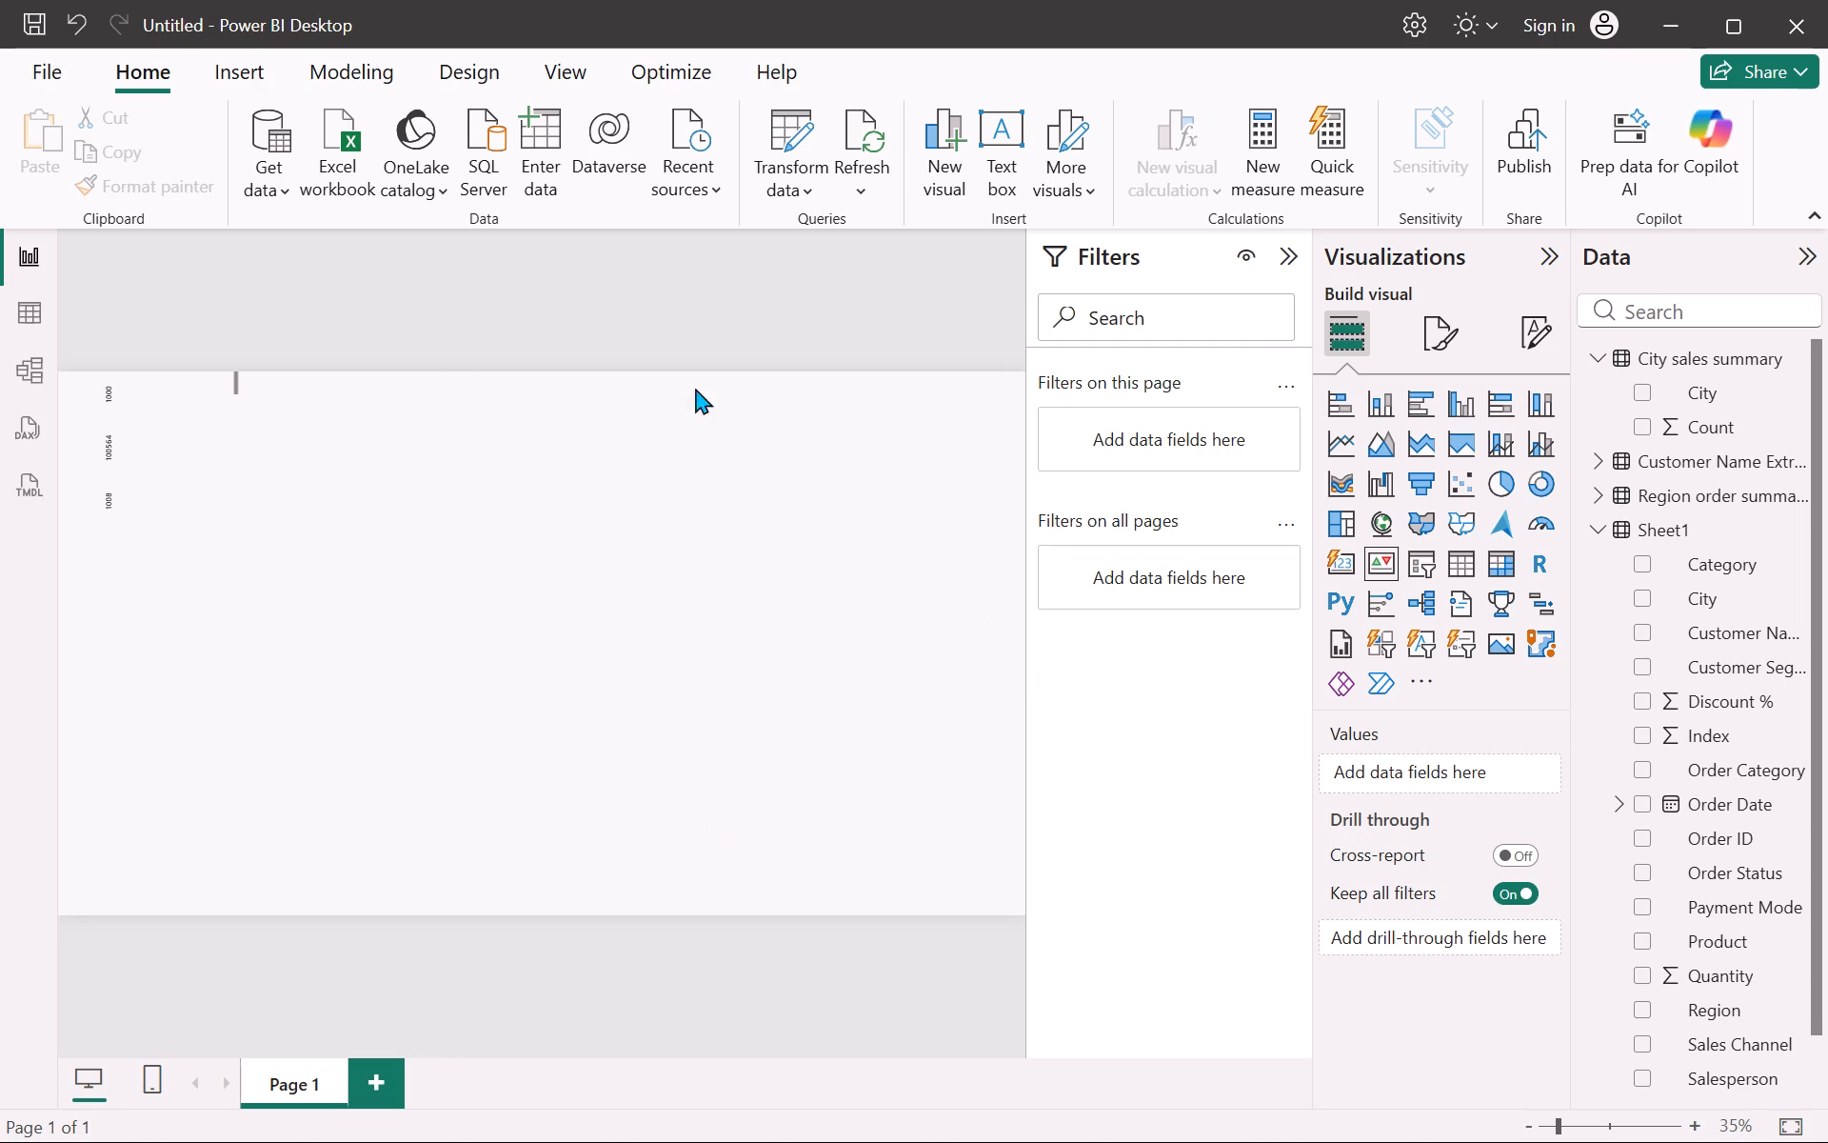
Examine the Total Sales column of Sheet1 in table view, including its data type and available column actions.
{"action": "left_click", "coordinate": [26, 316]}
{"action": "scroll", "coordinate": [503, 531], "scroll_direction": "left", "scroll_amount": 9}
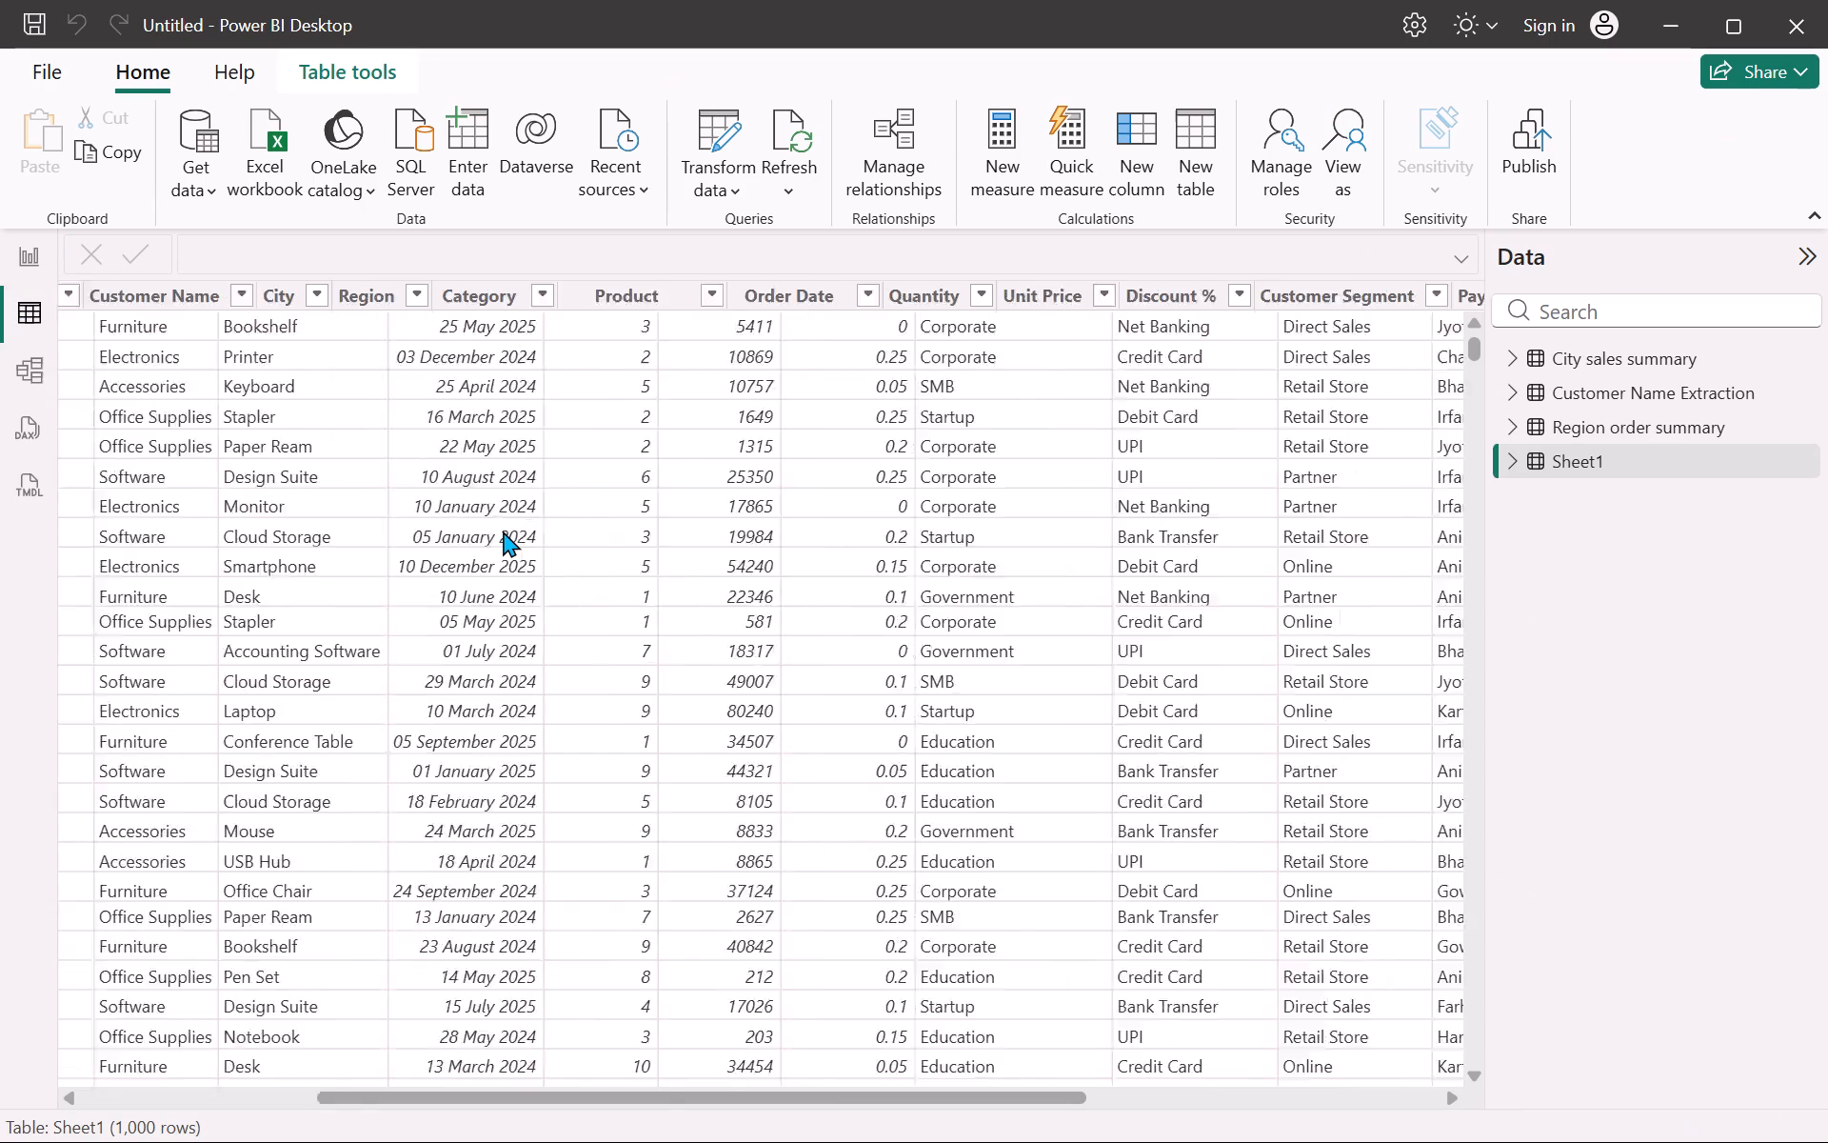
{"action": "scroll", "coordinate": [503, 531], "scroll_direction": "left", "scroll_amount": 4}
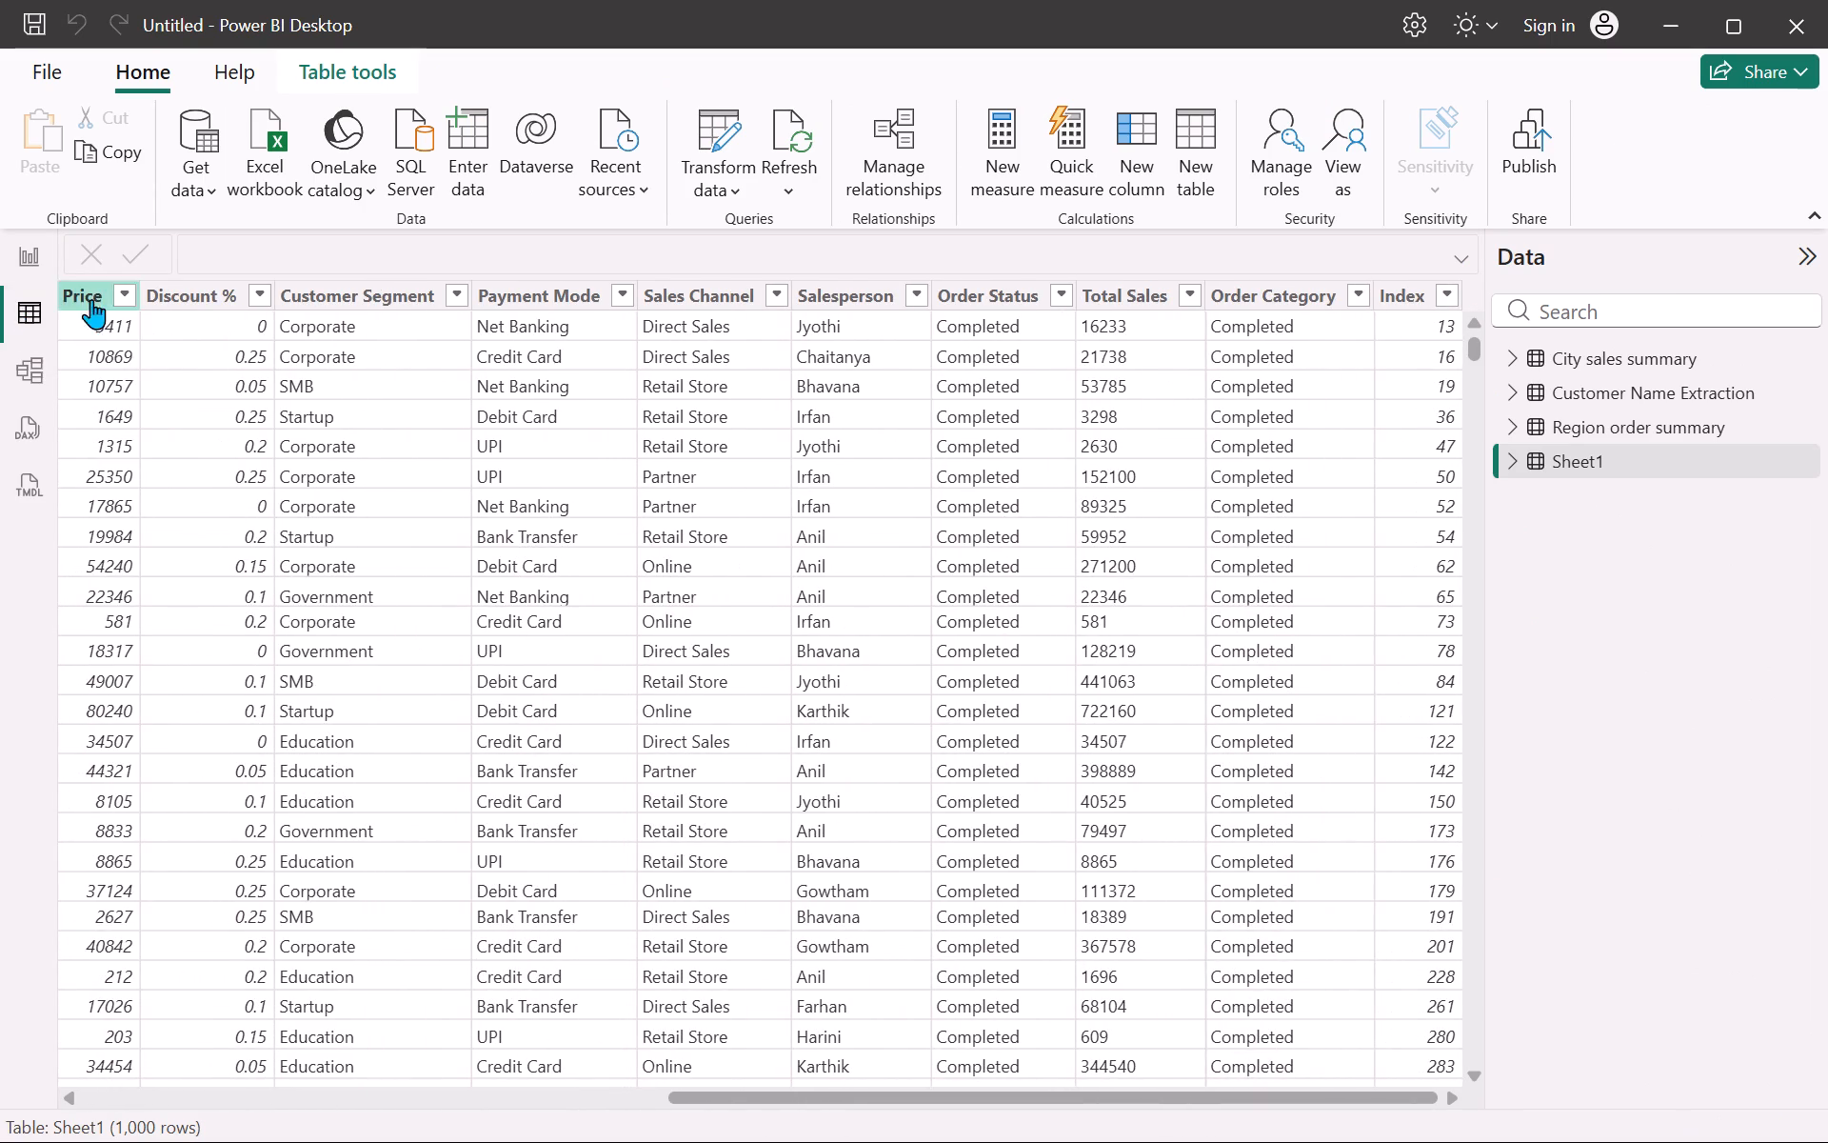
{"action": "right_click", "coordinate": [1119, 292]}
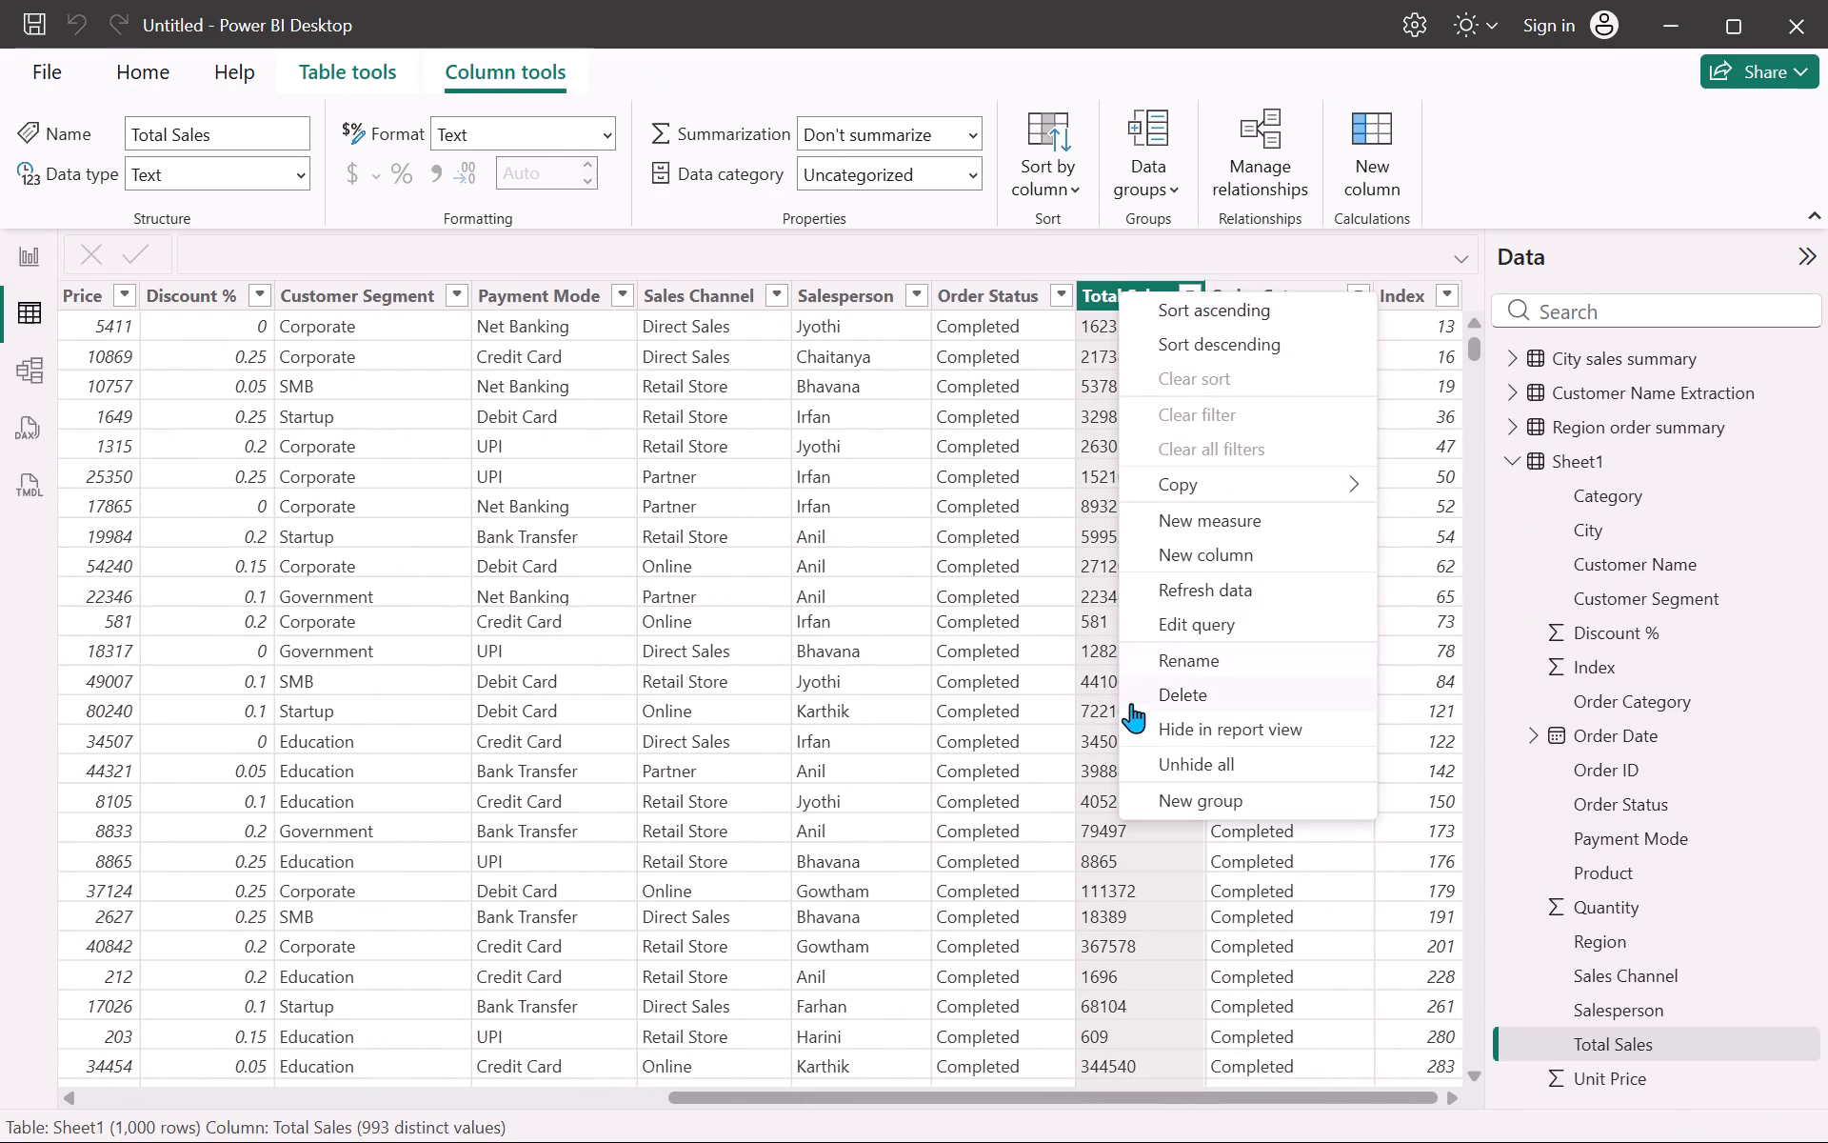
{"action": "left_click", "coordinate": [1090, 734]}
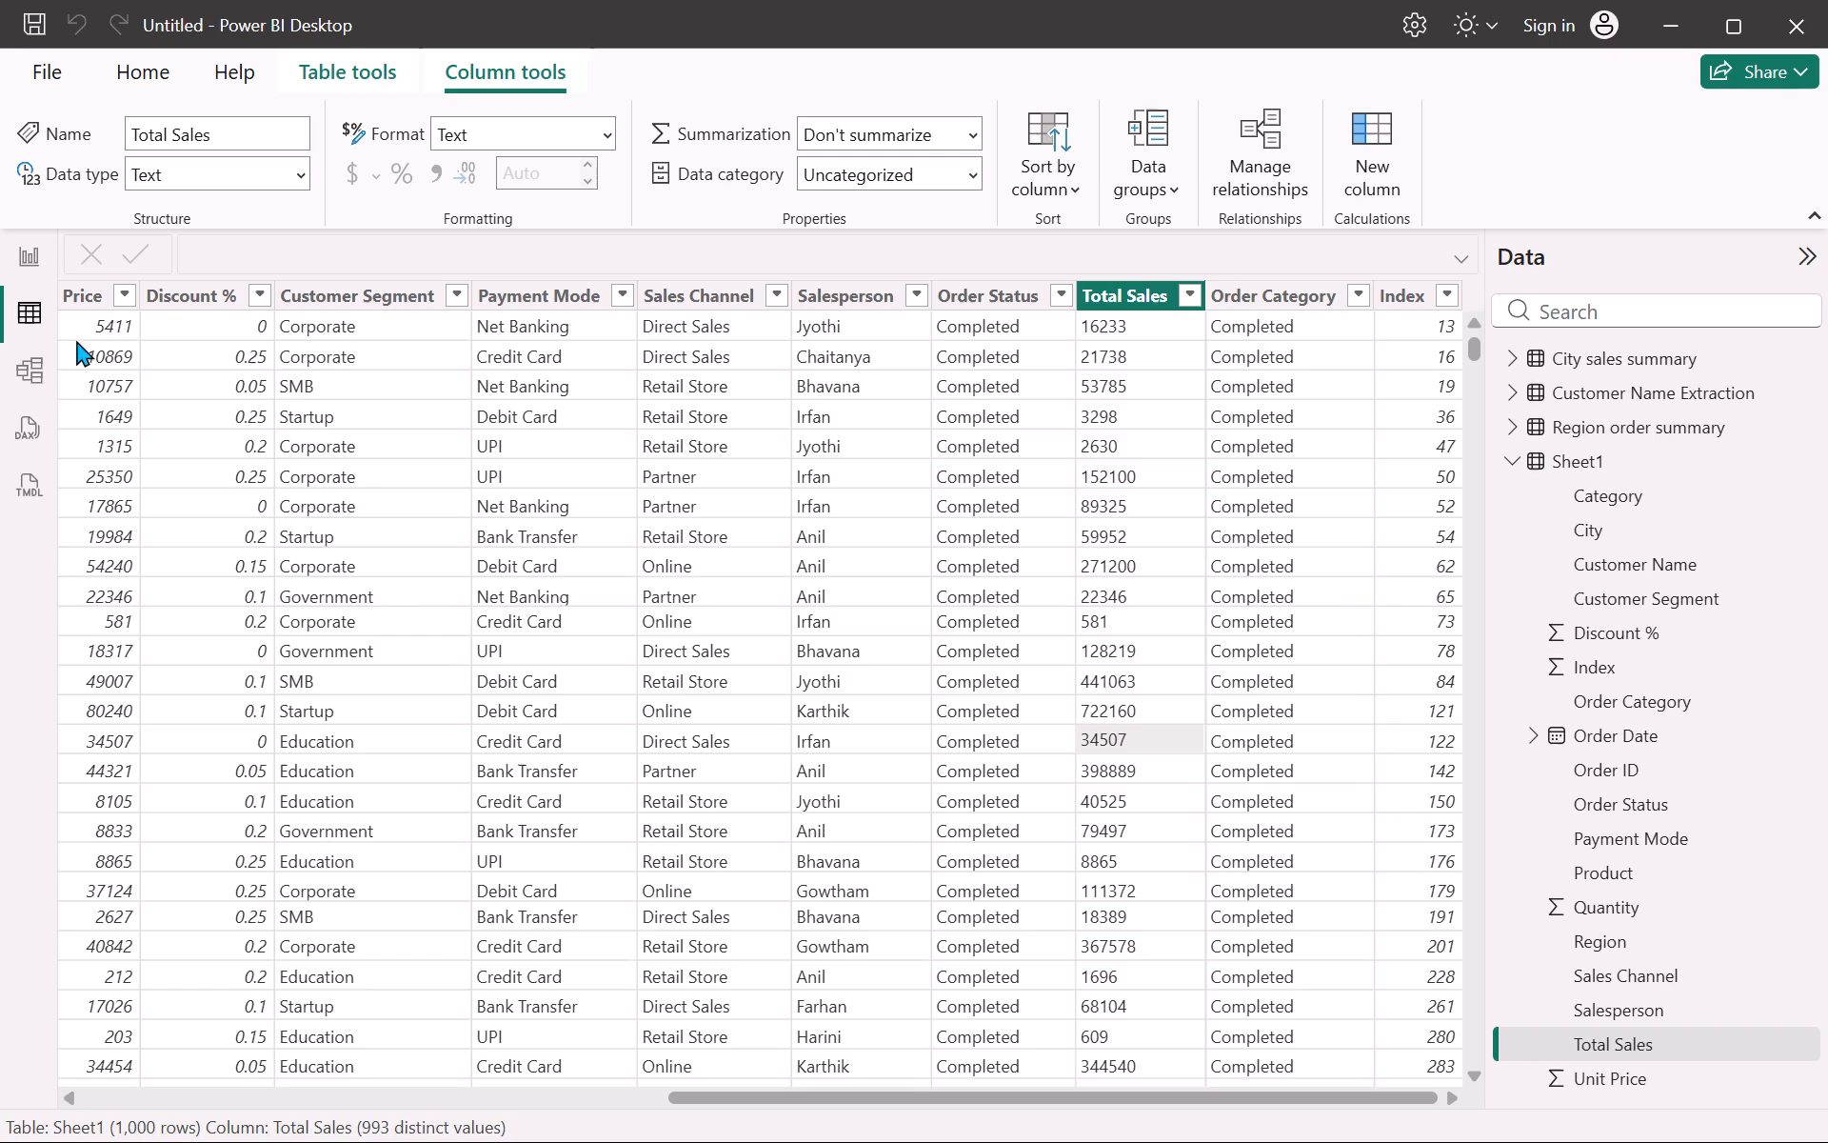
Return to the report page and add a second card below the Total Sales card, using the Order ID field from Sheet1.
{"action": "left_click", "coordinate": [26, 251]}
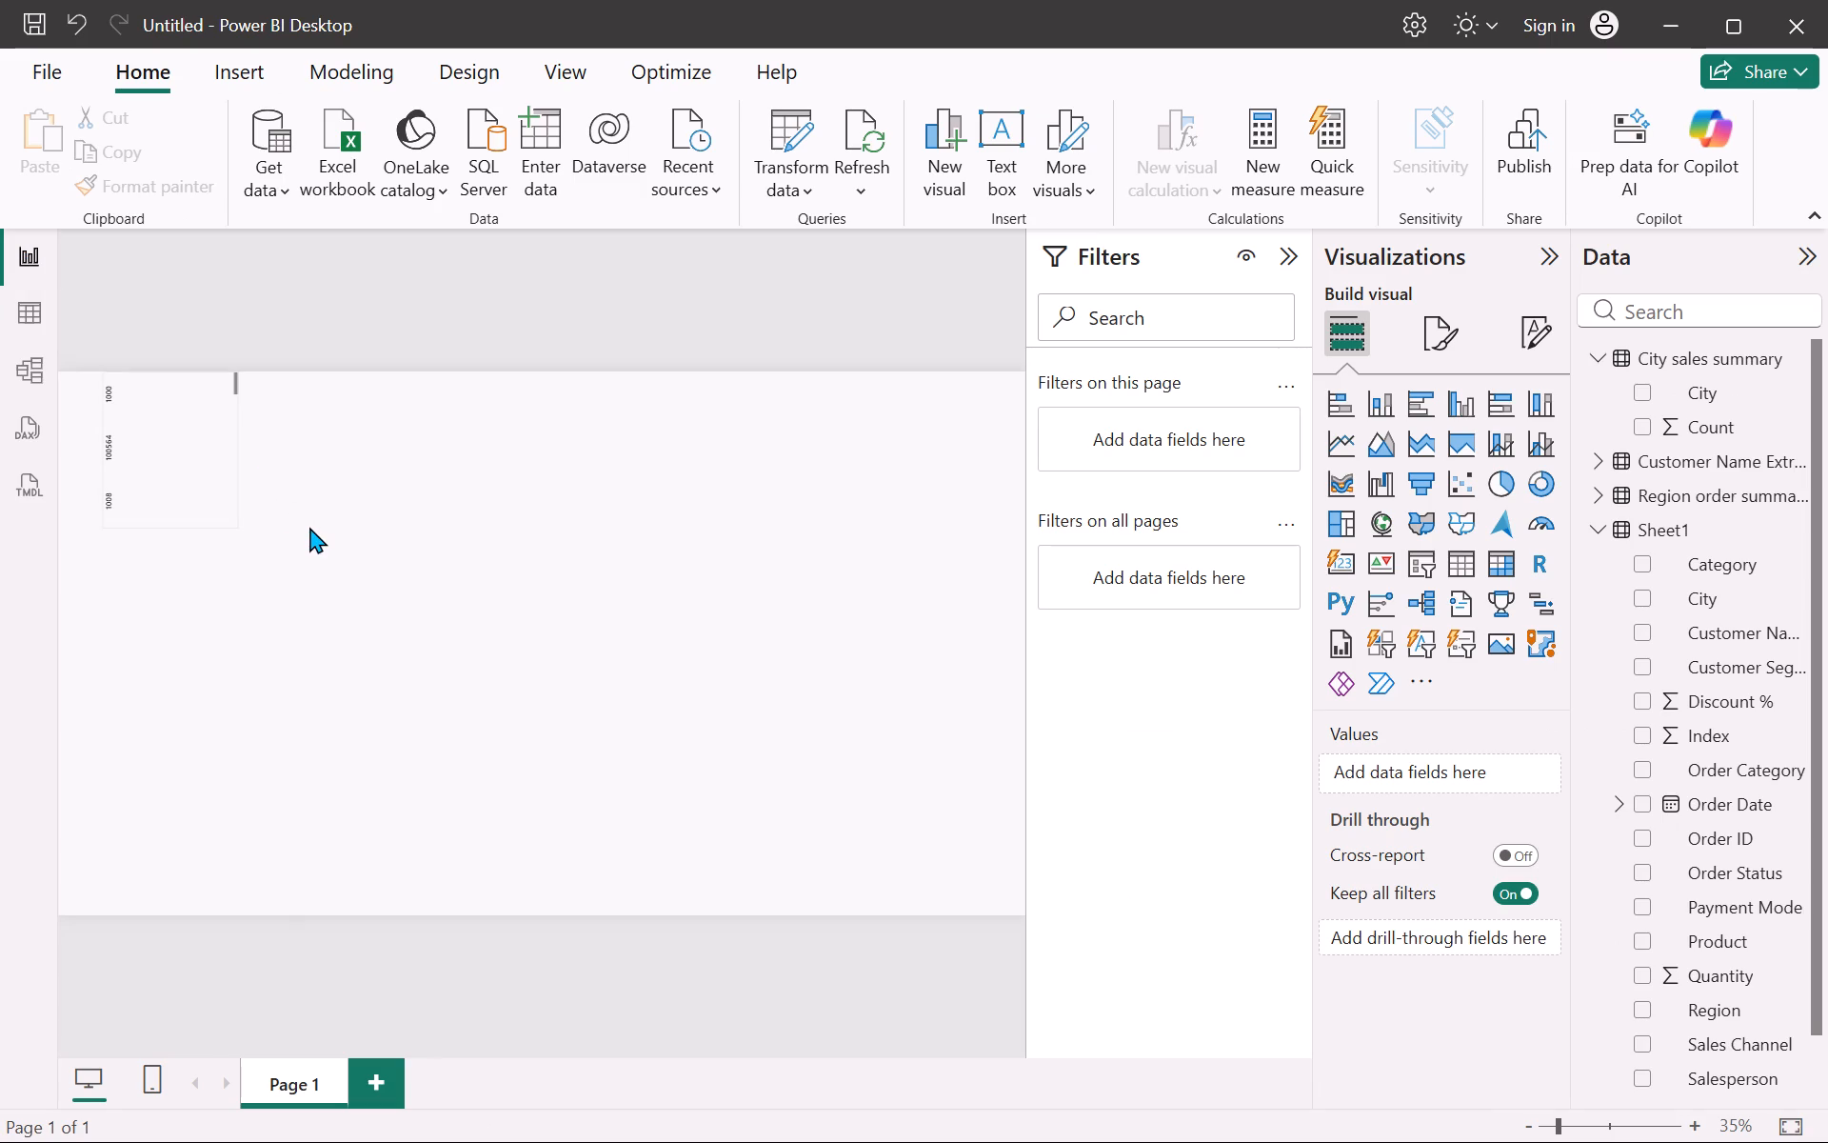
{"action": "left_click", "coordinate": [681, 594]}
{"action": "left_click", "coordinate": [1336, 568]}
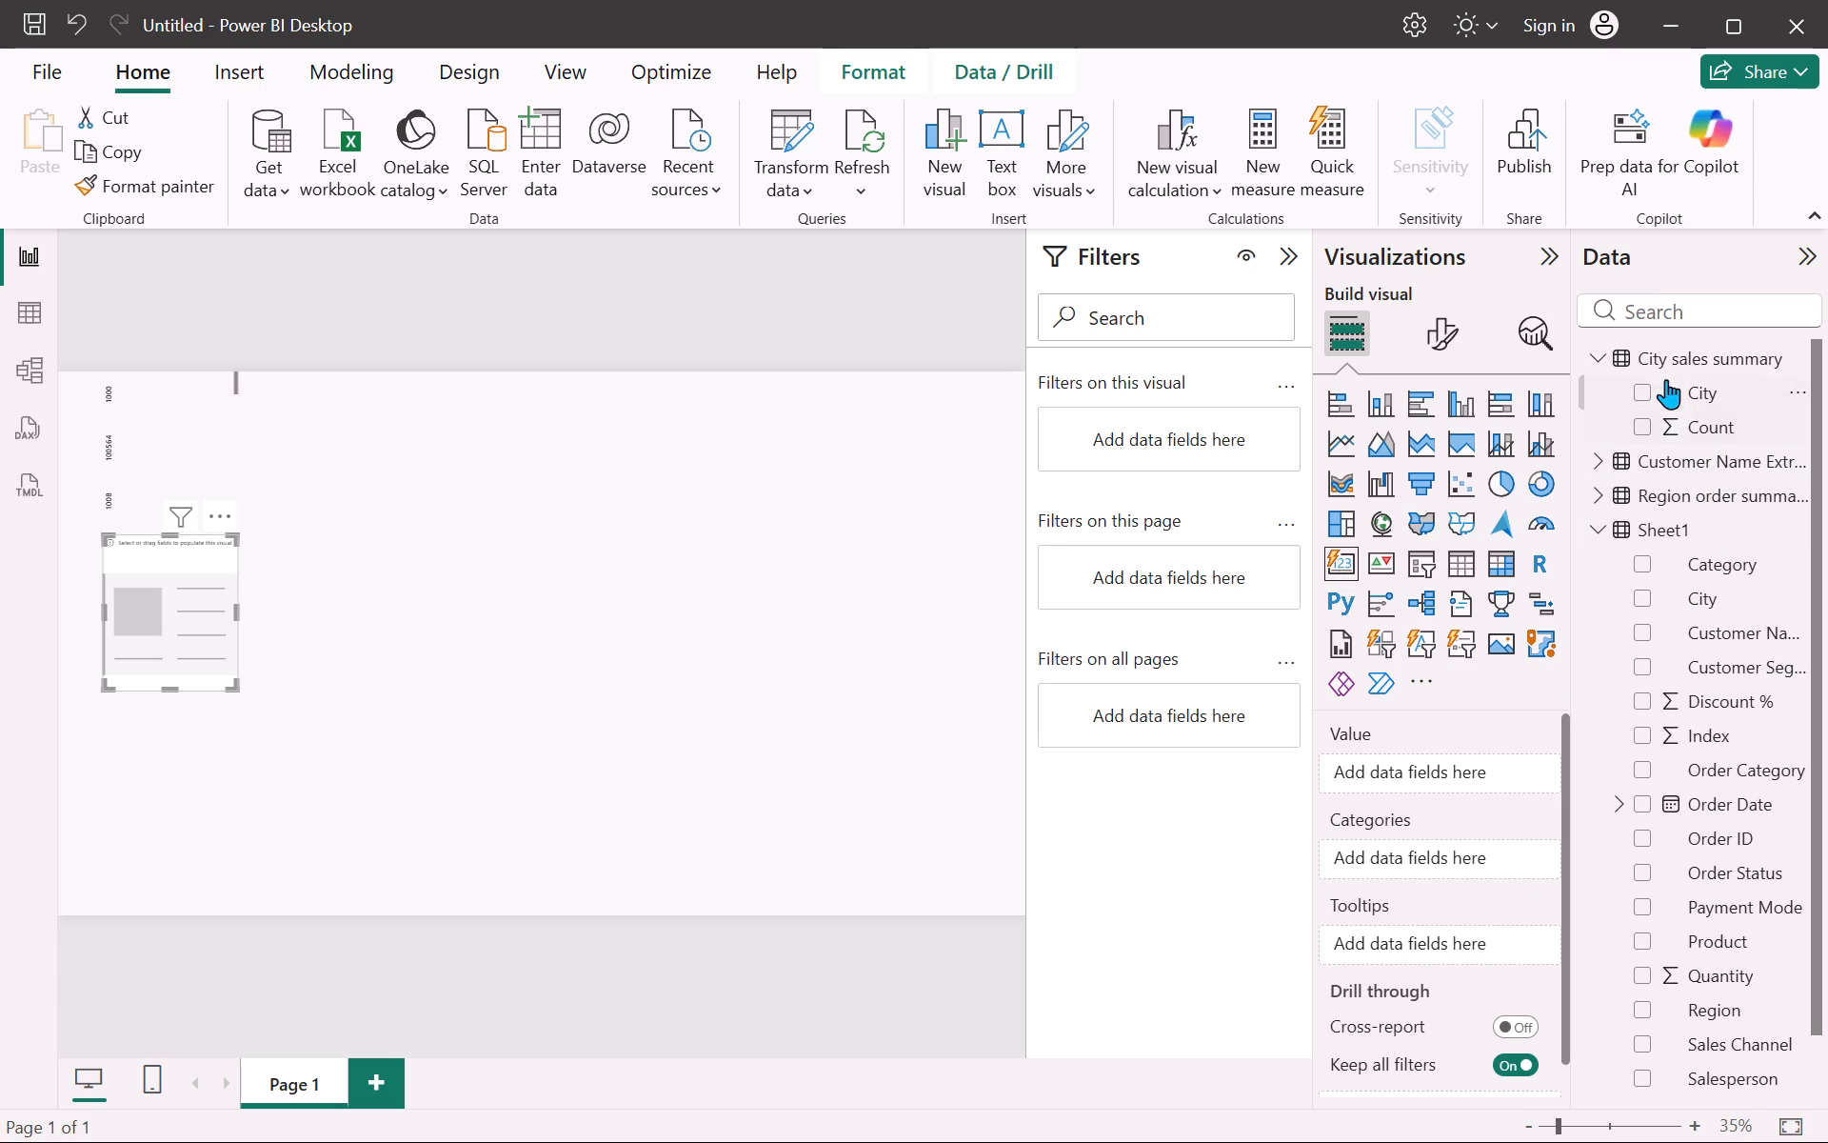
{"action": "scroll", "coordinate": [1710, 472], "scroll_direction": "up", "scroll_amount": 1}
{"action": "left_click_drag", "start_coordinate": [1727, 839], "coordinate": [189, 629]}
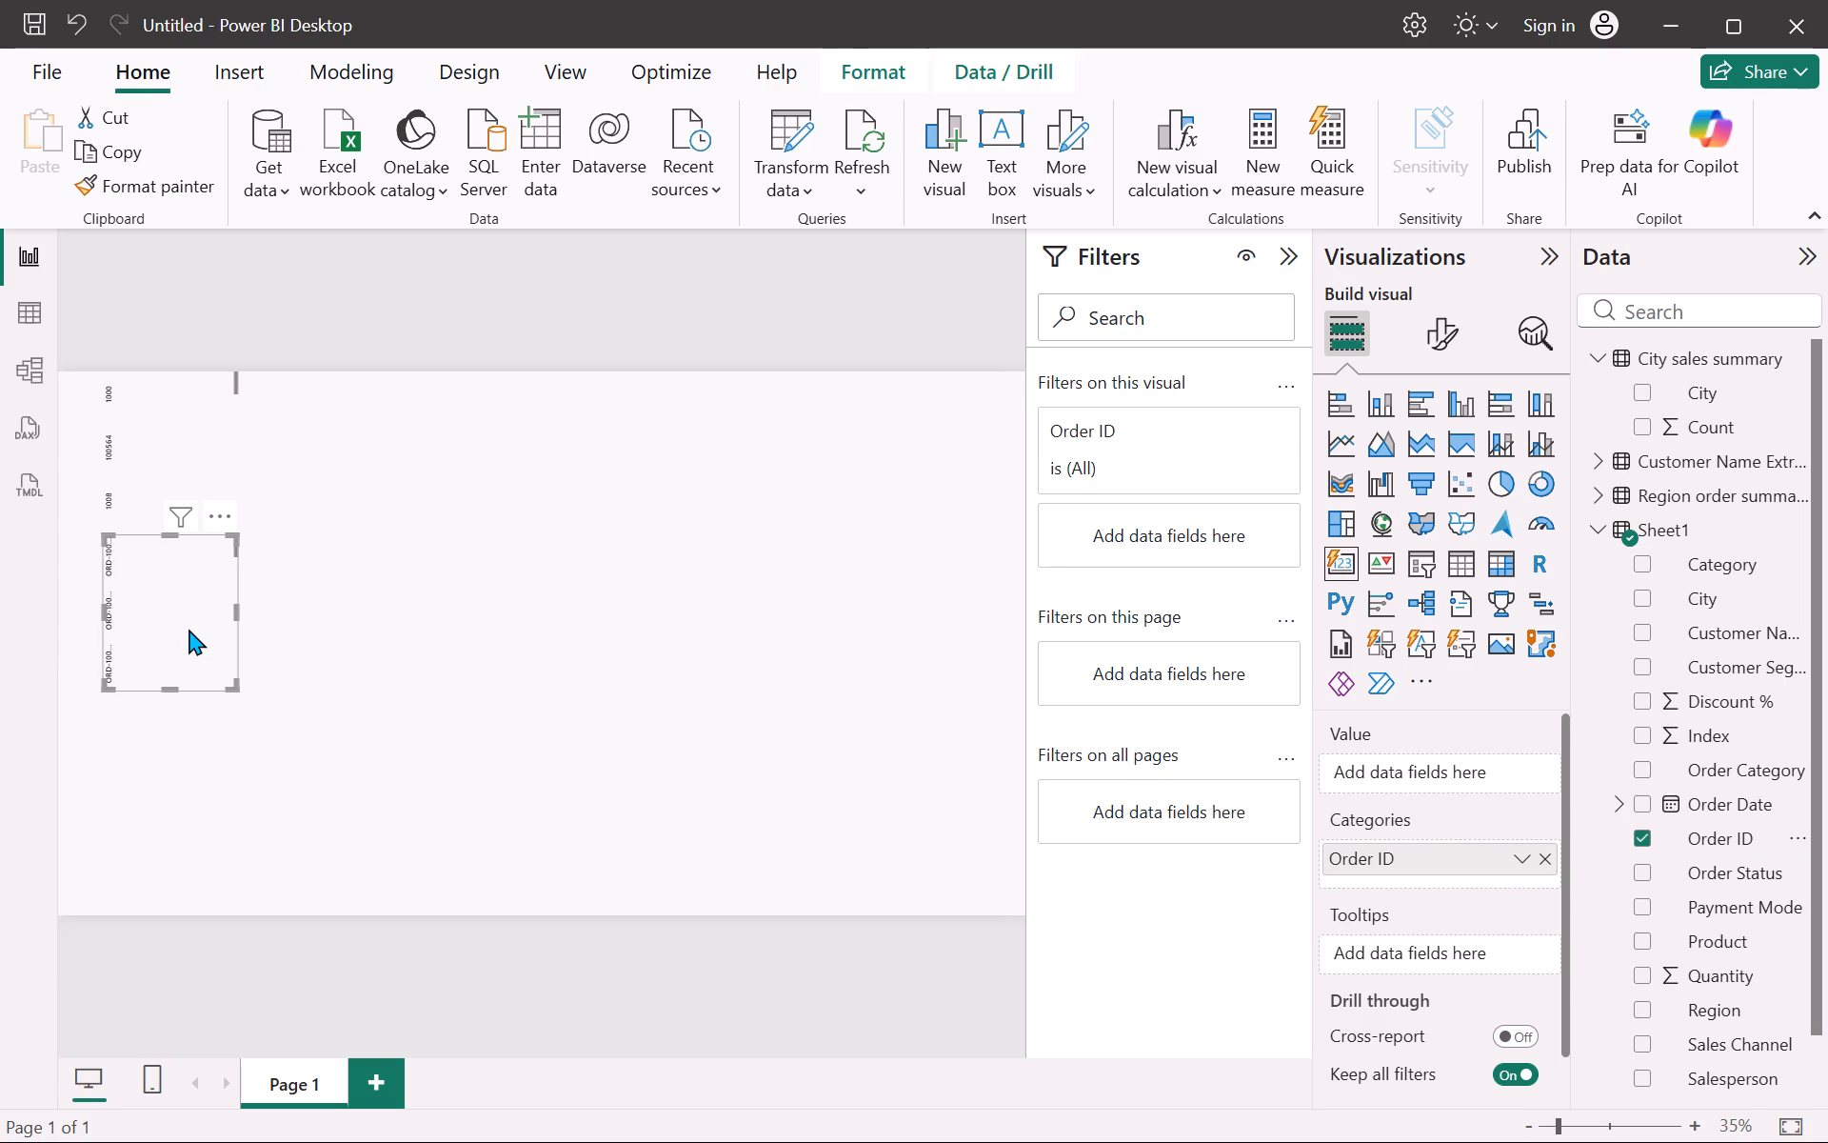
Examine the Order ID card's value, category, tooltip and drill-through settings, including the options available for the Order ID field.
{"action": "left_click", "coordinate": [1440, 860]}
{"action": "left_click", "coordinate": [1524, 848]}
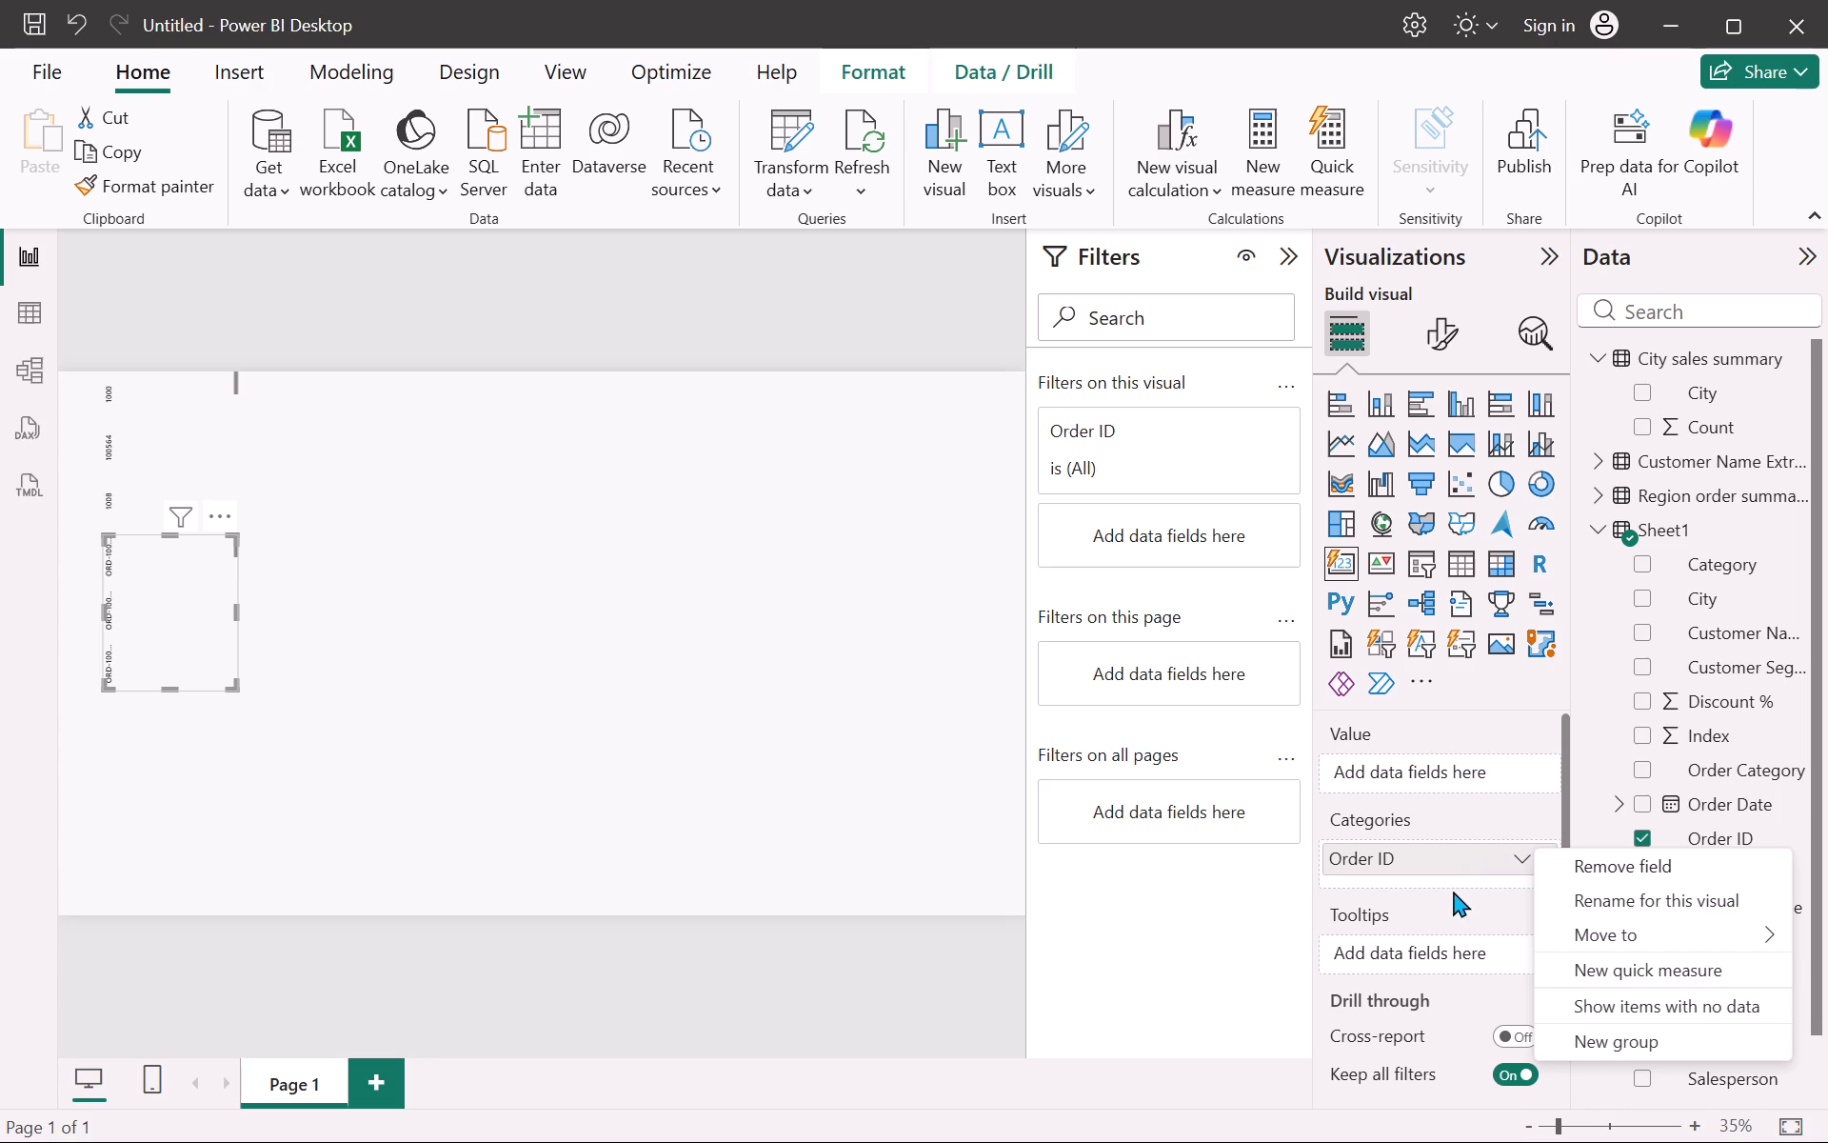
{"action": "left_click", "coordinate": [1443, 920]}
{"action": "left_click", "coordinate": [1475, 785]}
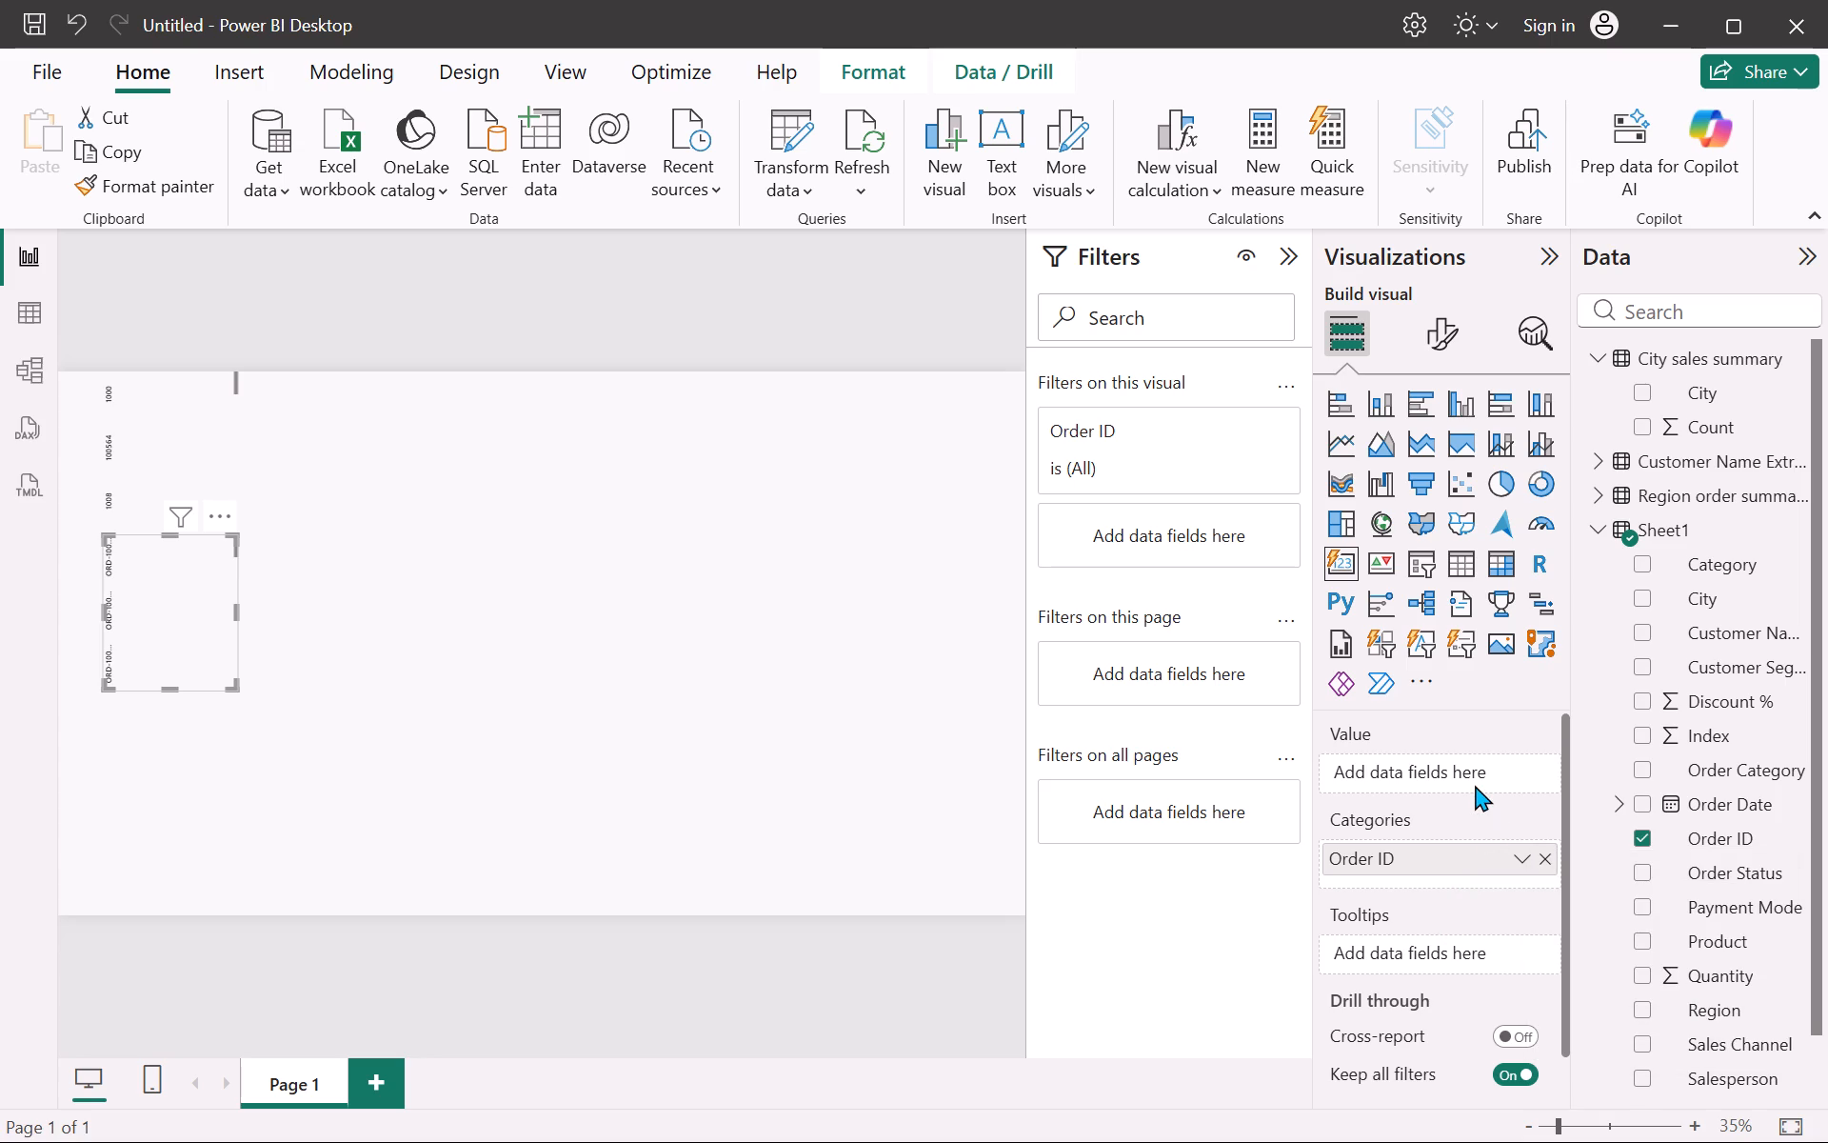
{"action": "left_click", "coordinate": [1462, 959]}
{"action": "scroll", "coordinate": [1462, 959], "scroll_direction": "down", "scroll_amount": 2}
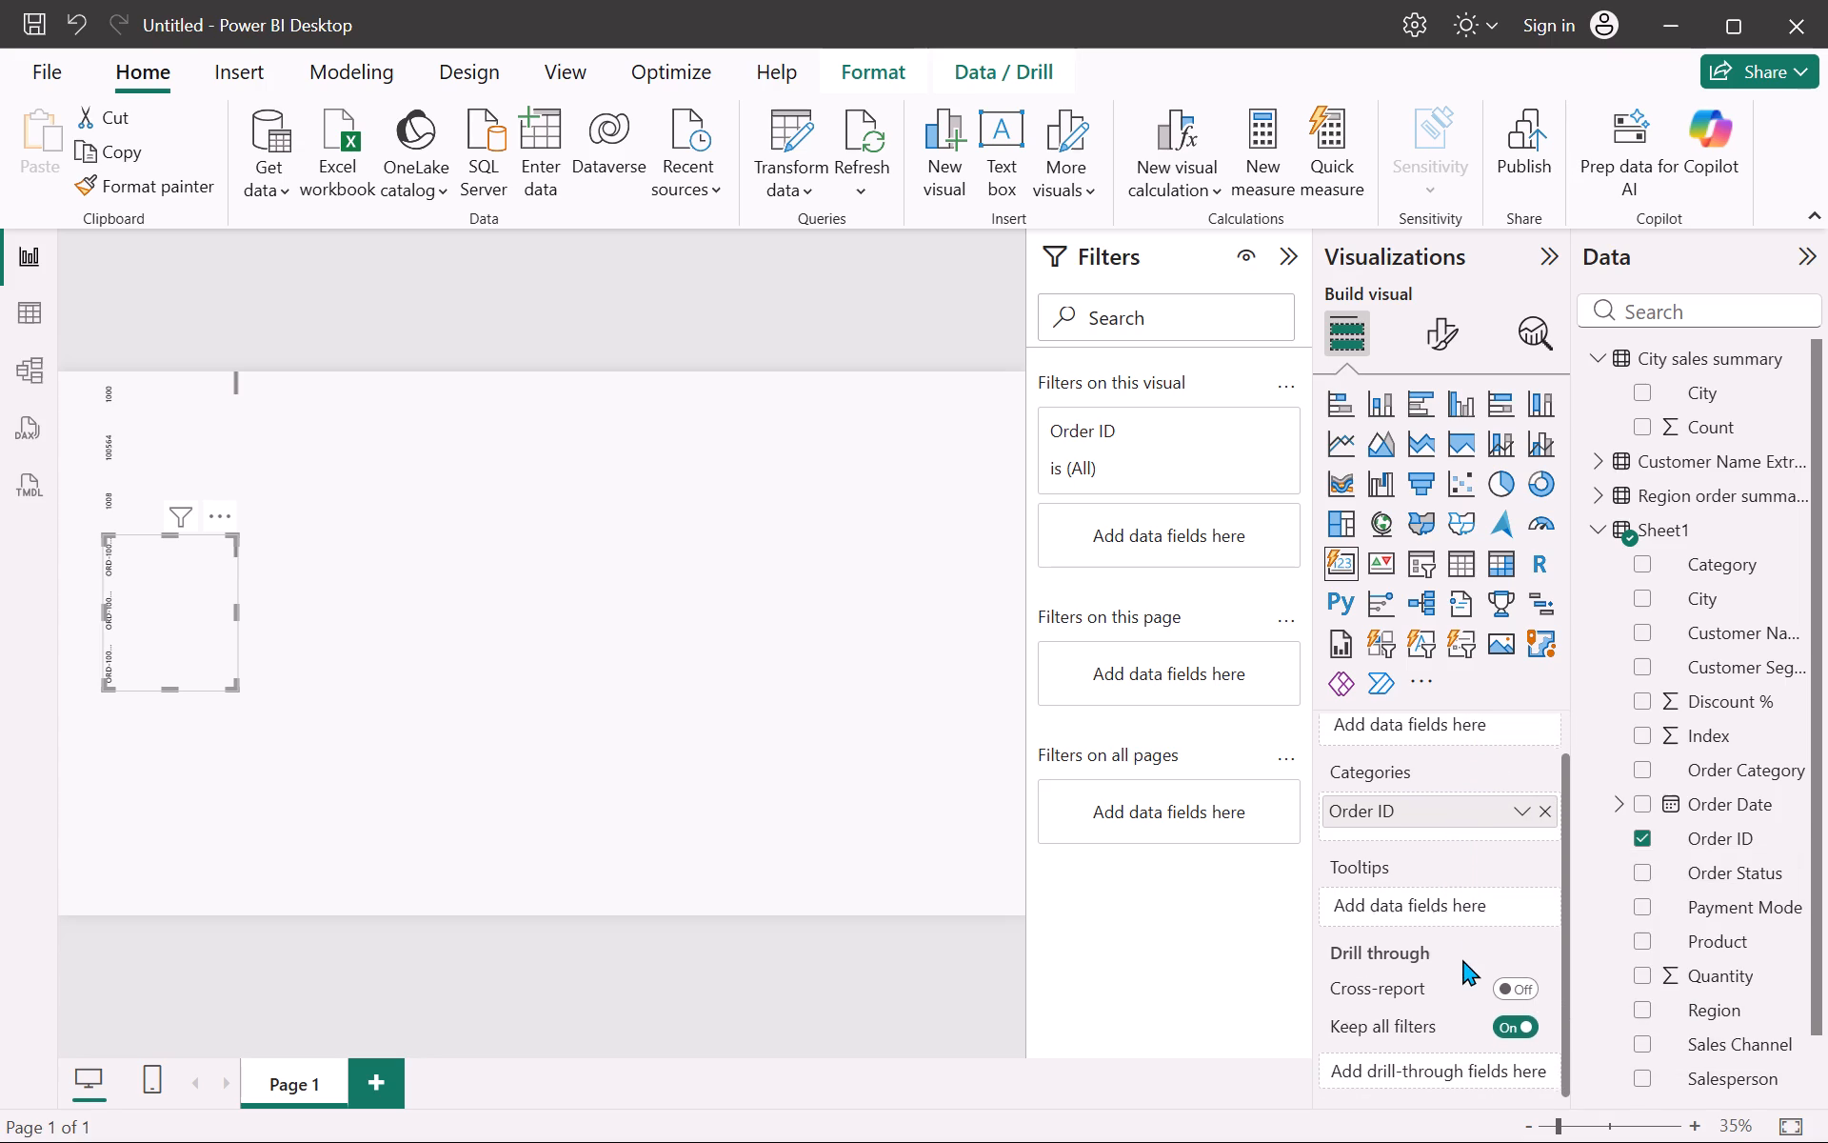
{"action": "scroll", "coordinate": [1435, 916], "scroll_direction": "up", "scroll_amount": 3}
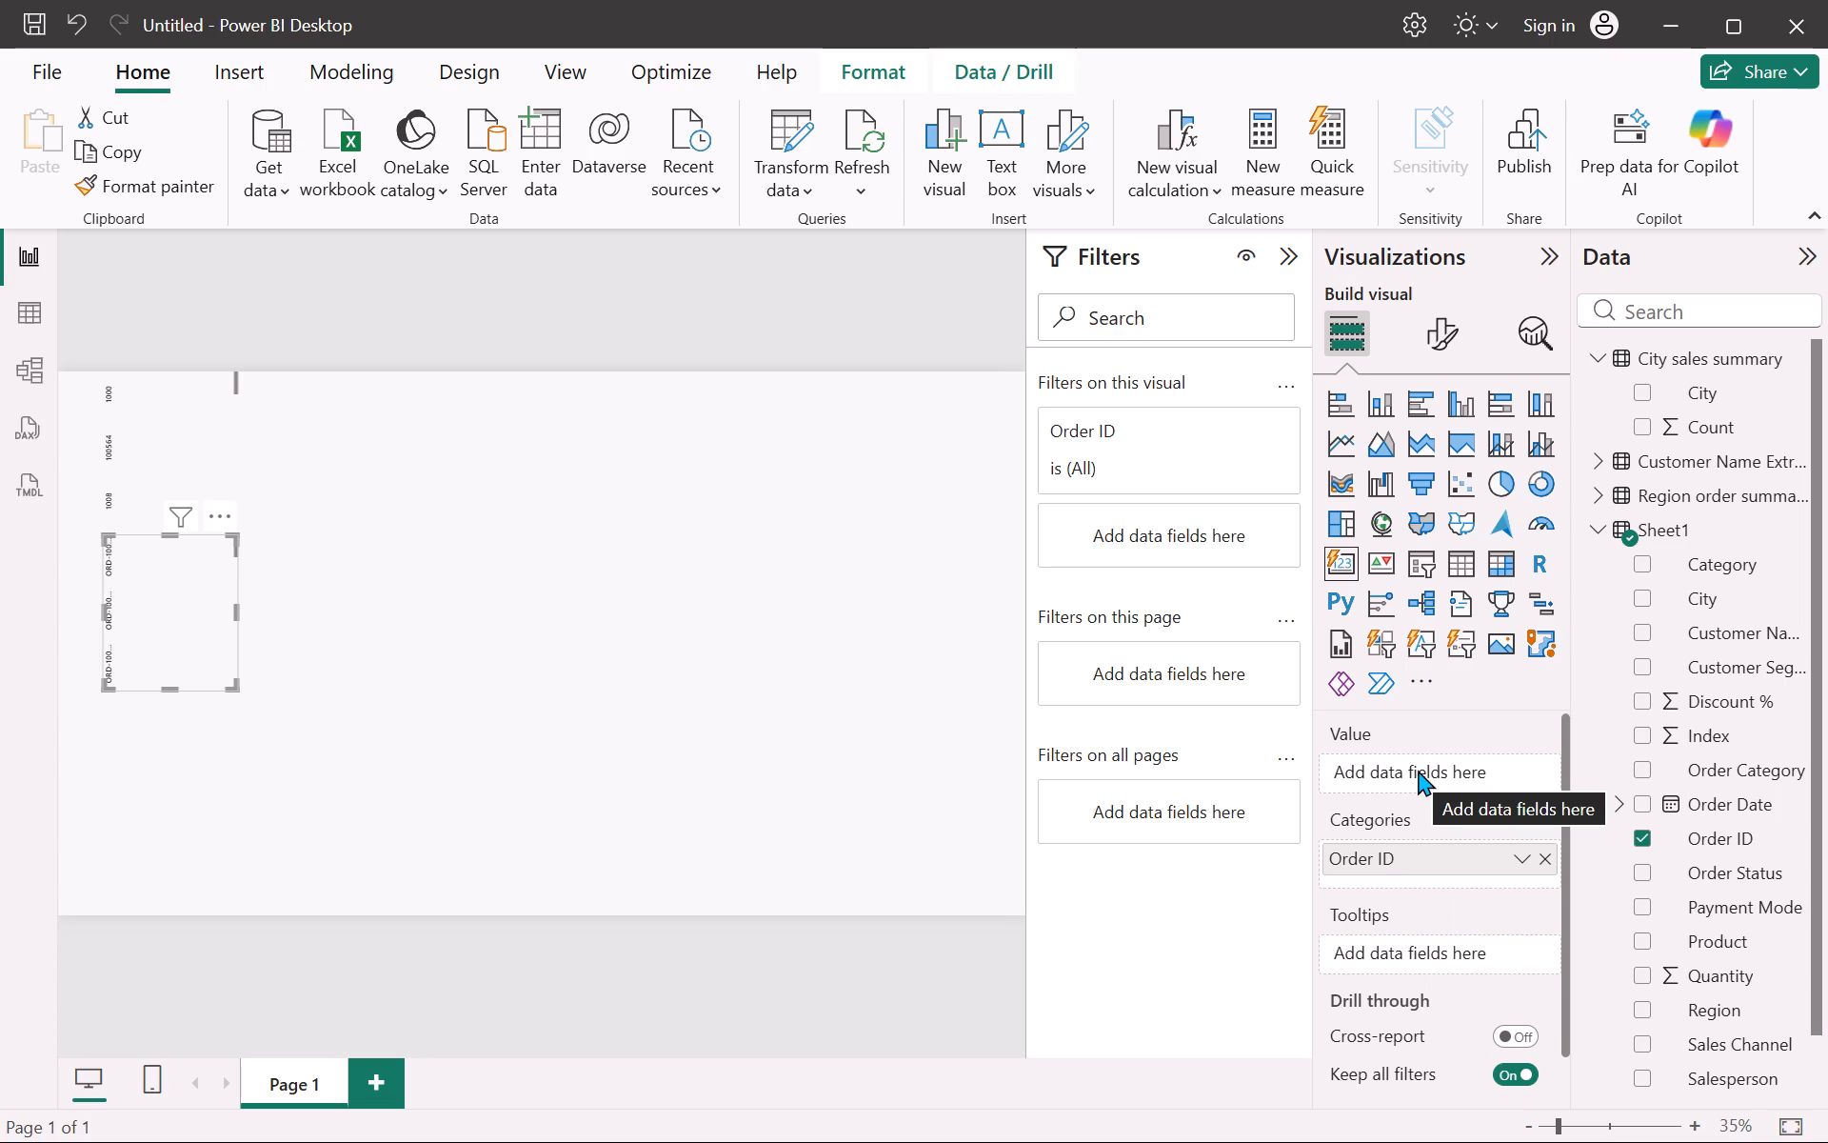
{"action": "left_click_drag", "start_coordinate": [1418, 770], "coordinate": [1376, 889]}
{"action": "scroll", "coordinate": [1376, 889], "scroll_direction": "down", "scroll_amount": 3}
{"action": "scroll", "coordinate": [1376, 889], "scroll_direction": "up", "scroll_amount": 3}
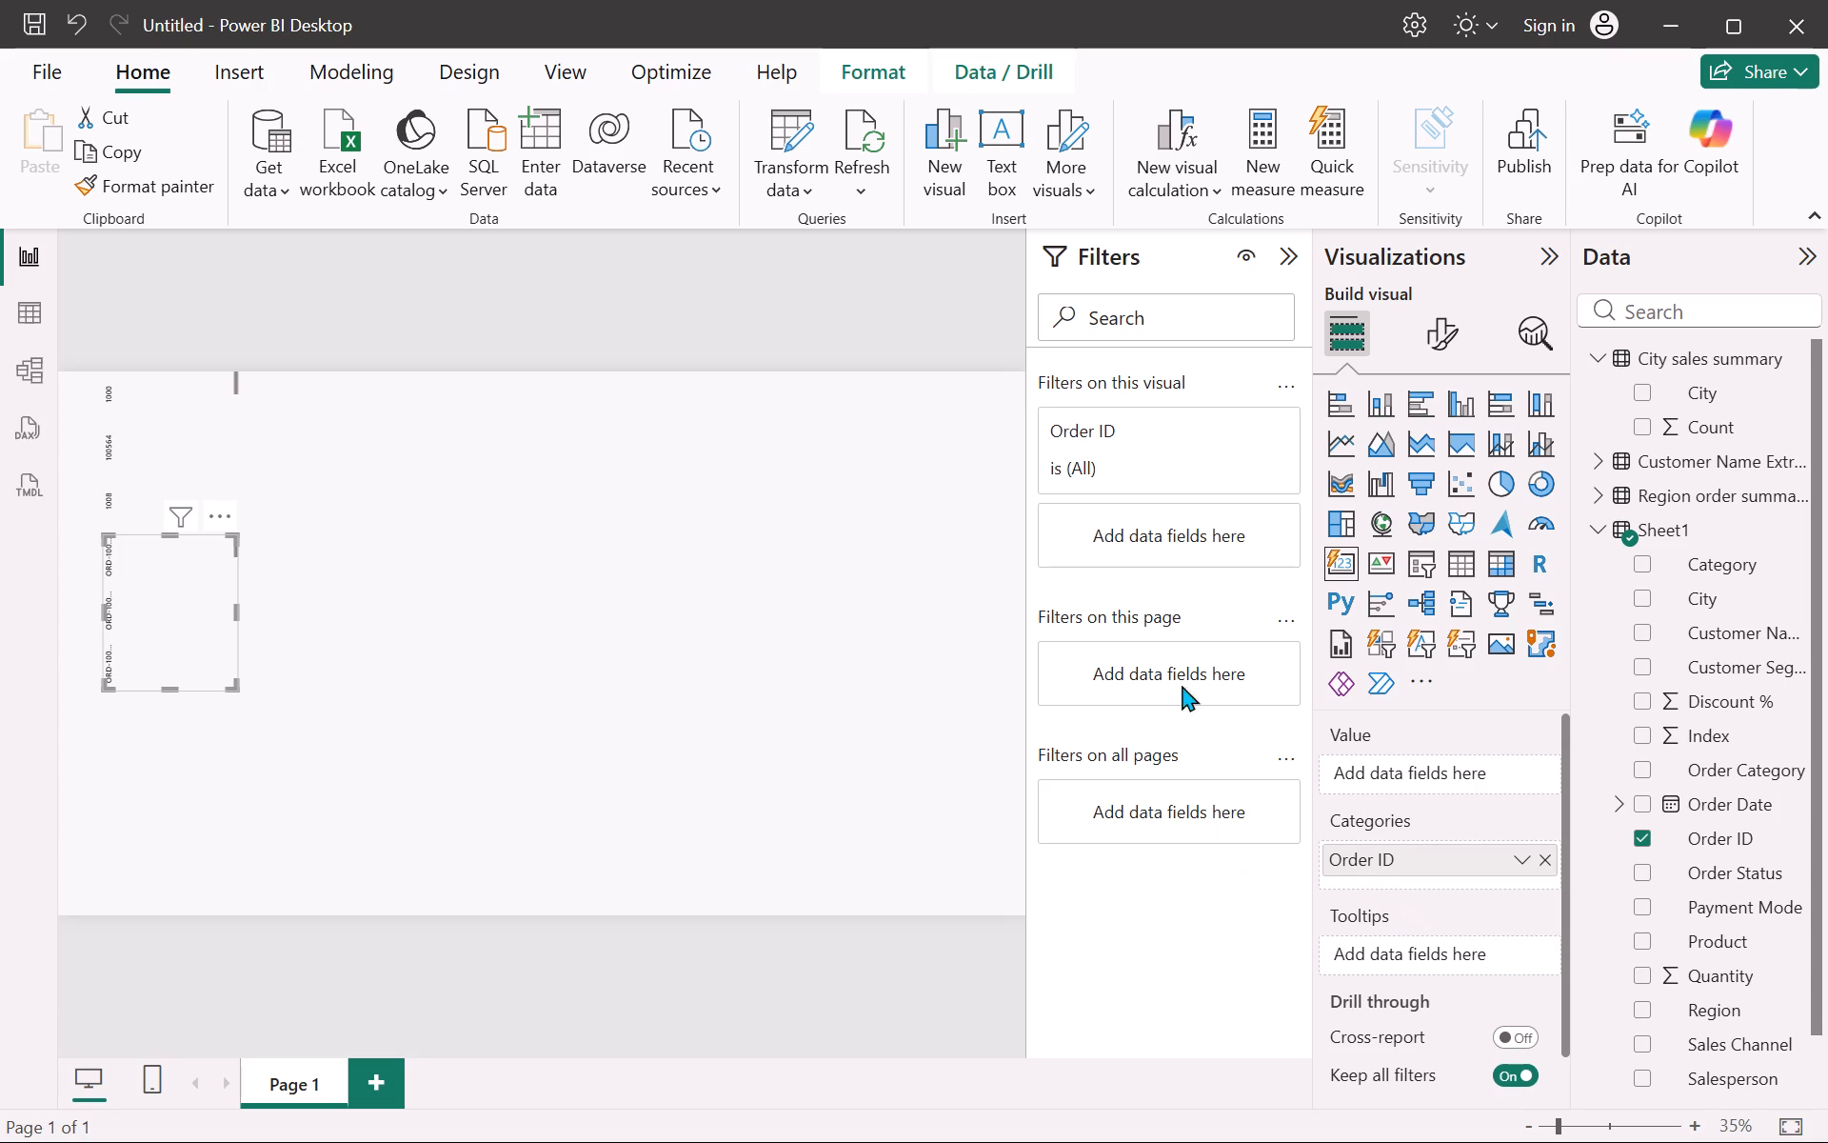
{"action": "scroll", "coordinate": [1145, 492], "scroll_direction": "up", "scroll_amount": 2}
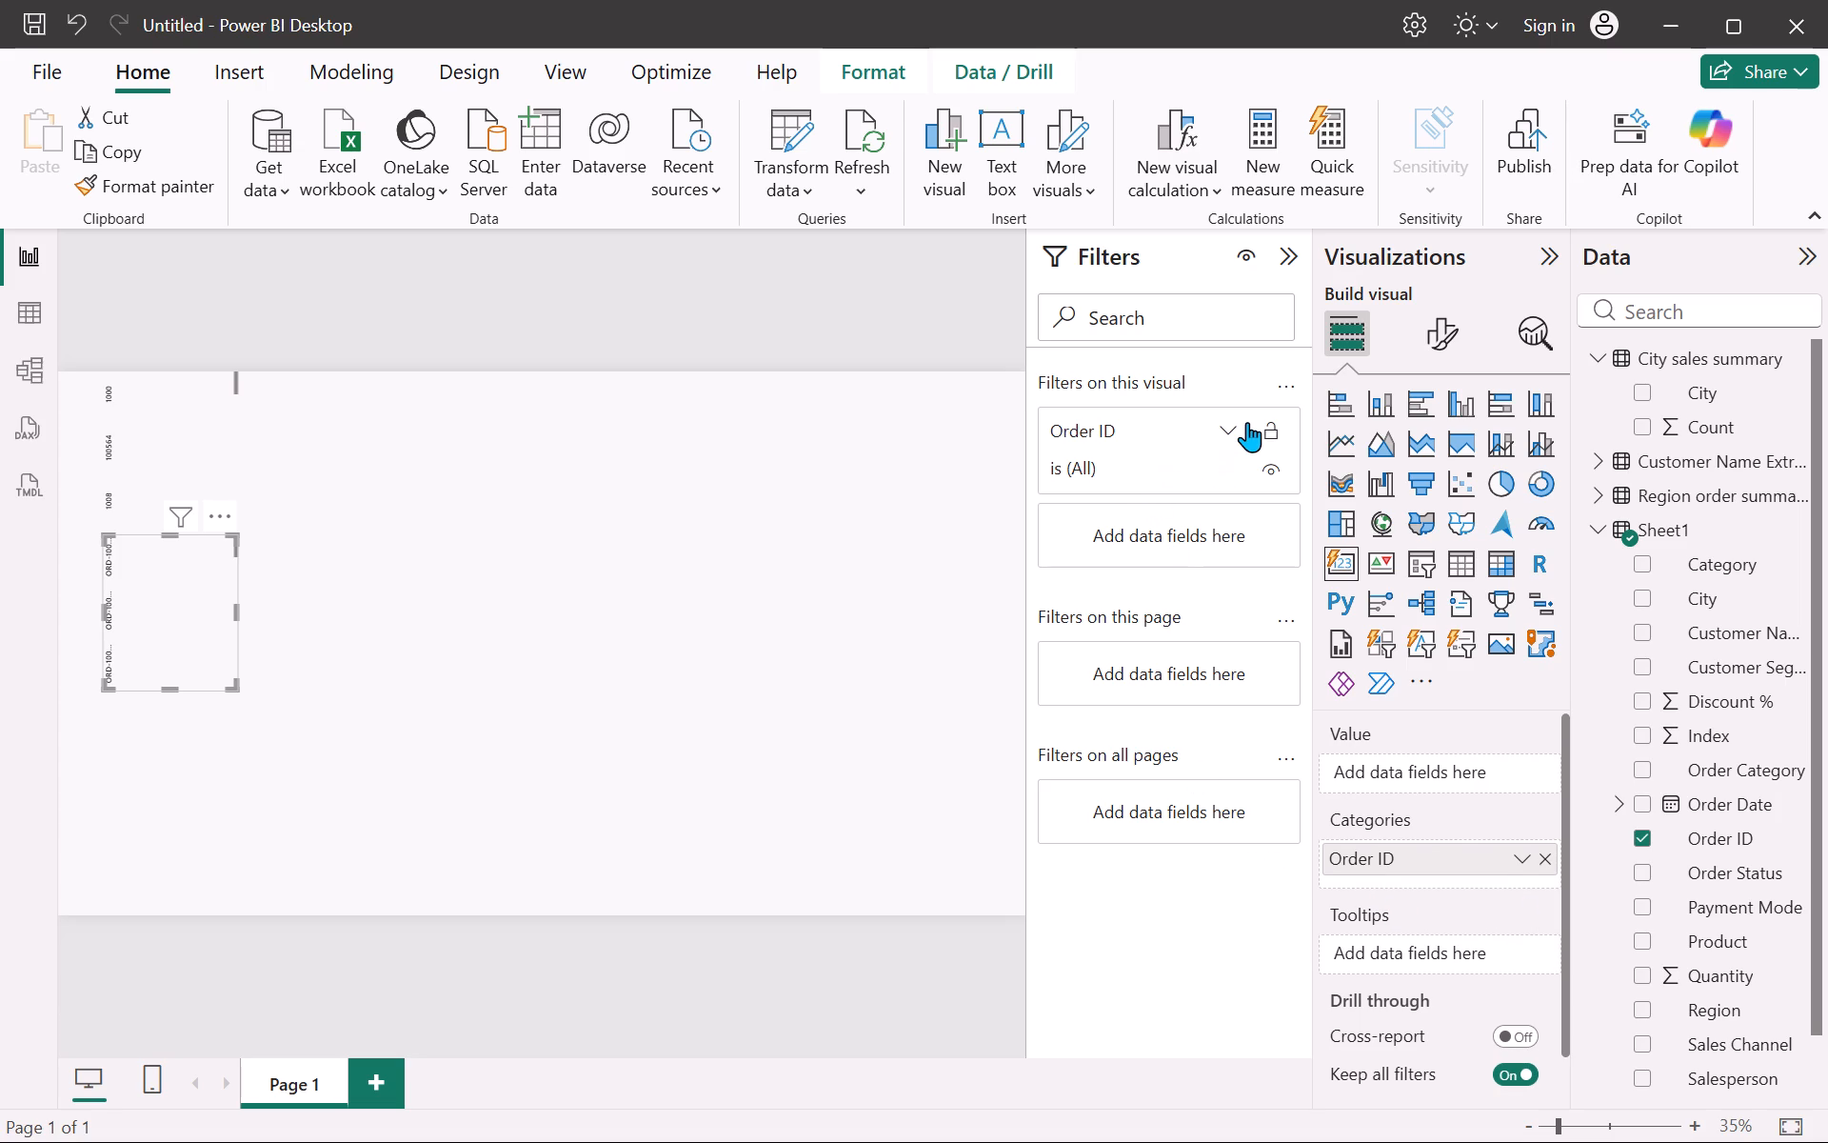
Examine the Order ID card's filter settings and its list of order IDs, then deselect the card.
{"action": "left_click", "coordinate": [1227, 422]}
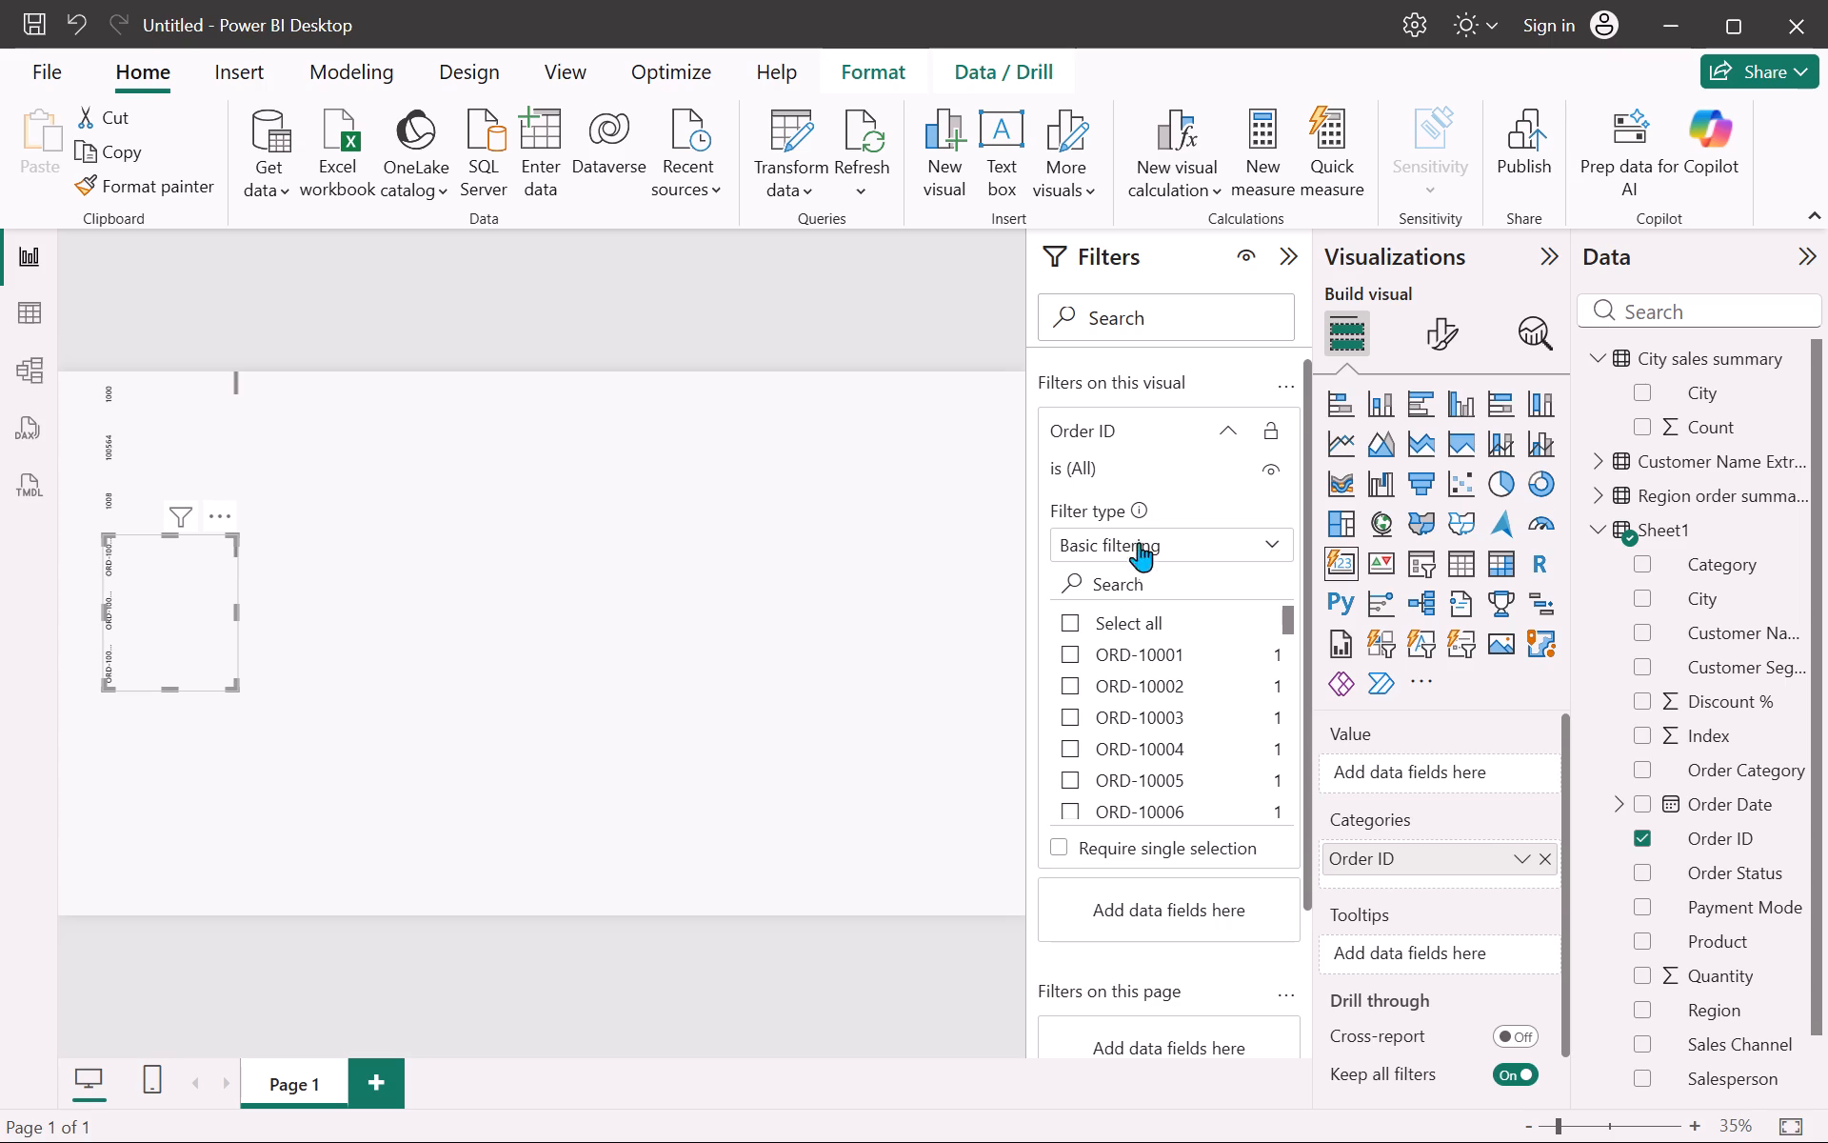
{"action": "scroll", "coordinate": [1145, 742], "scroll_direction": "down", "scroll_amount": 8}
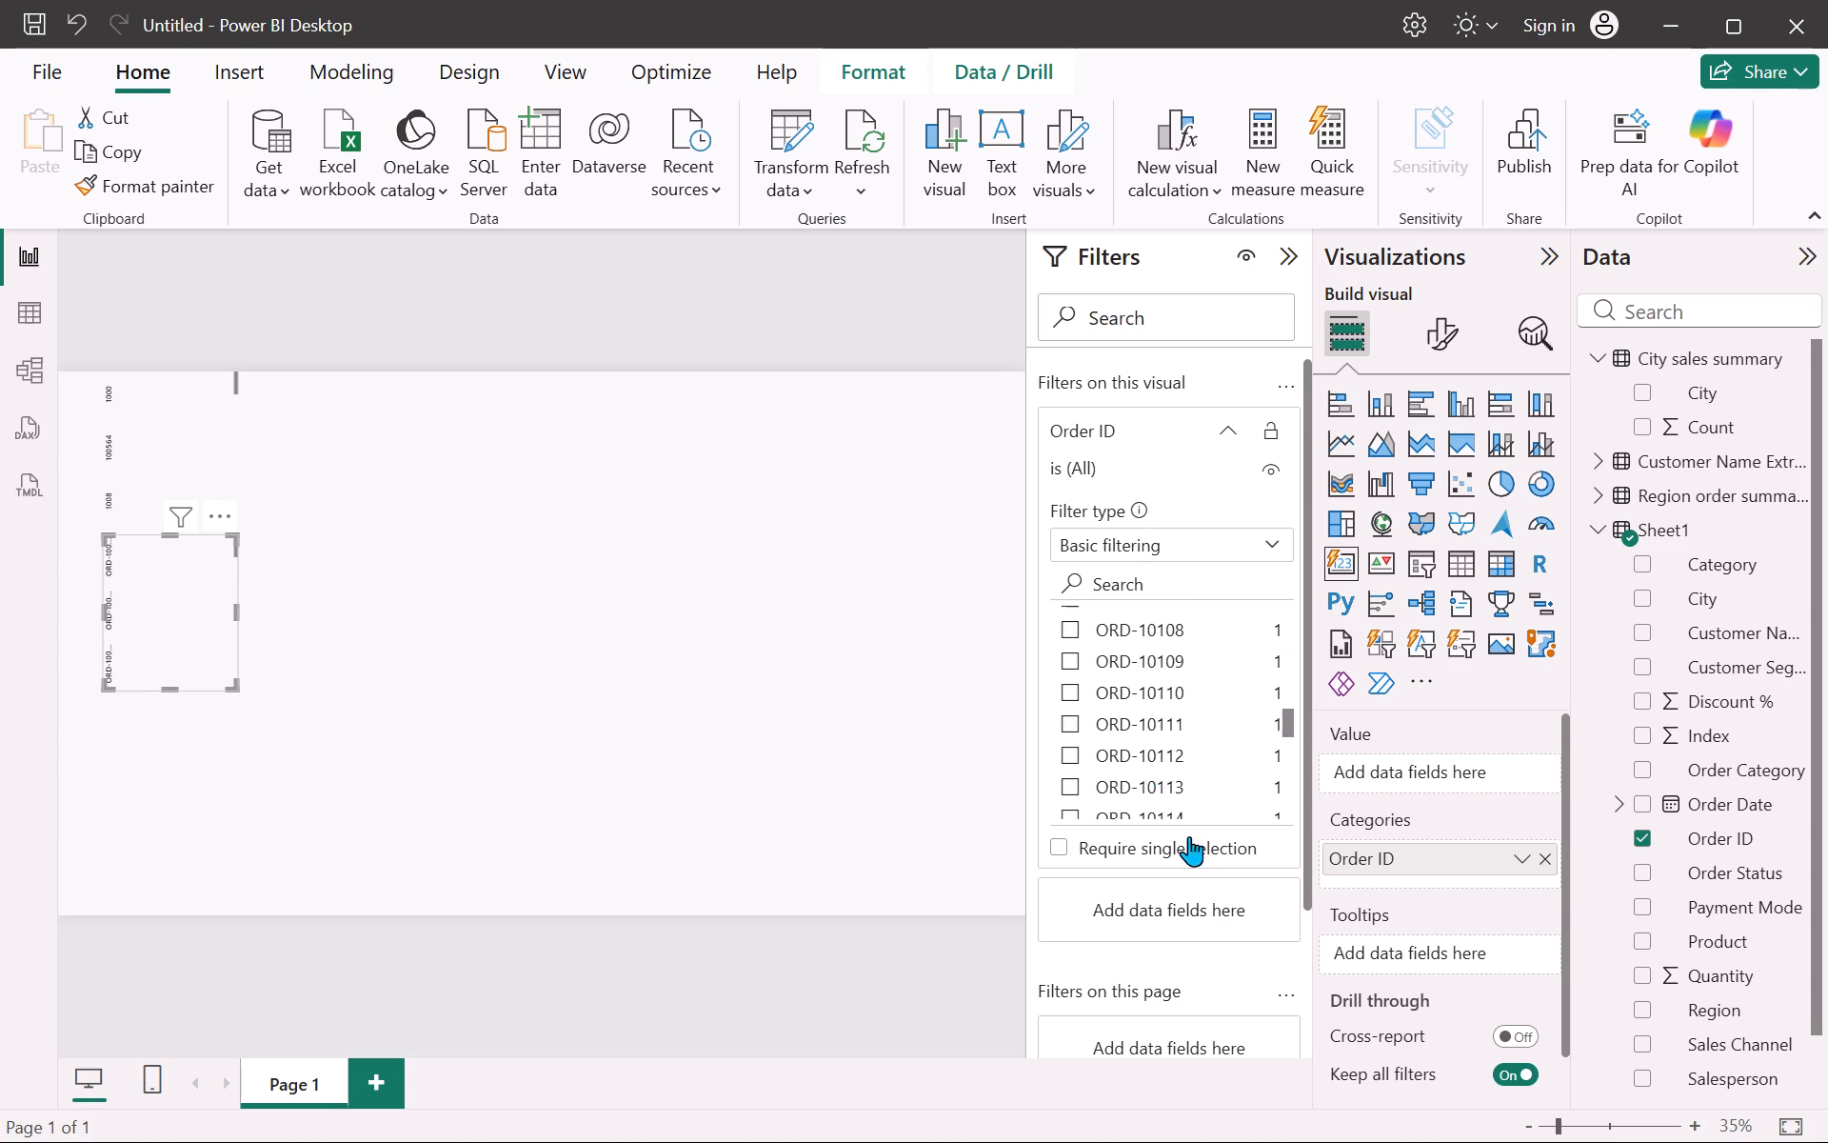
{"action": "scroll", "coordinate": [1229, 889], "scroll_direction": "down", "scroll_amount": 2}
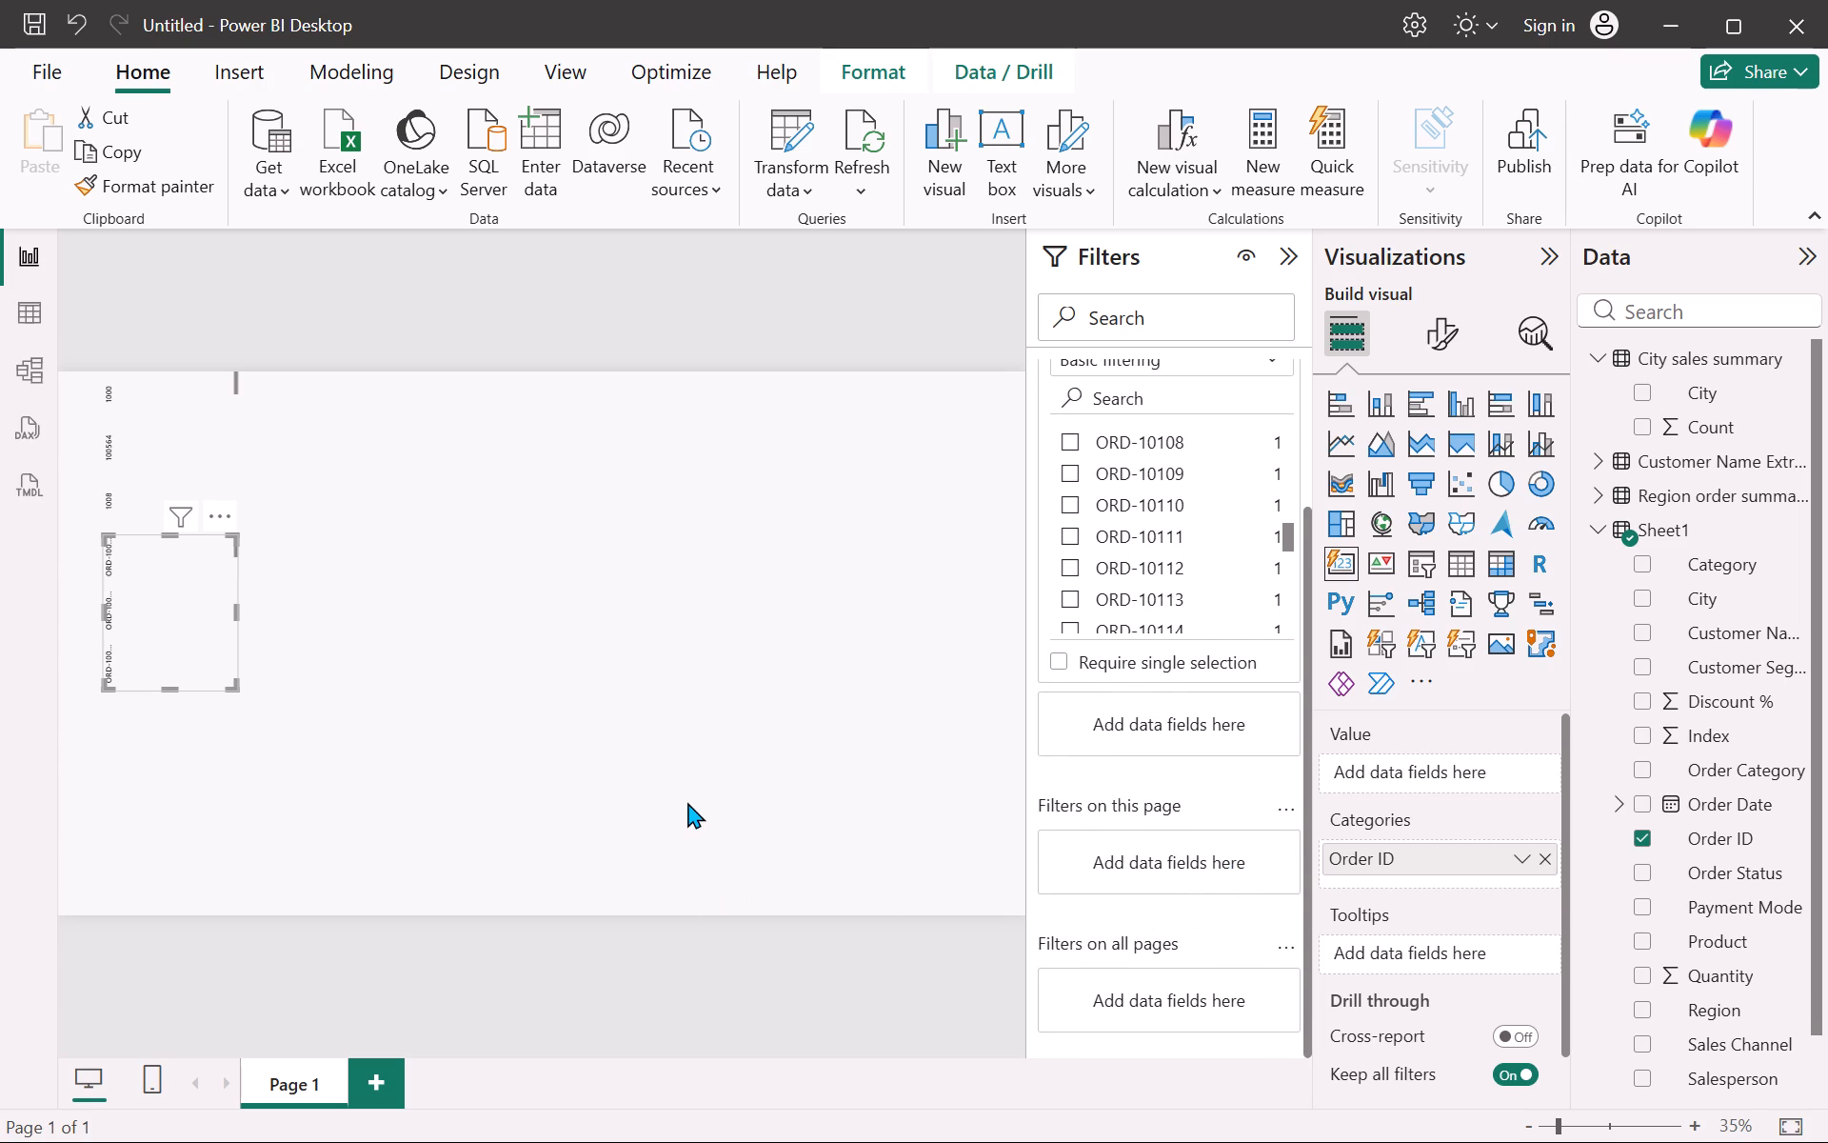
{"action": "left_click", "coordinate": [659, 766]}
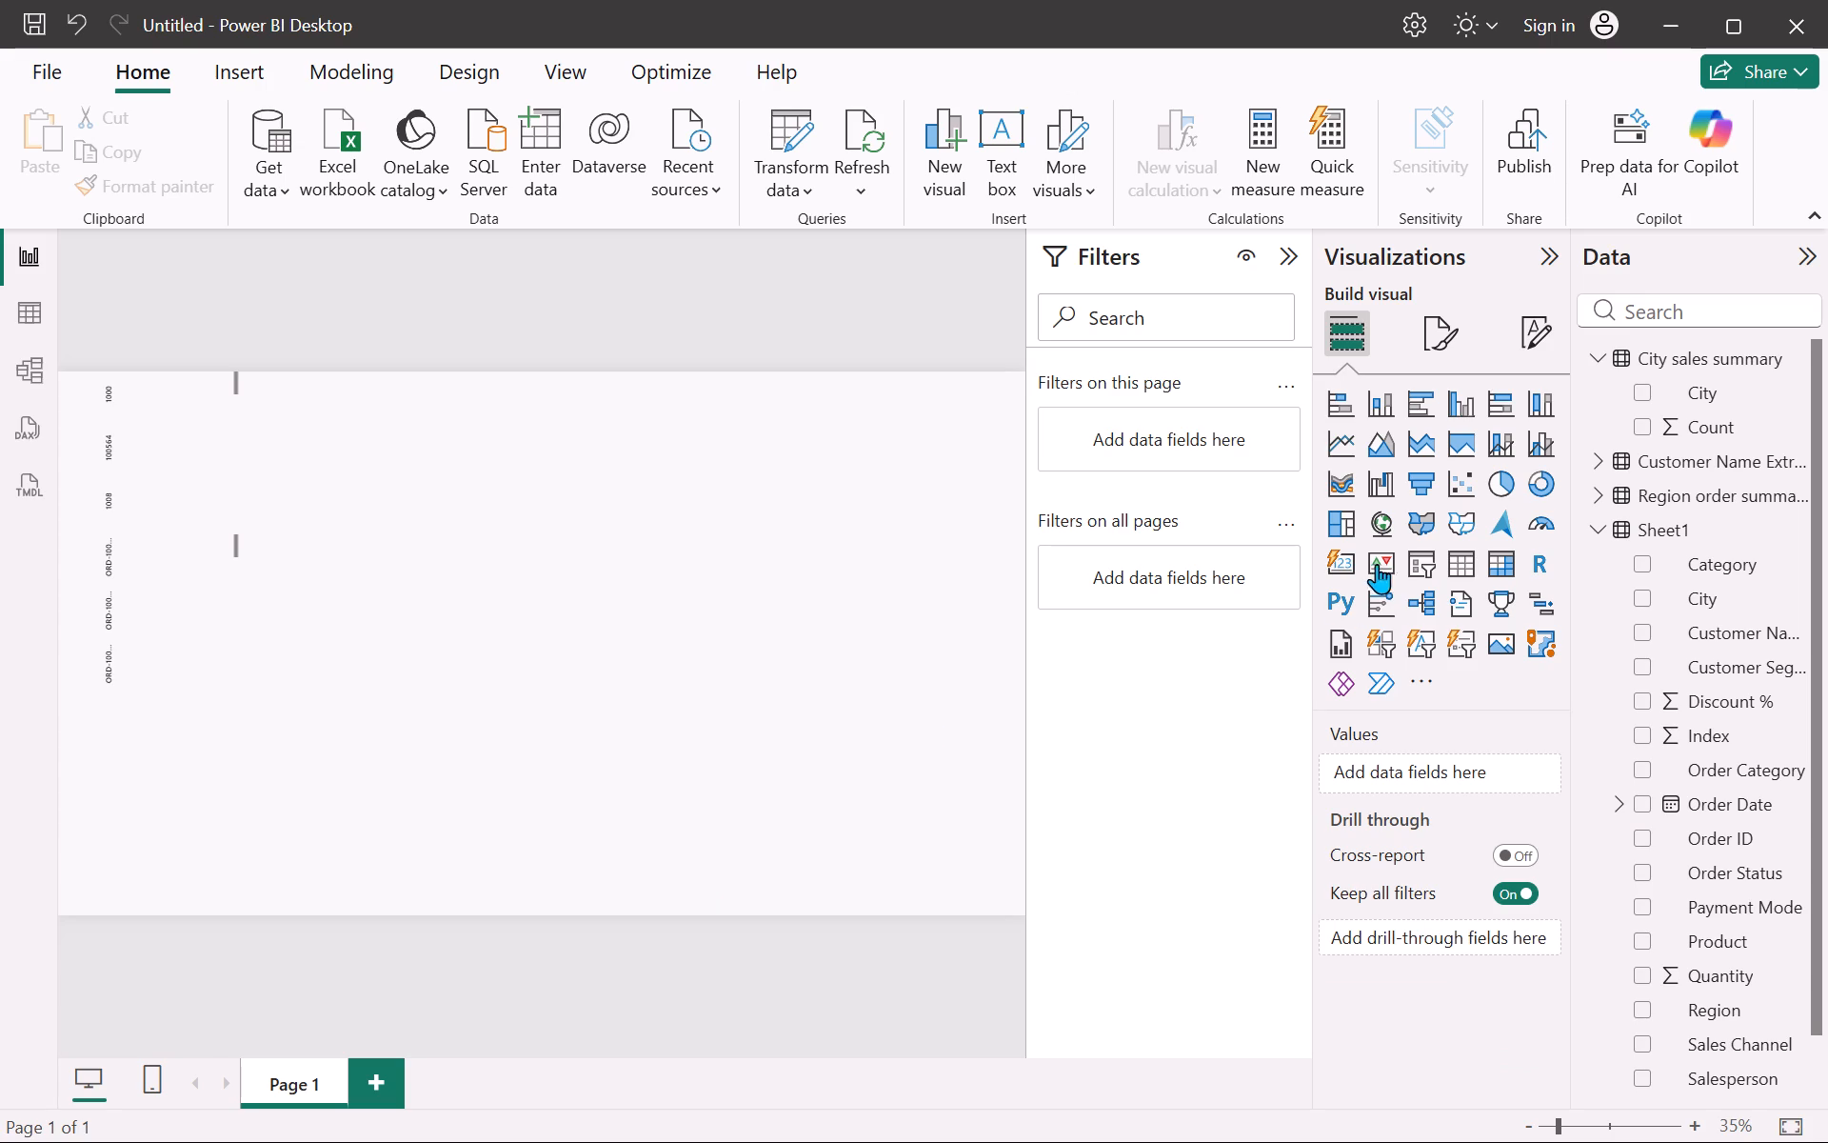
Add a third card below the Order ID card, with Quantity from Sheet1 as its summed value.
{"action": "left_click", "coordinate": [1338, 559]}
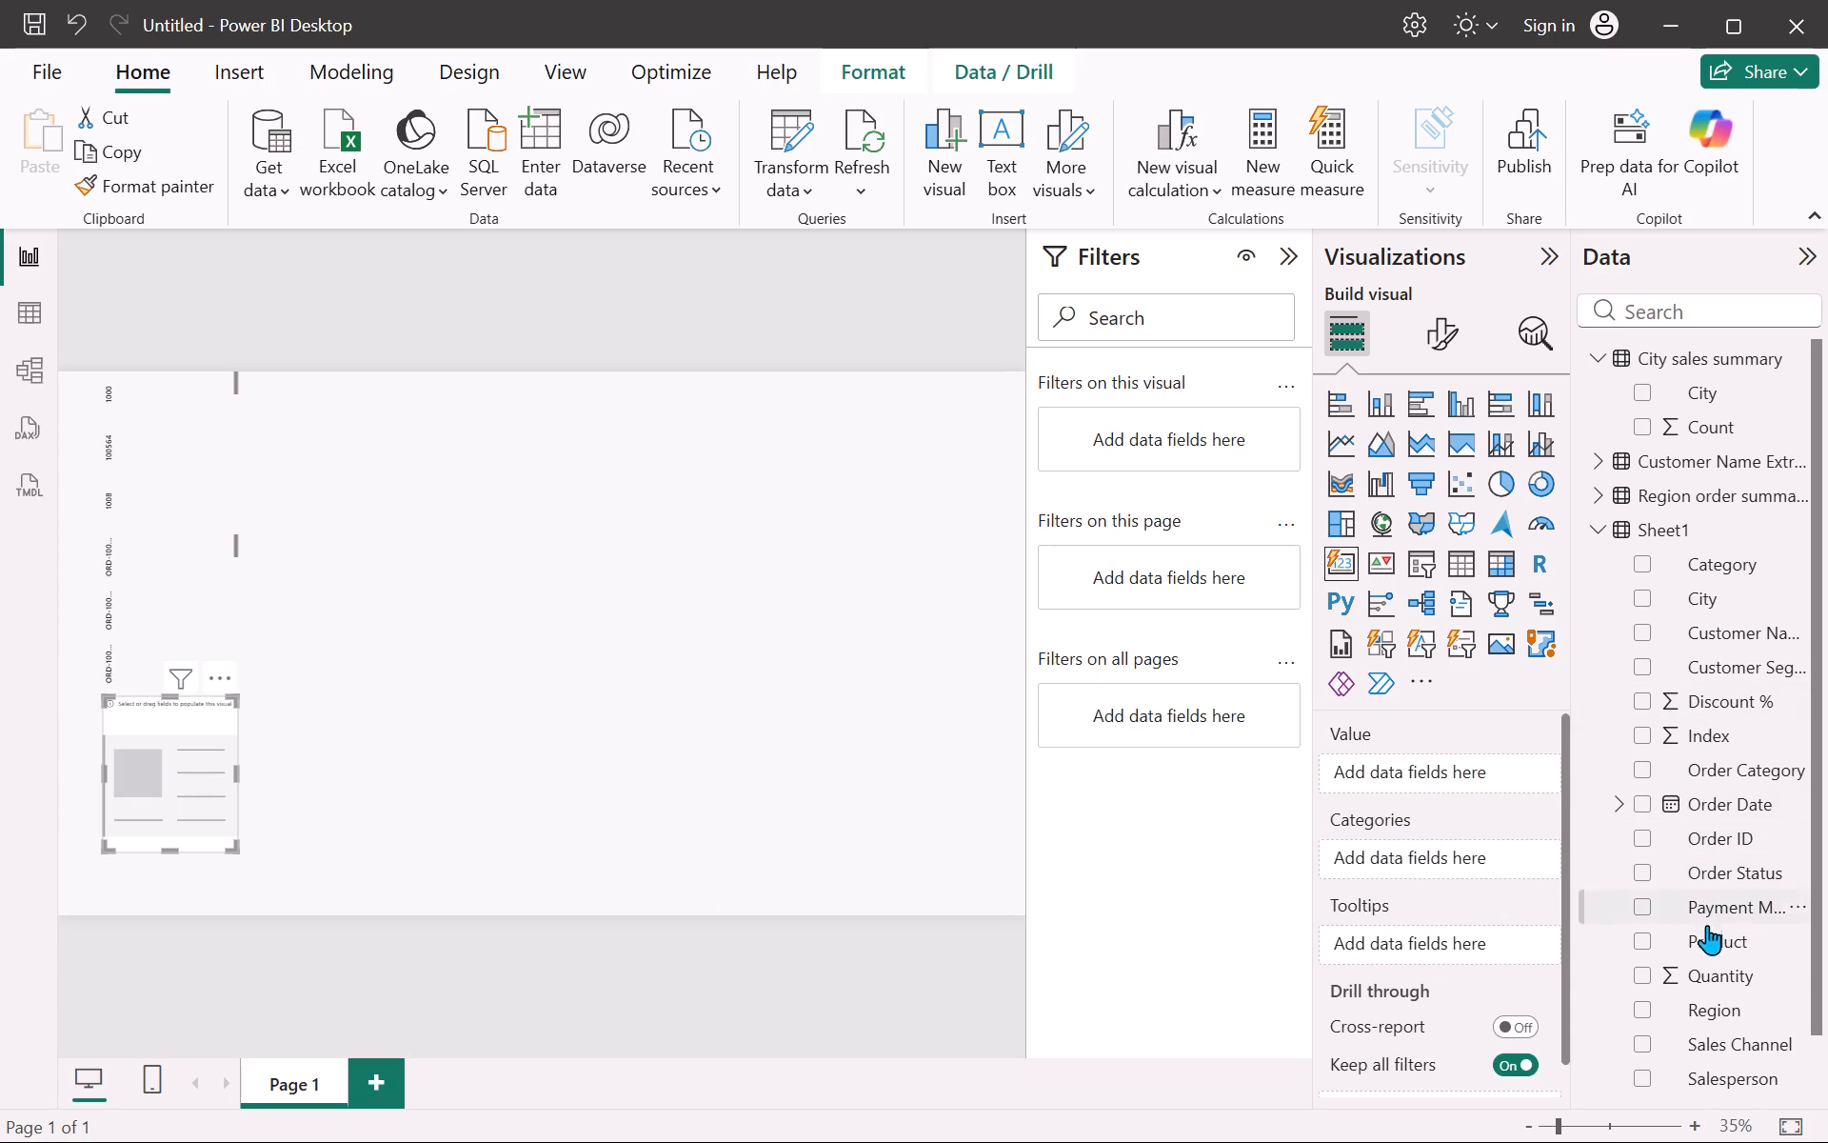
{"action": "left_click_drag", "start_coordinate": [1724, 968], "coordinate": [263, 720]}
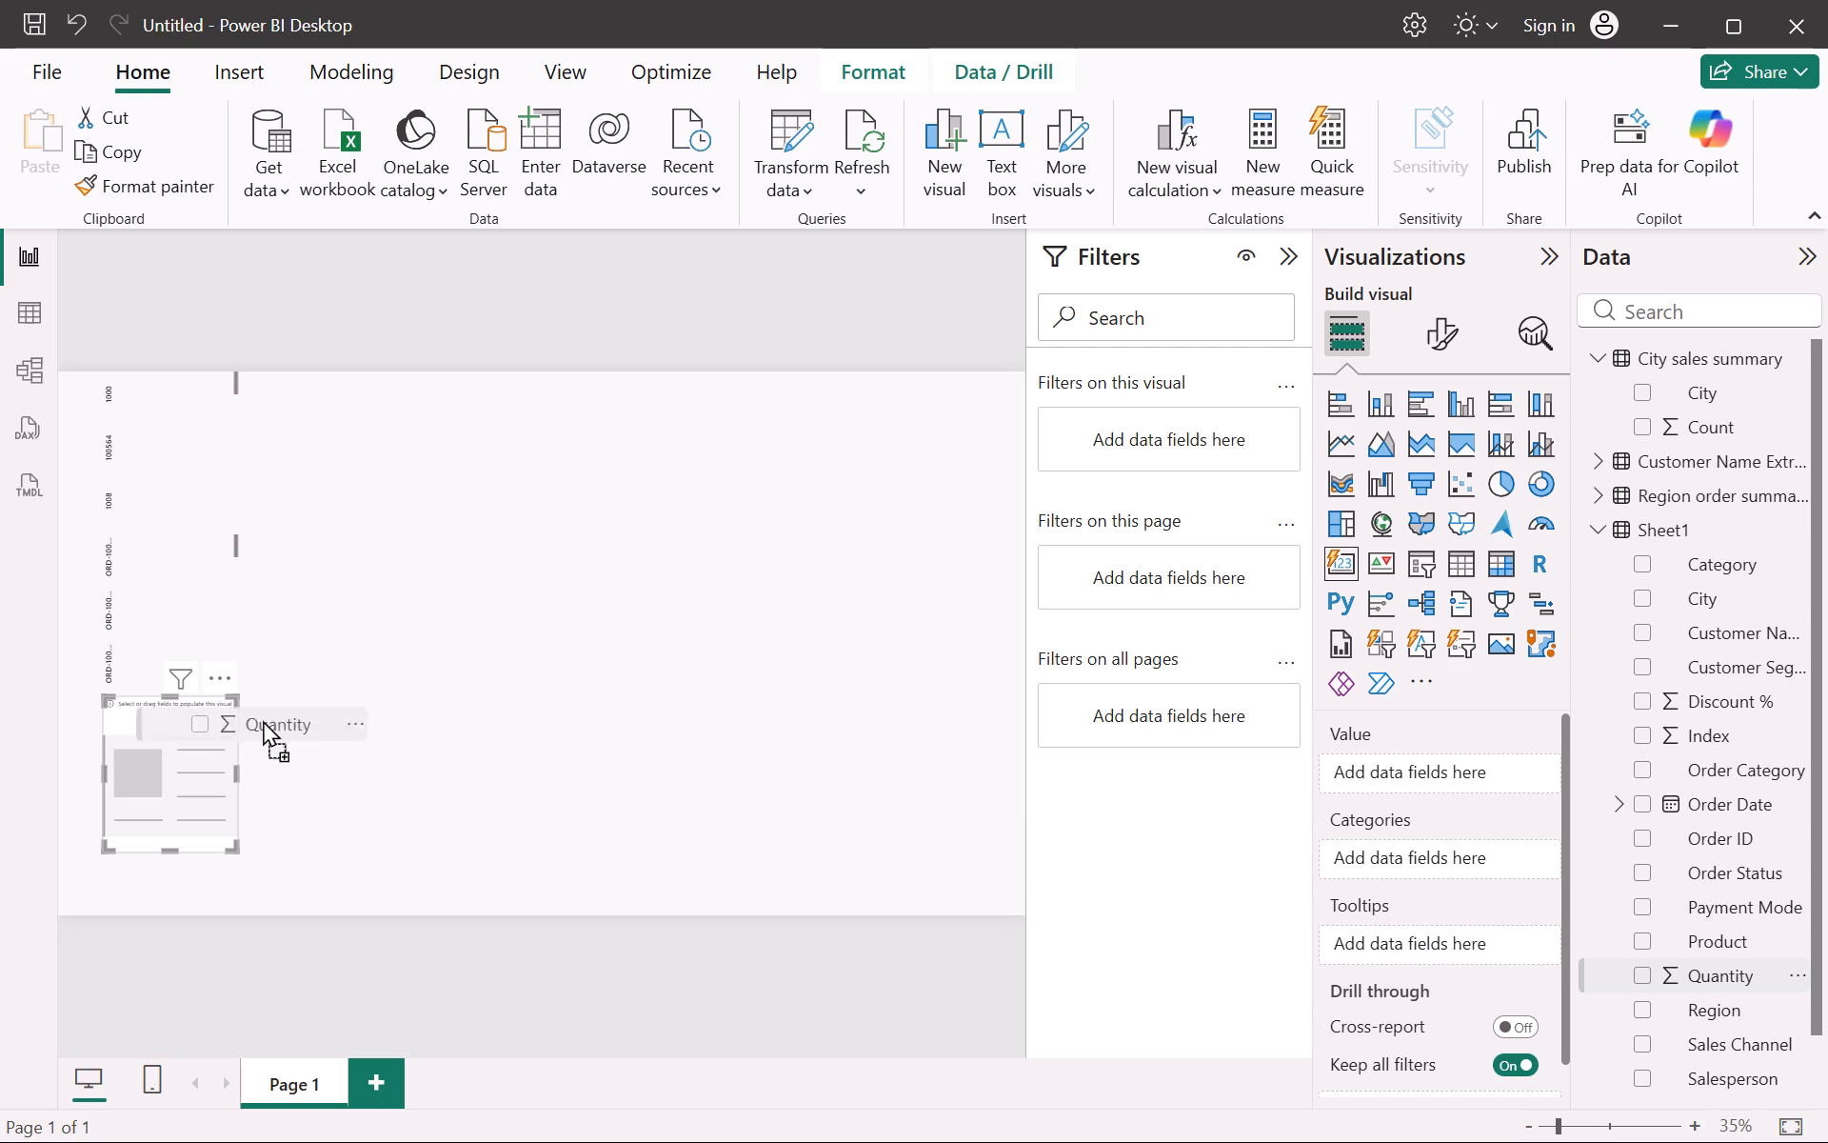
{"action": "left_click_drag", "start_coordinate": [263, 720], "coordinate": [217, 751]}
{"action": "left_click", "coordinate": [1647, 973]}
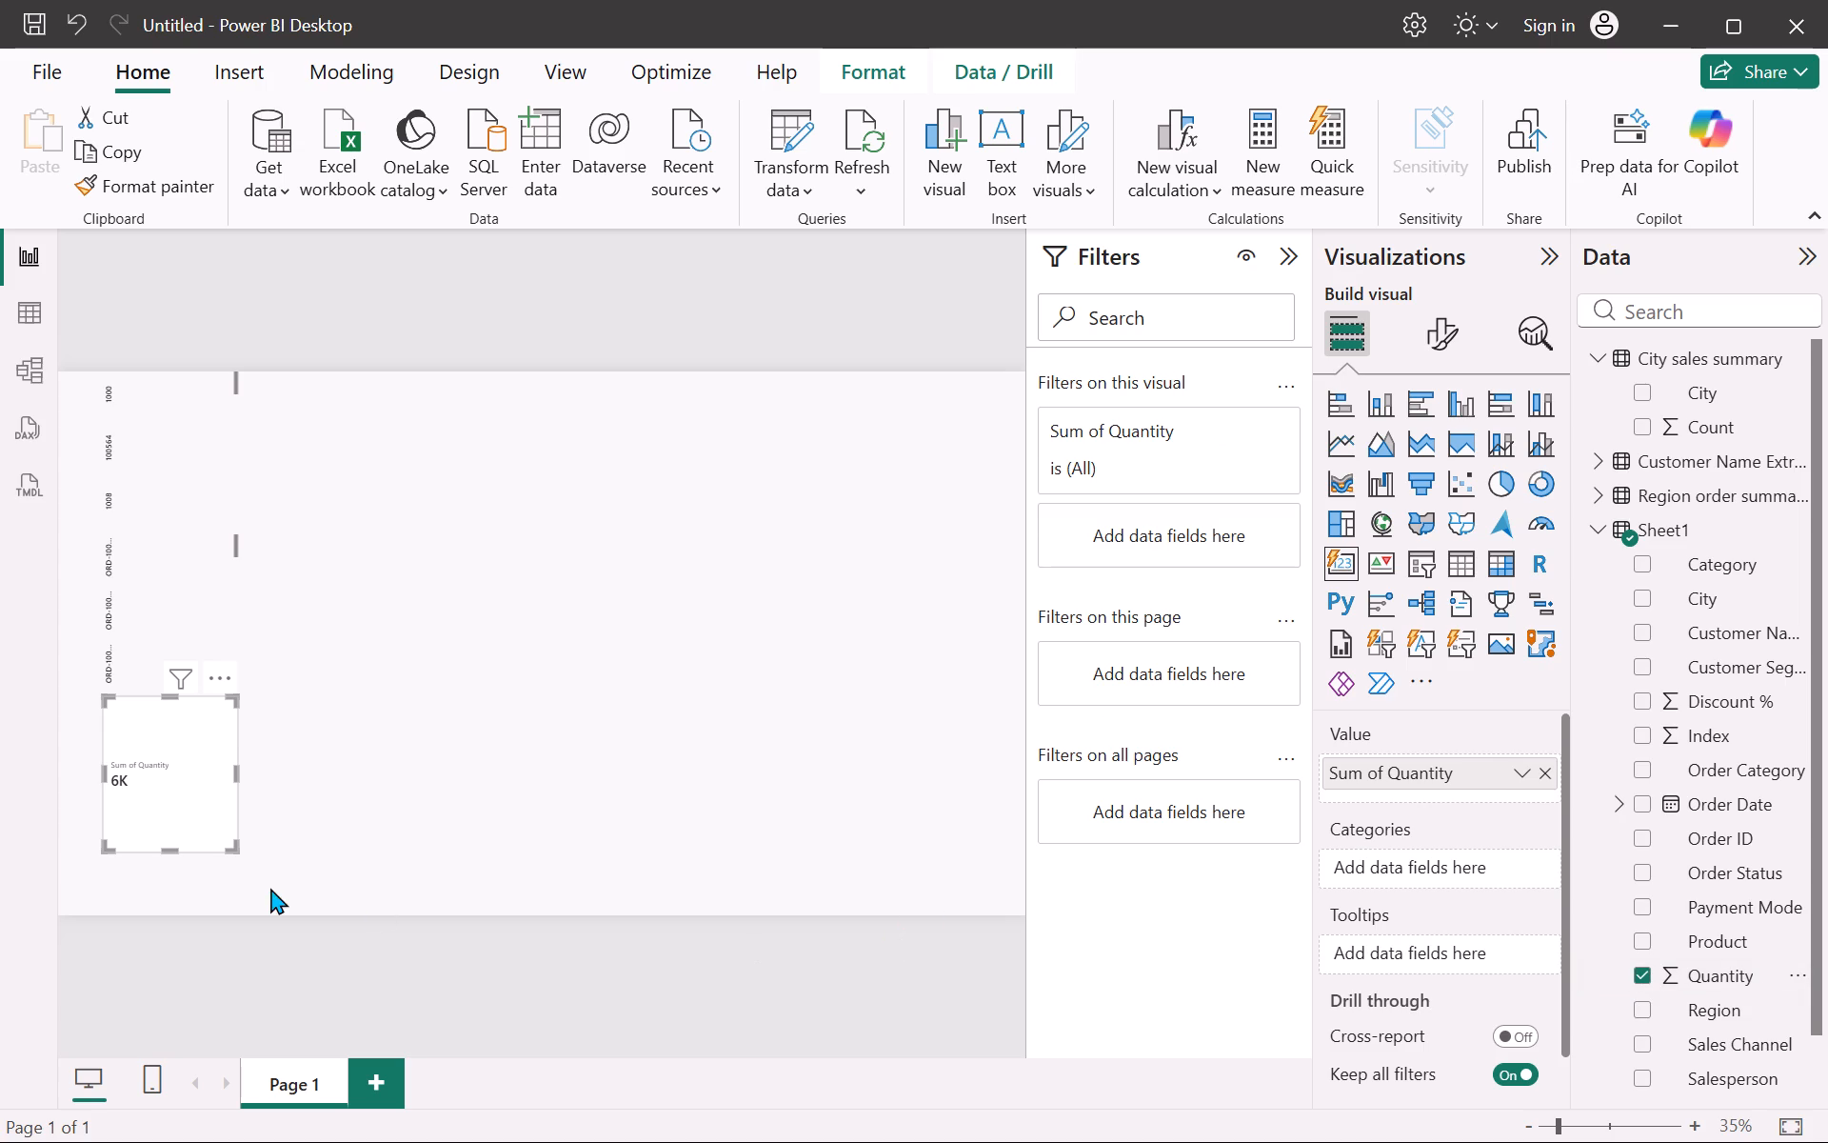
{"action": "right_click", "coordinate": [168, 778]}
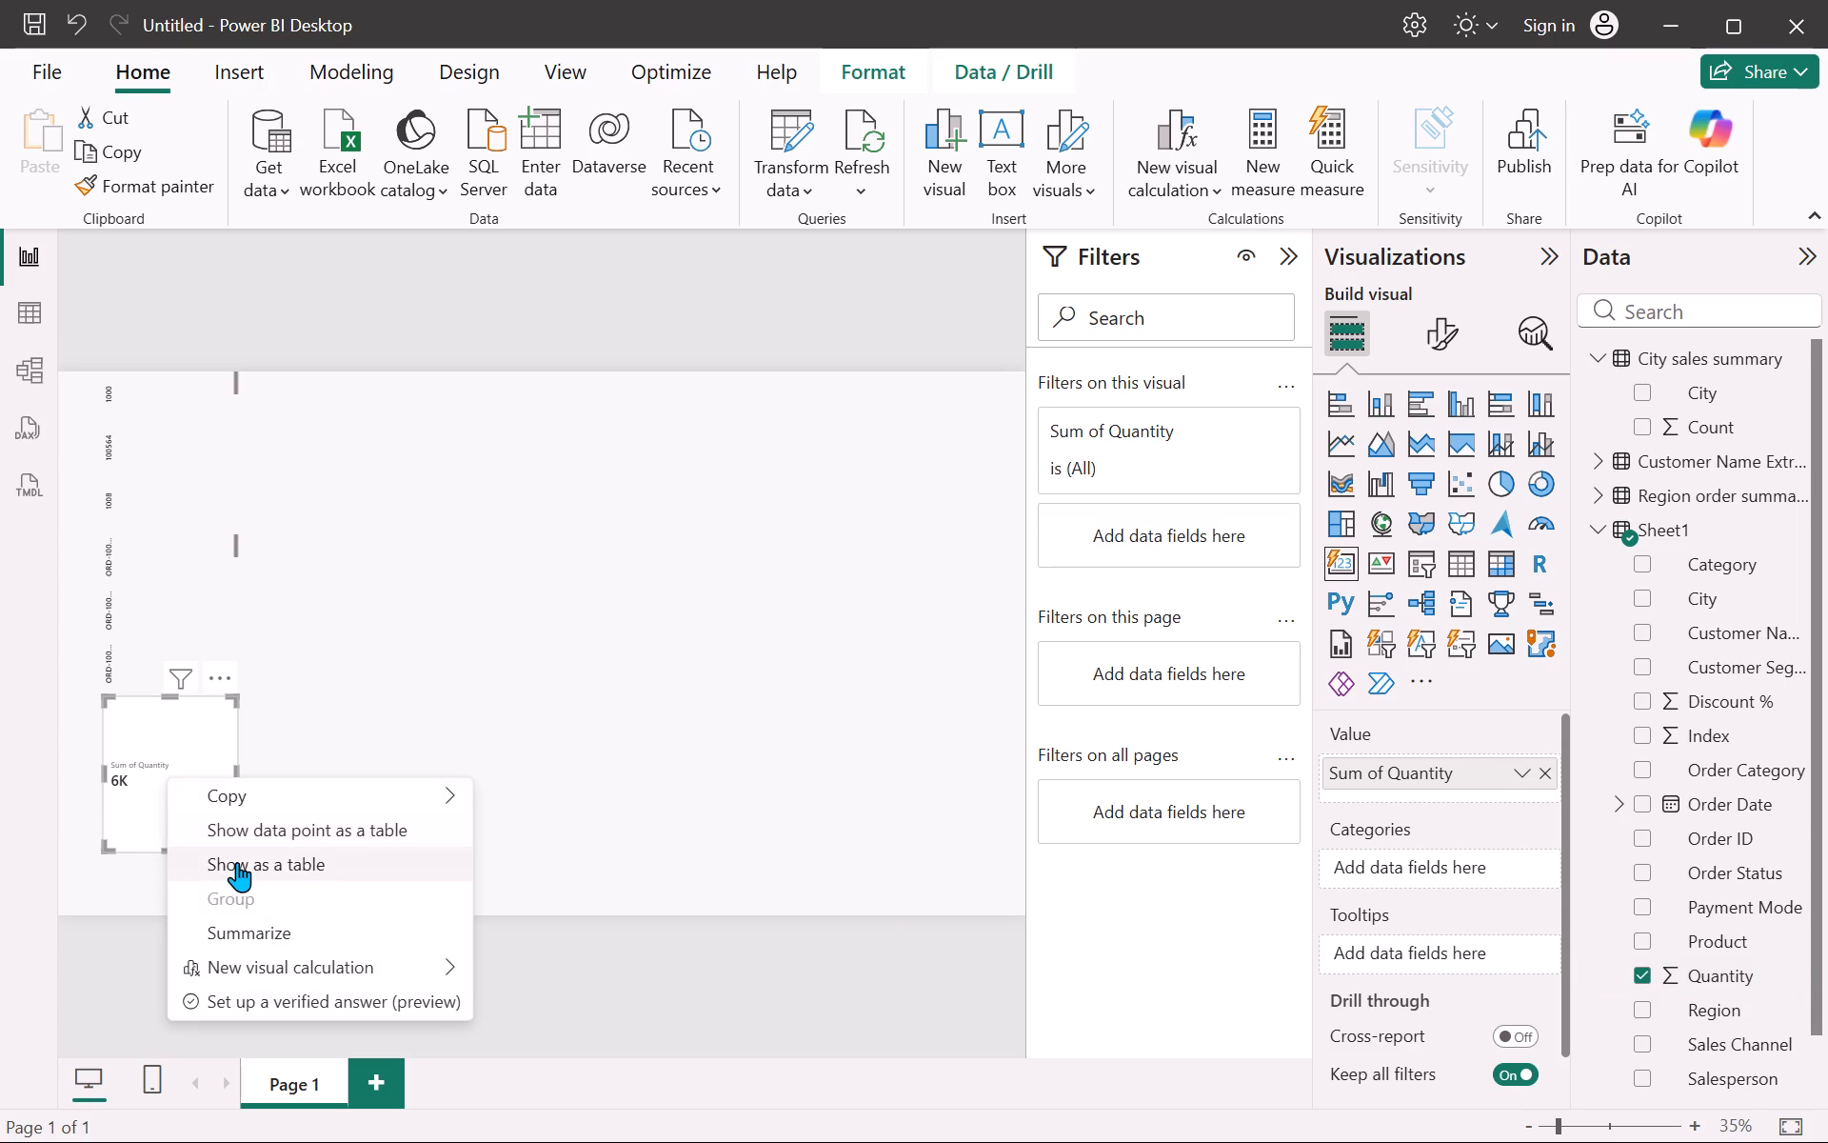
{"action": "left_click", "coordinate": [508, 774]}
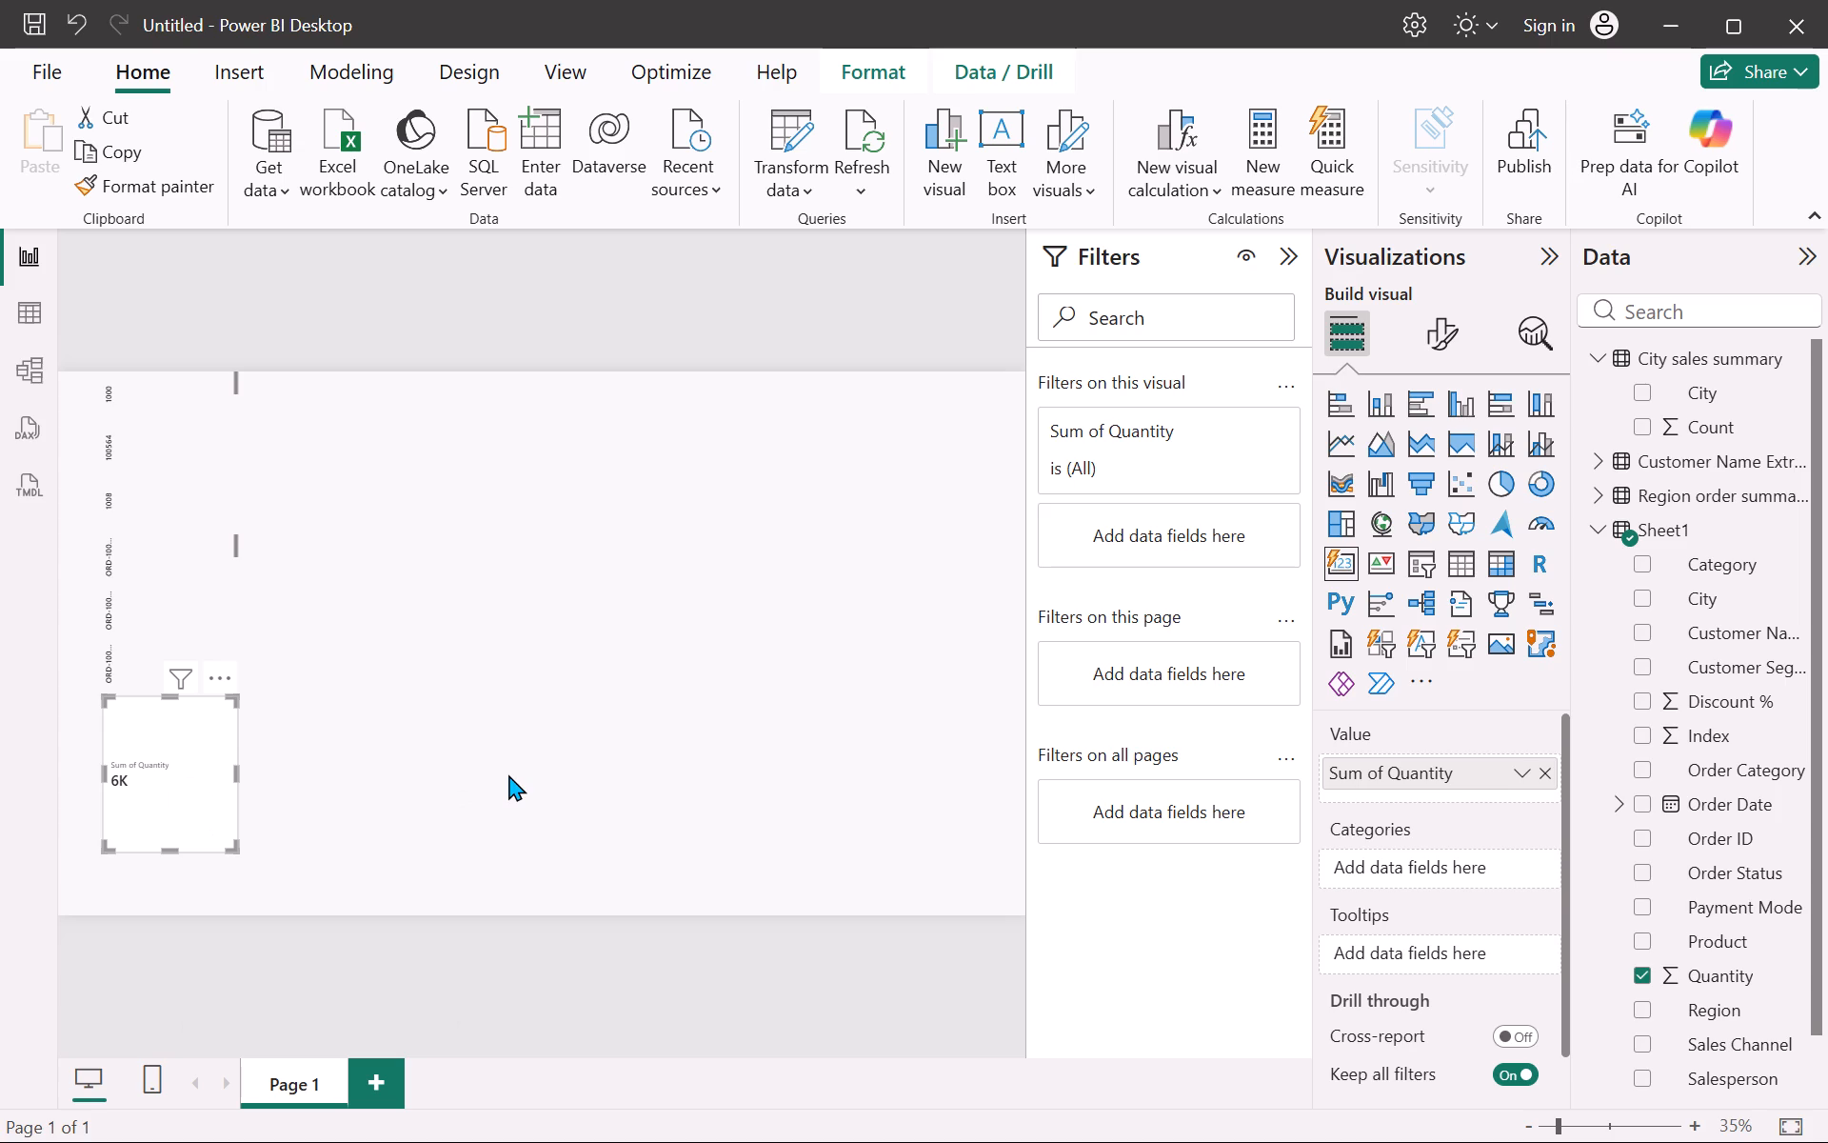
Add a clustered bar chart beside the cards, with City from Sheet1 on the Y-axis and count of Total Sales on the X-axis.
{"action": "left_click", "coordinate": [700, 596]}
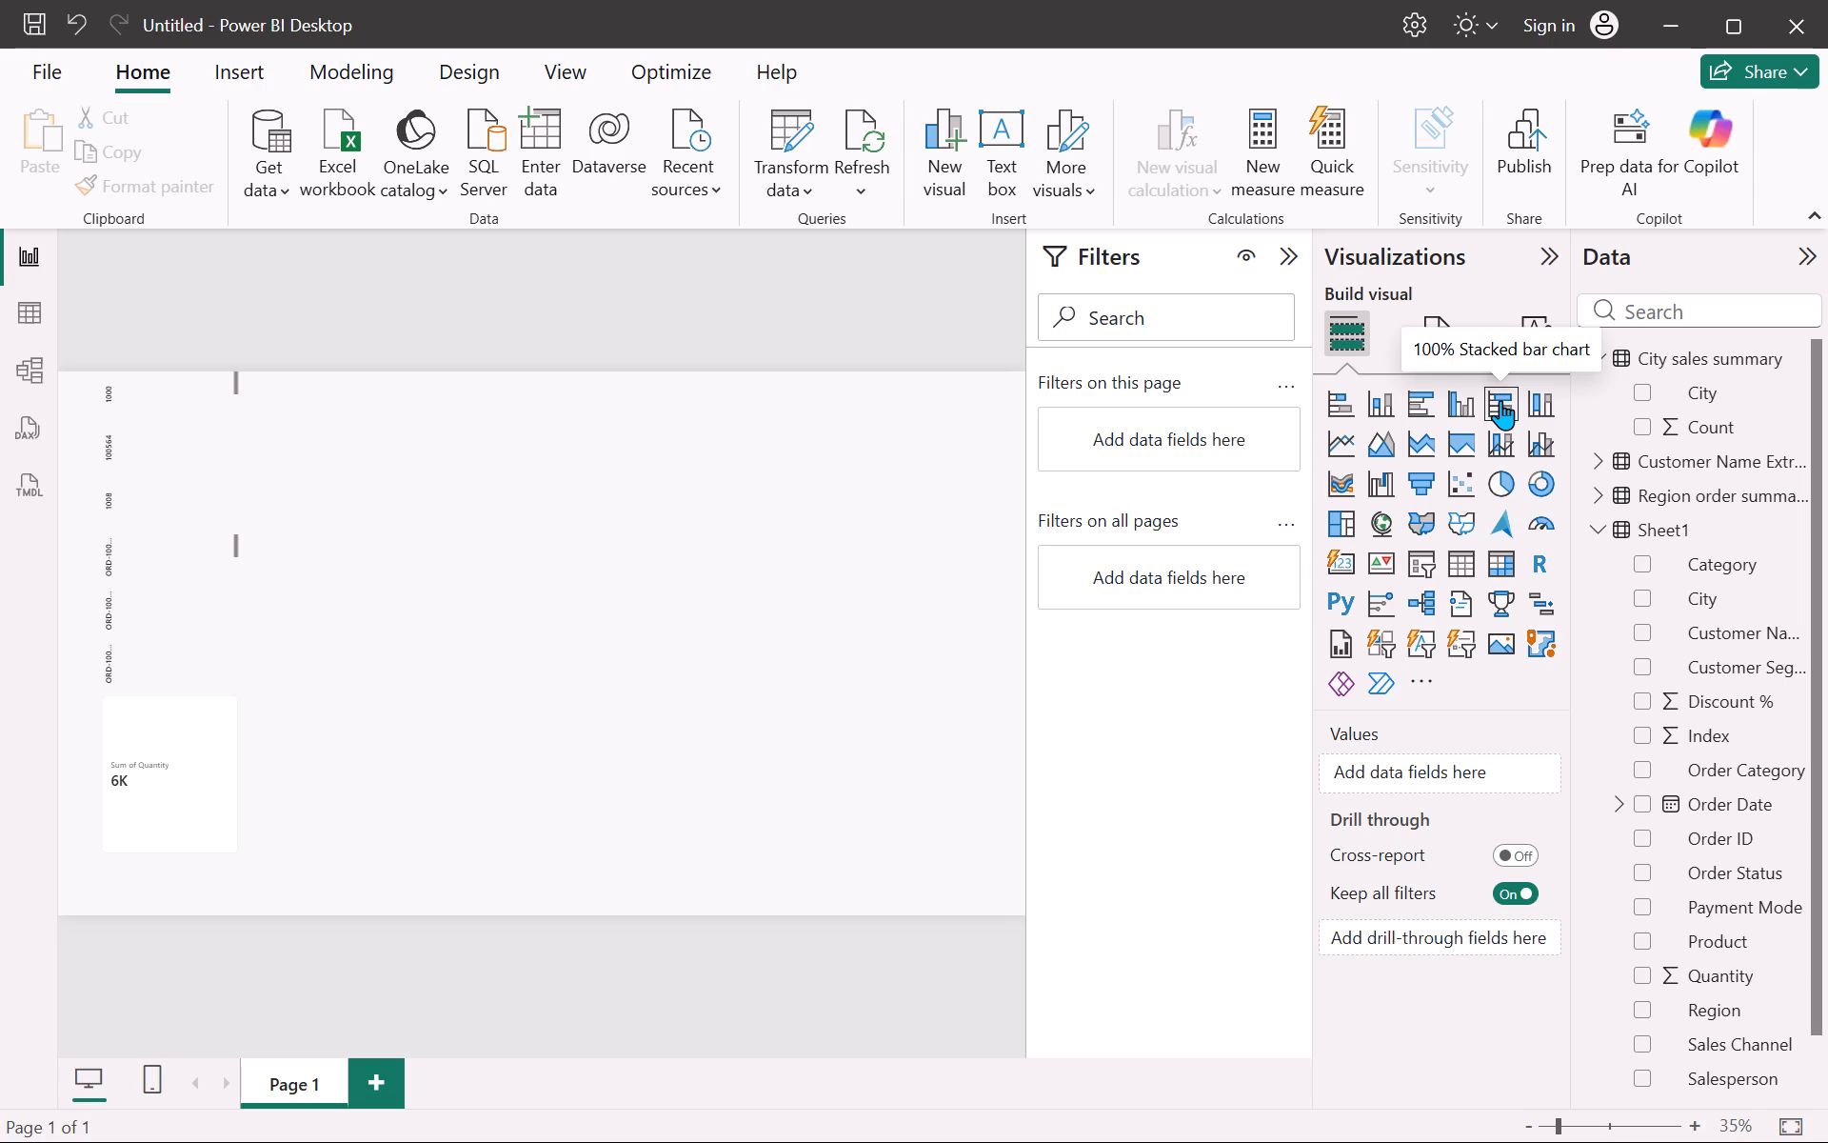
{"action": "left_click", "coordinate": [1418, 407]}
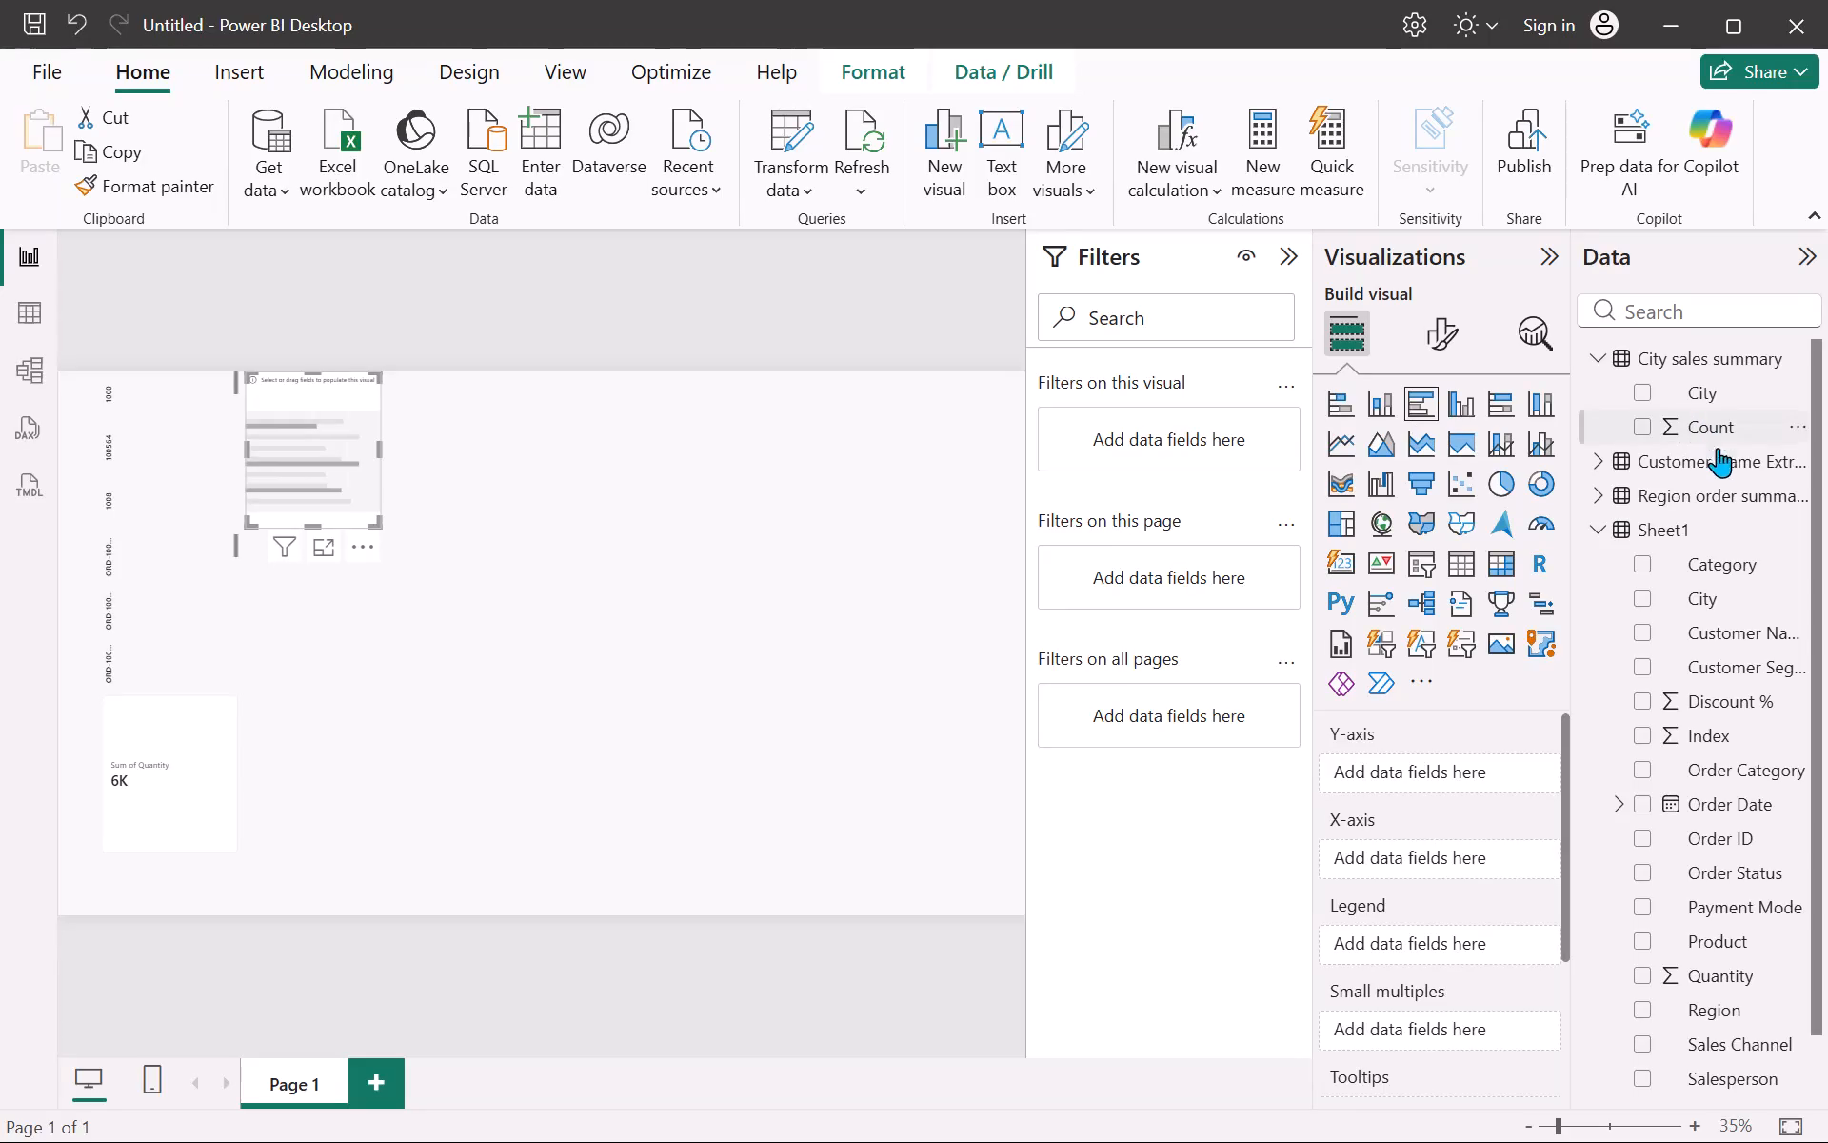
{"action": "left_click_drag", "start_coordinate": [1721, 595], "coordinate": [1440, 764]}
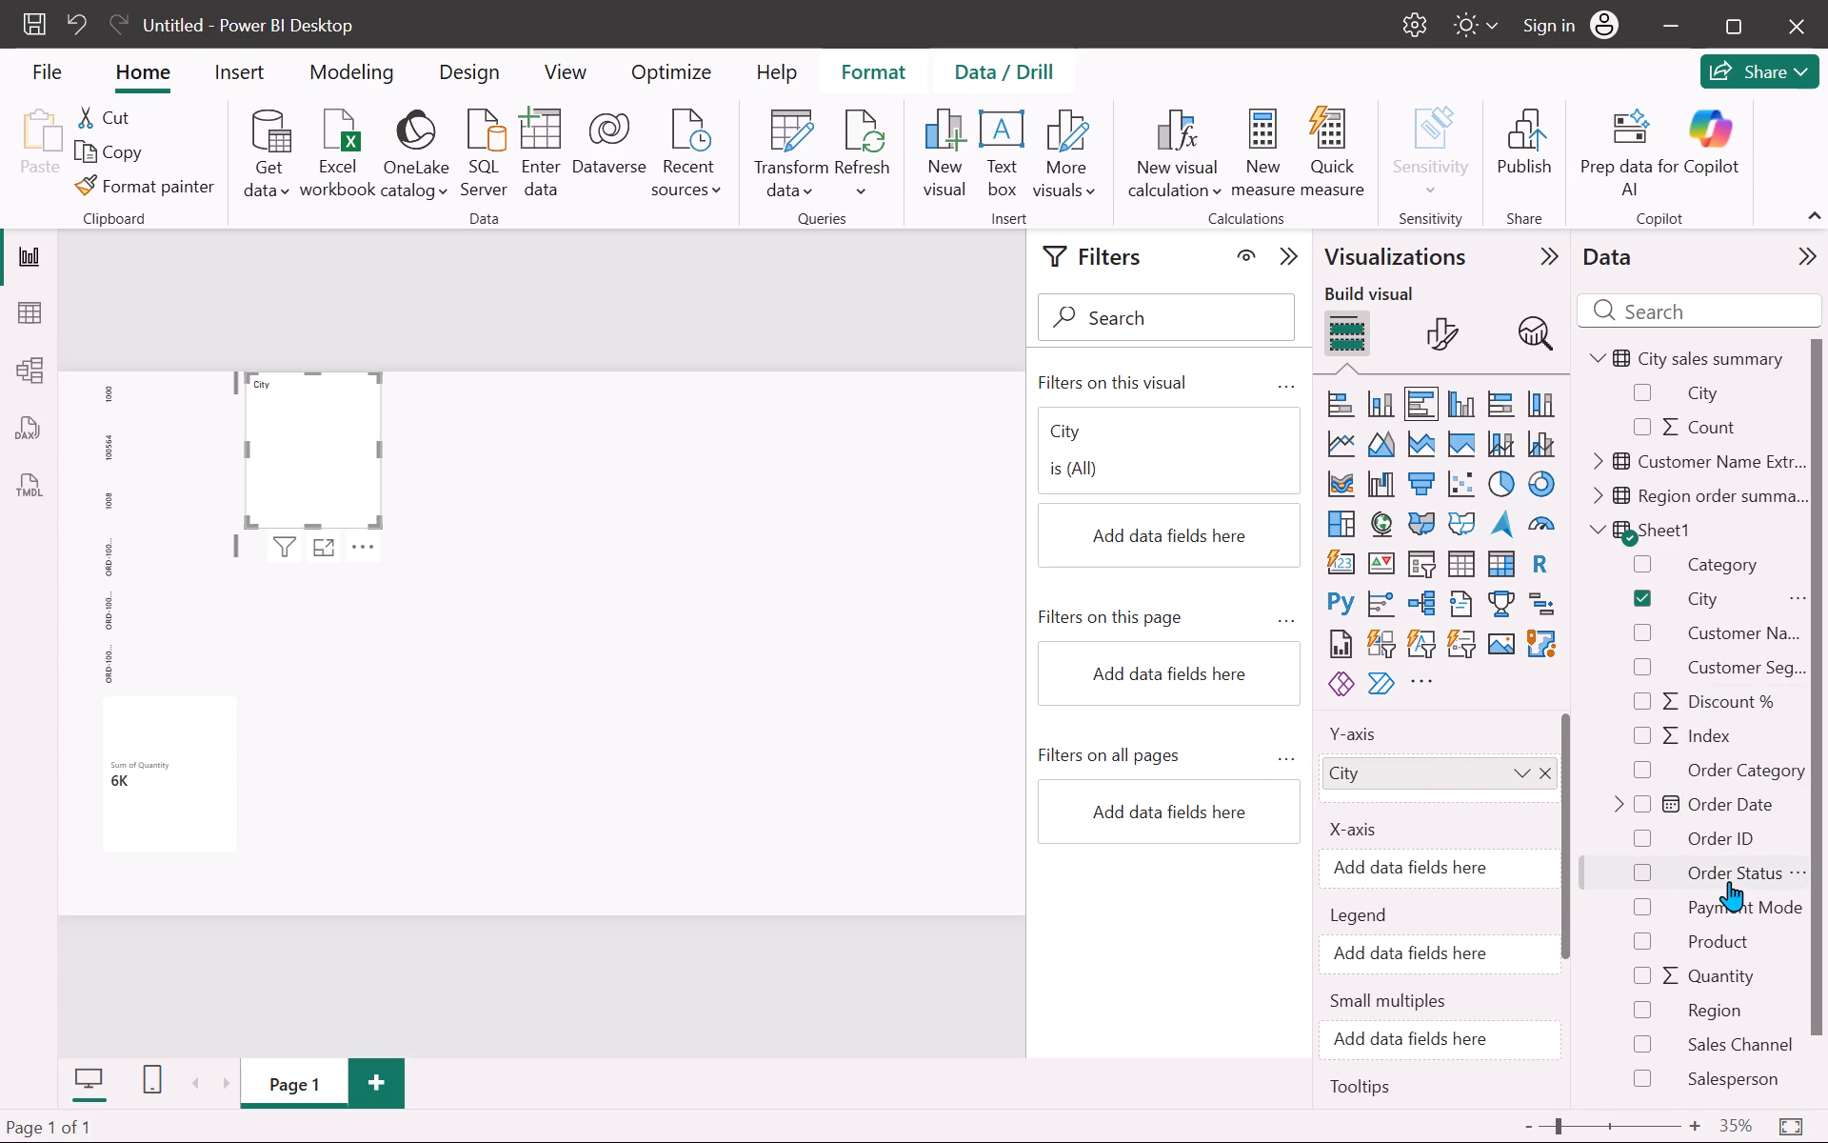
{"action": "scroll", "coordinate": [1729, 881], "scroll_direction": "down", "scroll_amount": 1}
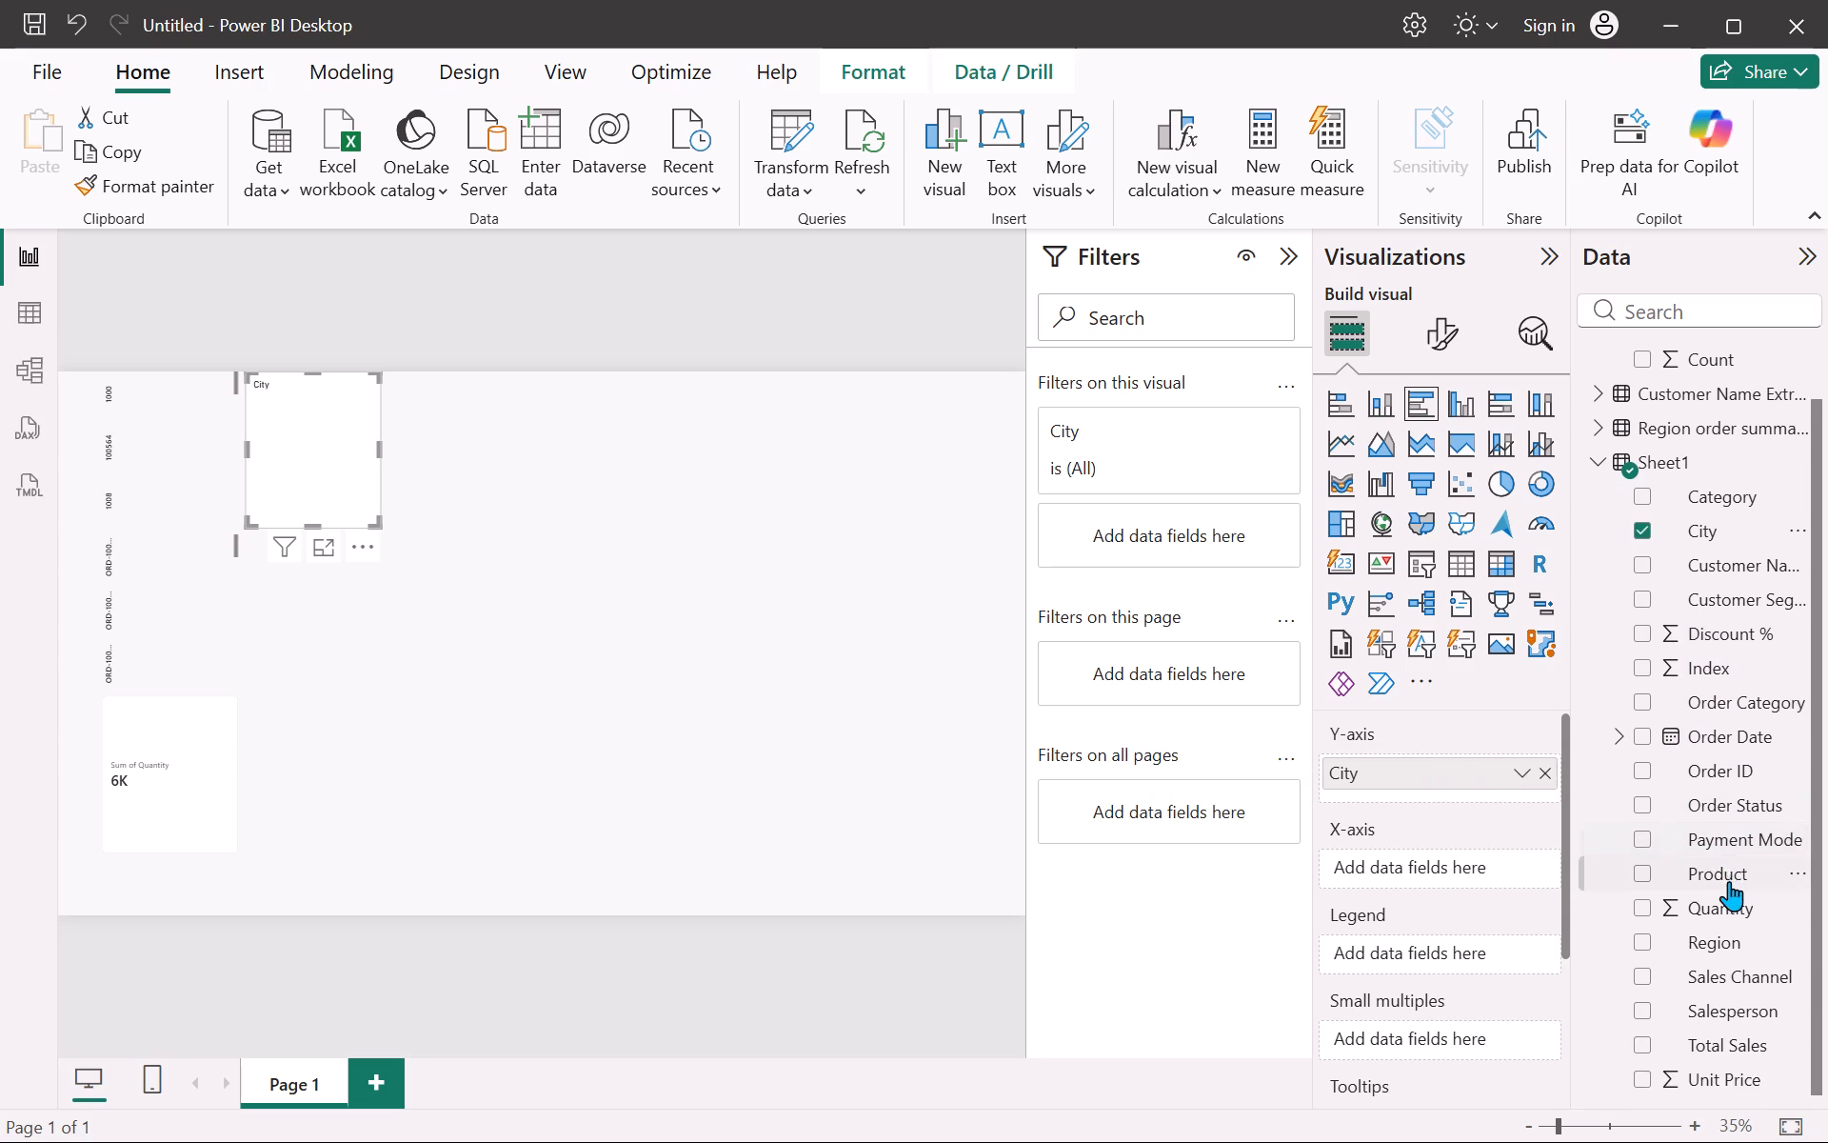
{"action": "scroll", "coordinate": [1729, 881], "scroll_direction": "down", "scroll_amount": 1}
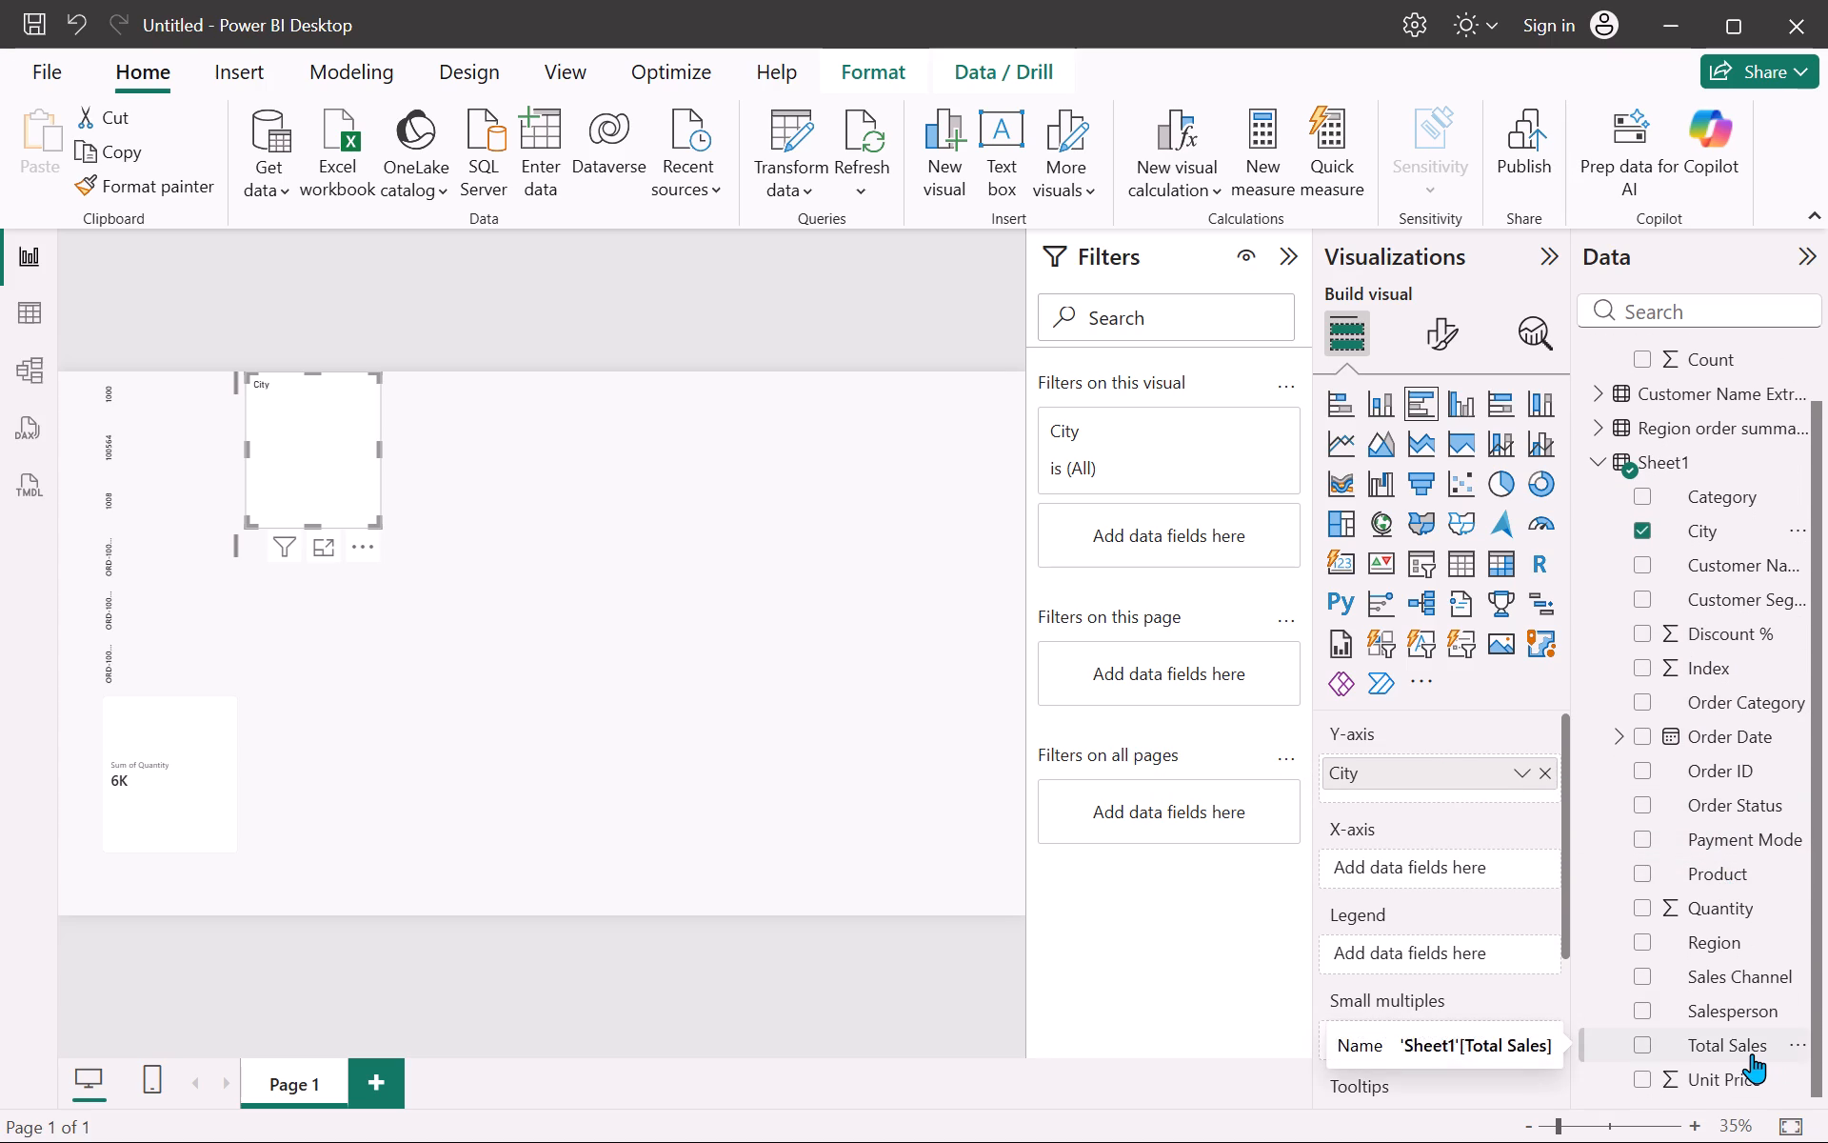
{"action": "left_click_drag", "start_coordinate": [1744, 1046], "coordinate": [1457, 865]}
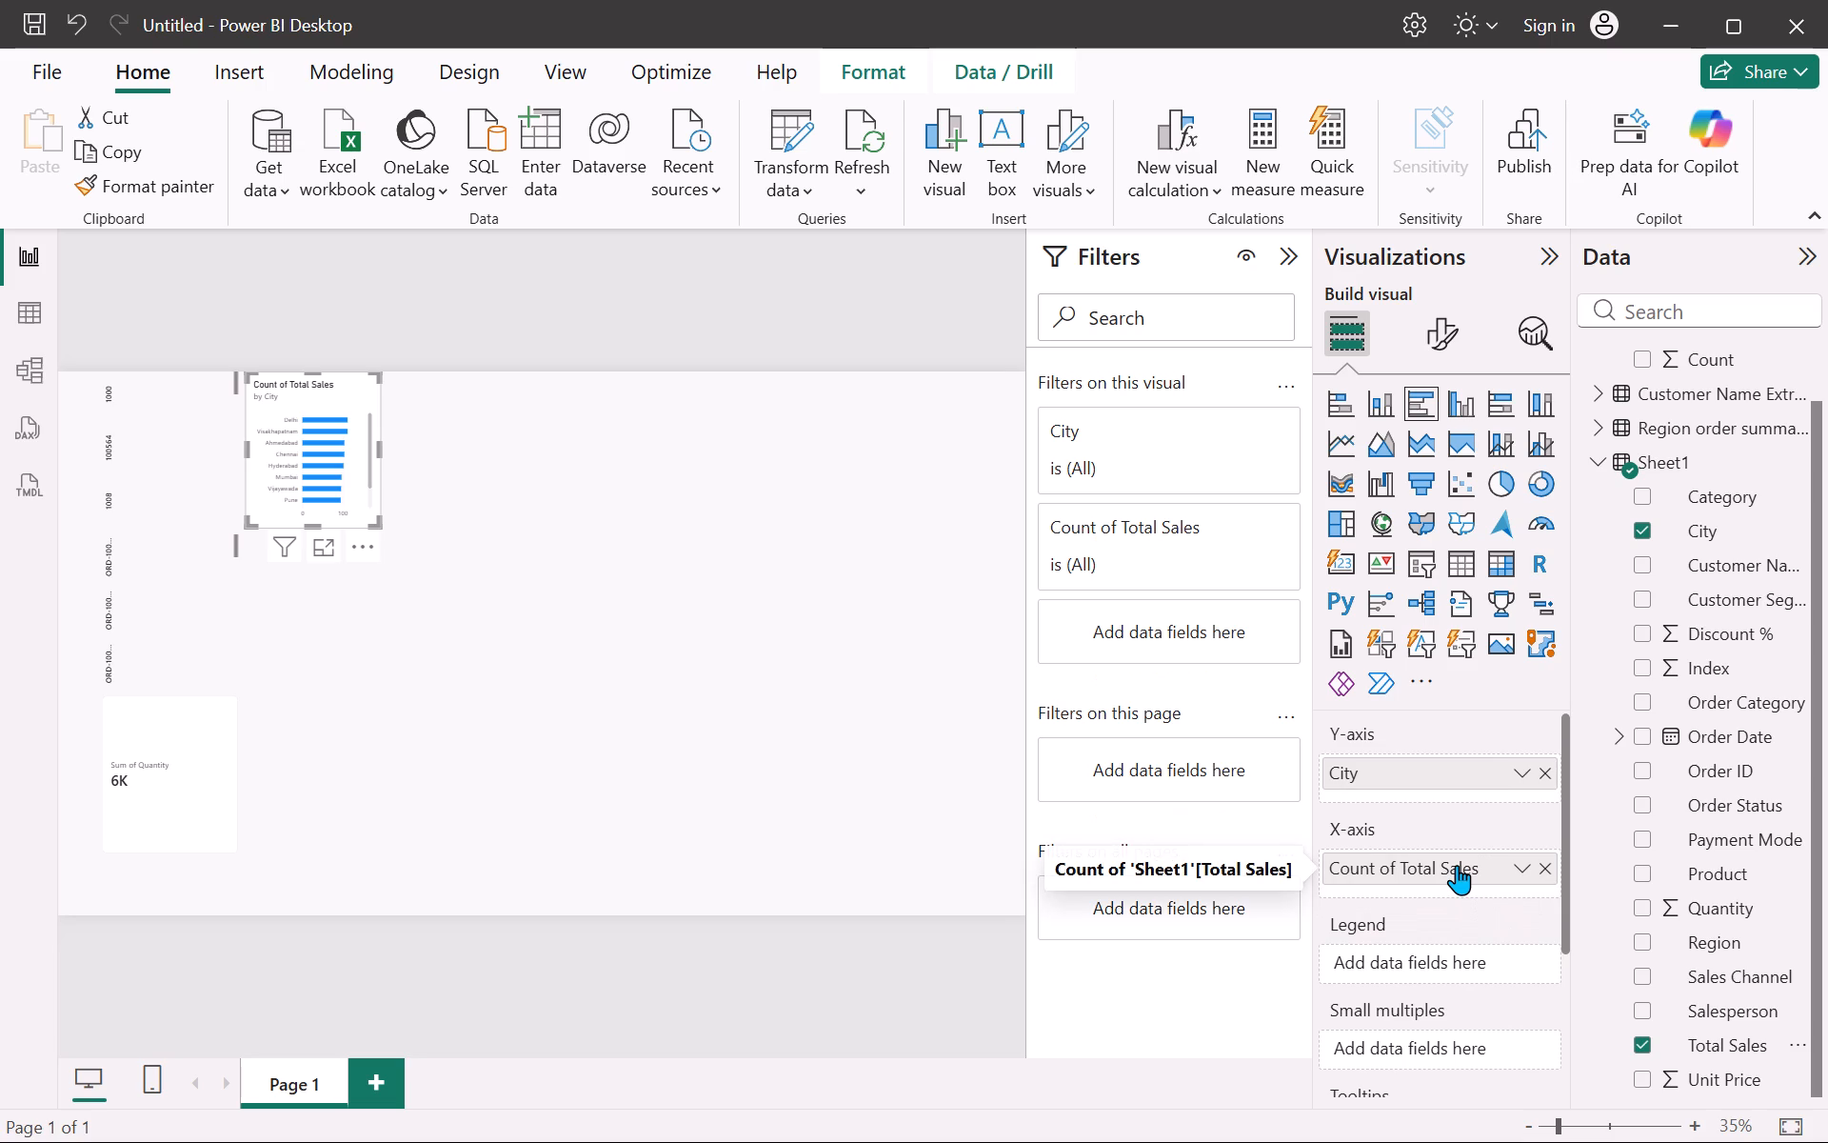
Examine the bar chart's axis, legend, tooltip and drill-through settings and the filter options for Count of Total Sales.
{"action": "scroll", "coordinate": [1457, 865], "scroll_direction": "down", "scroll_amount": 1}
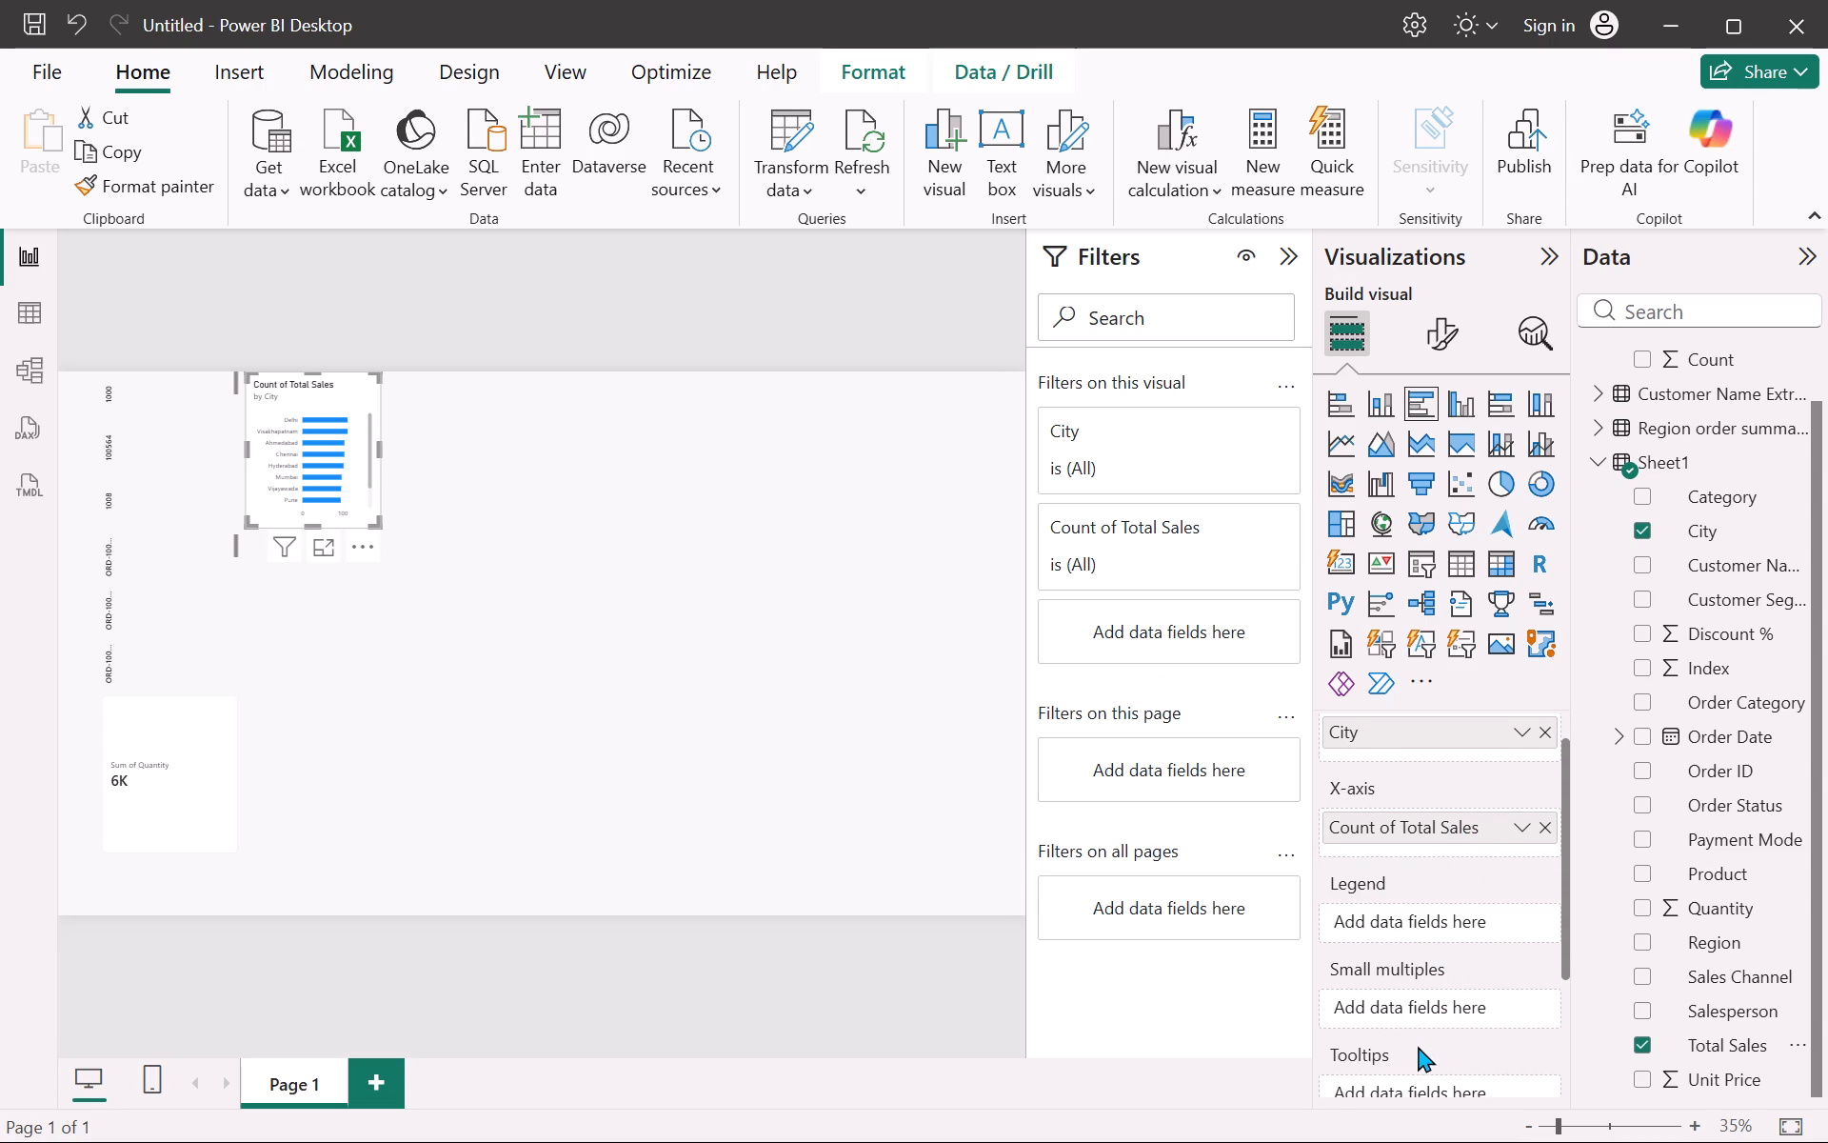
{"action": "scroll", "coordinate": [1414, 1026], "scroll_direction": "down", "scroll_amount": 1}
{"action": "left_click", "coordinate": [1421, 913]}
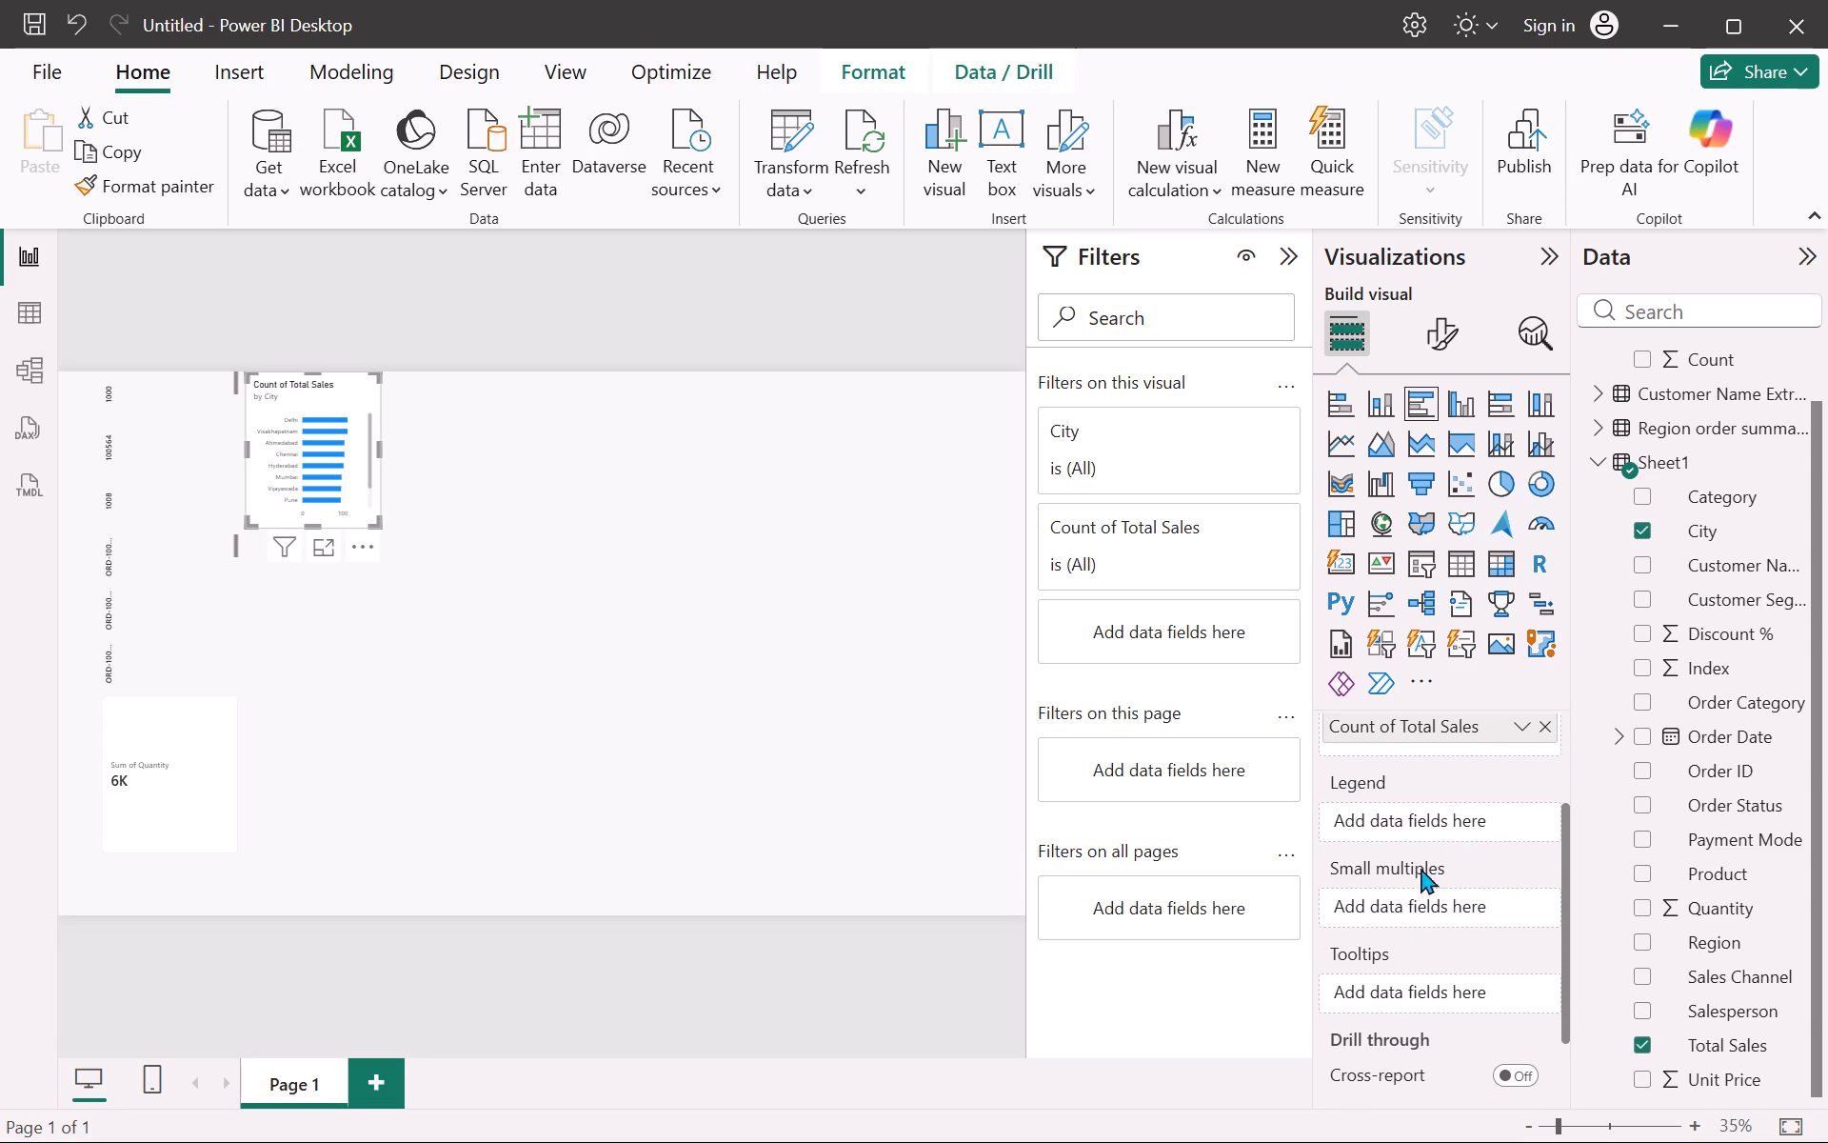
{"action": "left_click", "coordinate": [1403, 802]}
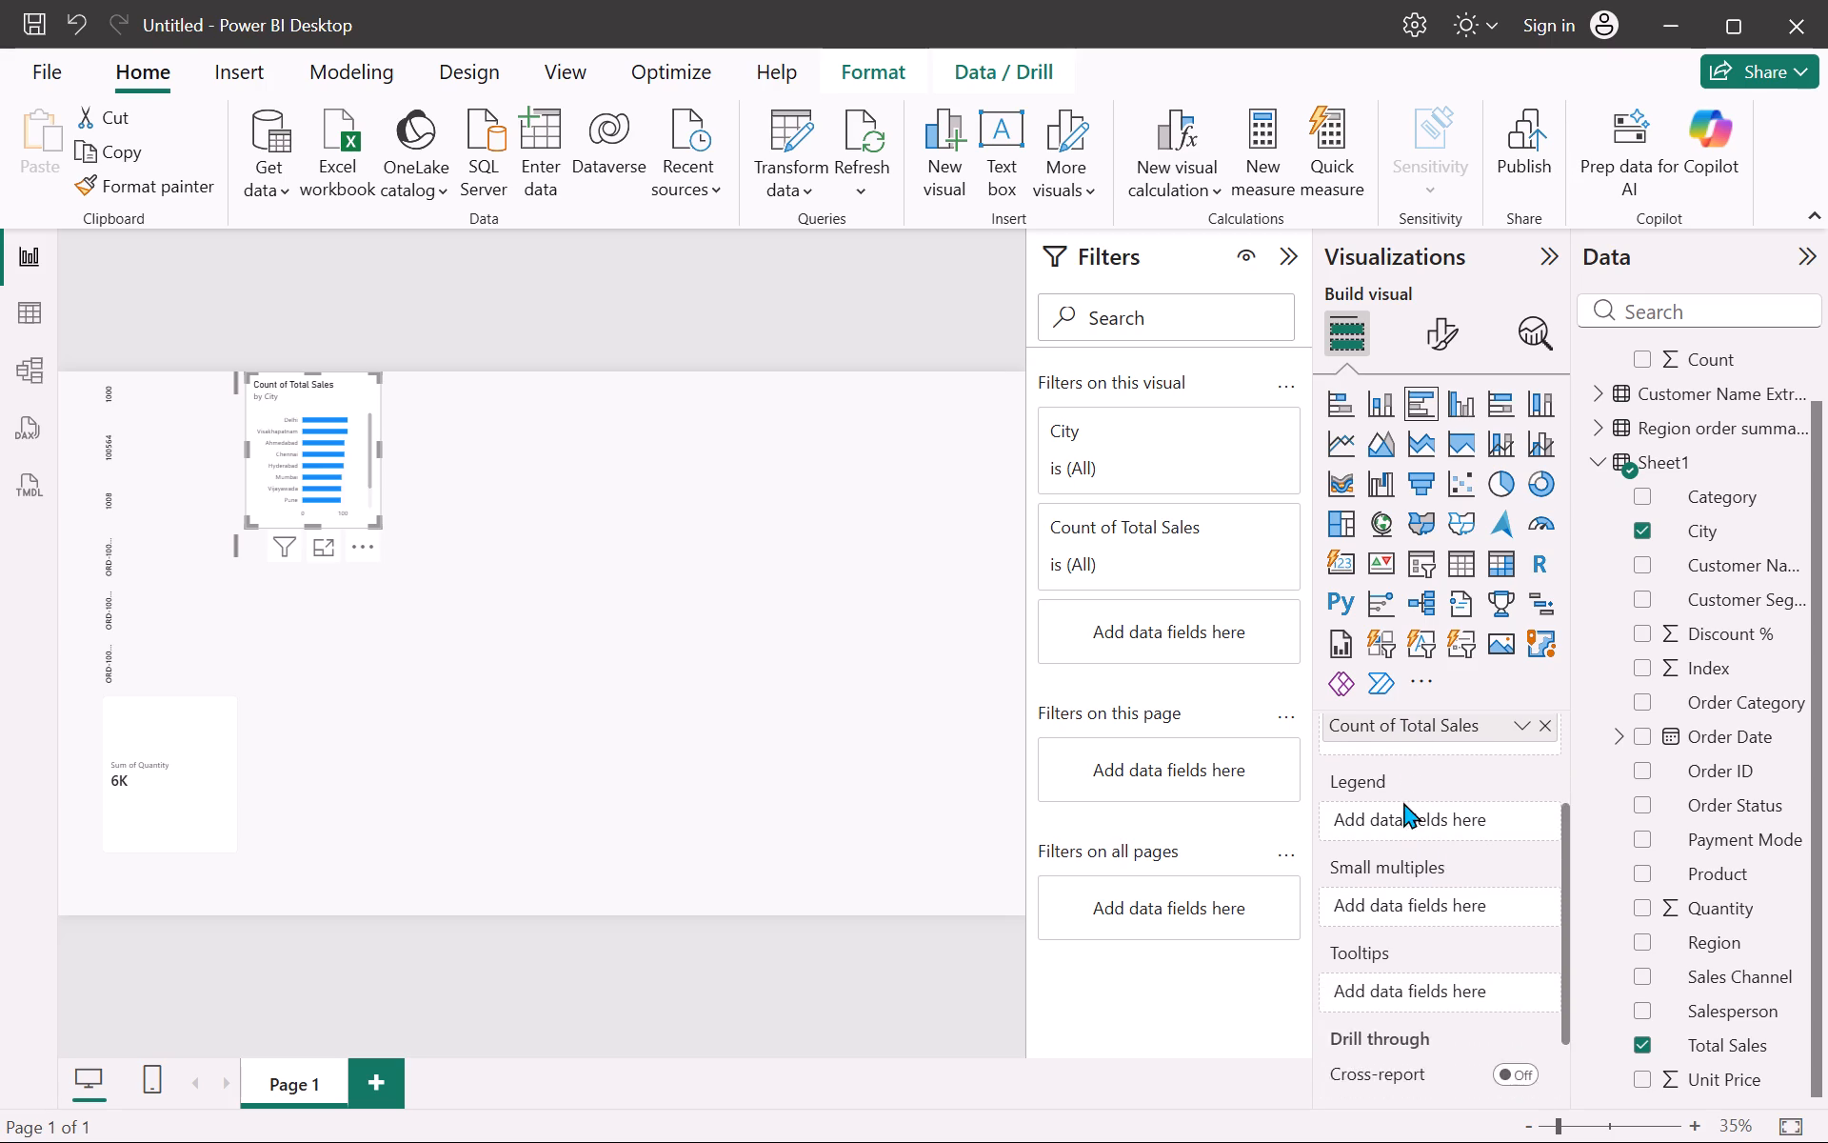
{"action": "scroll", "coordinate": [1416, 846], "scroll_direction": "down", "scroll_amount": 1}
{"action": "scroll", "coordinate": [1421, 873], "scroll_direction": "up", "scroll_amount": 2}
{"action": "scroll", "coordinate": [1421, 873], "scroll_direction": "down", "scroll_amount": 1}
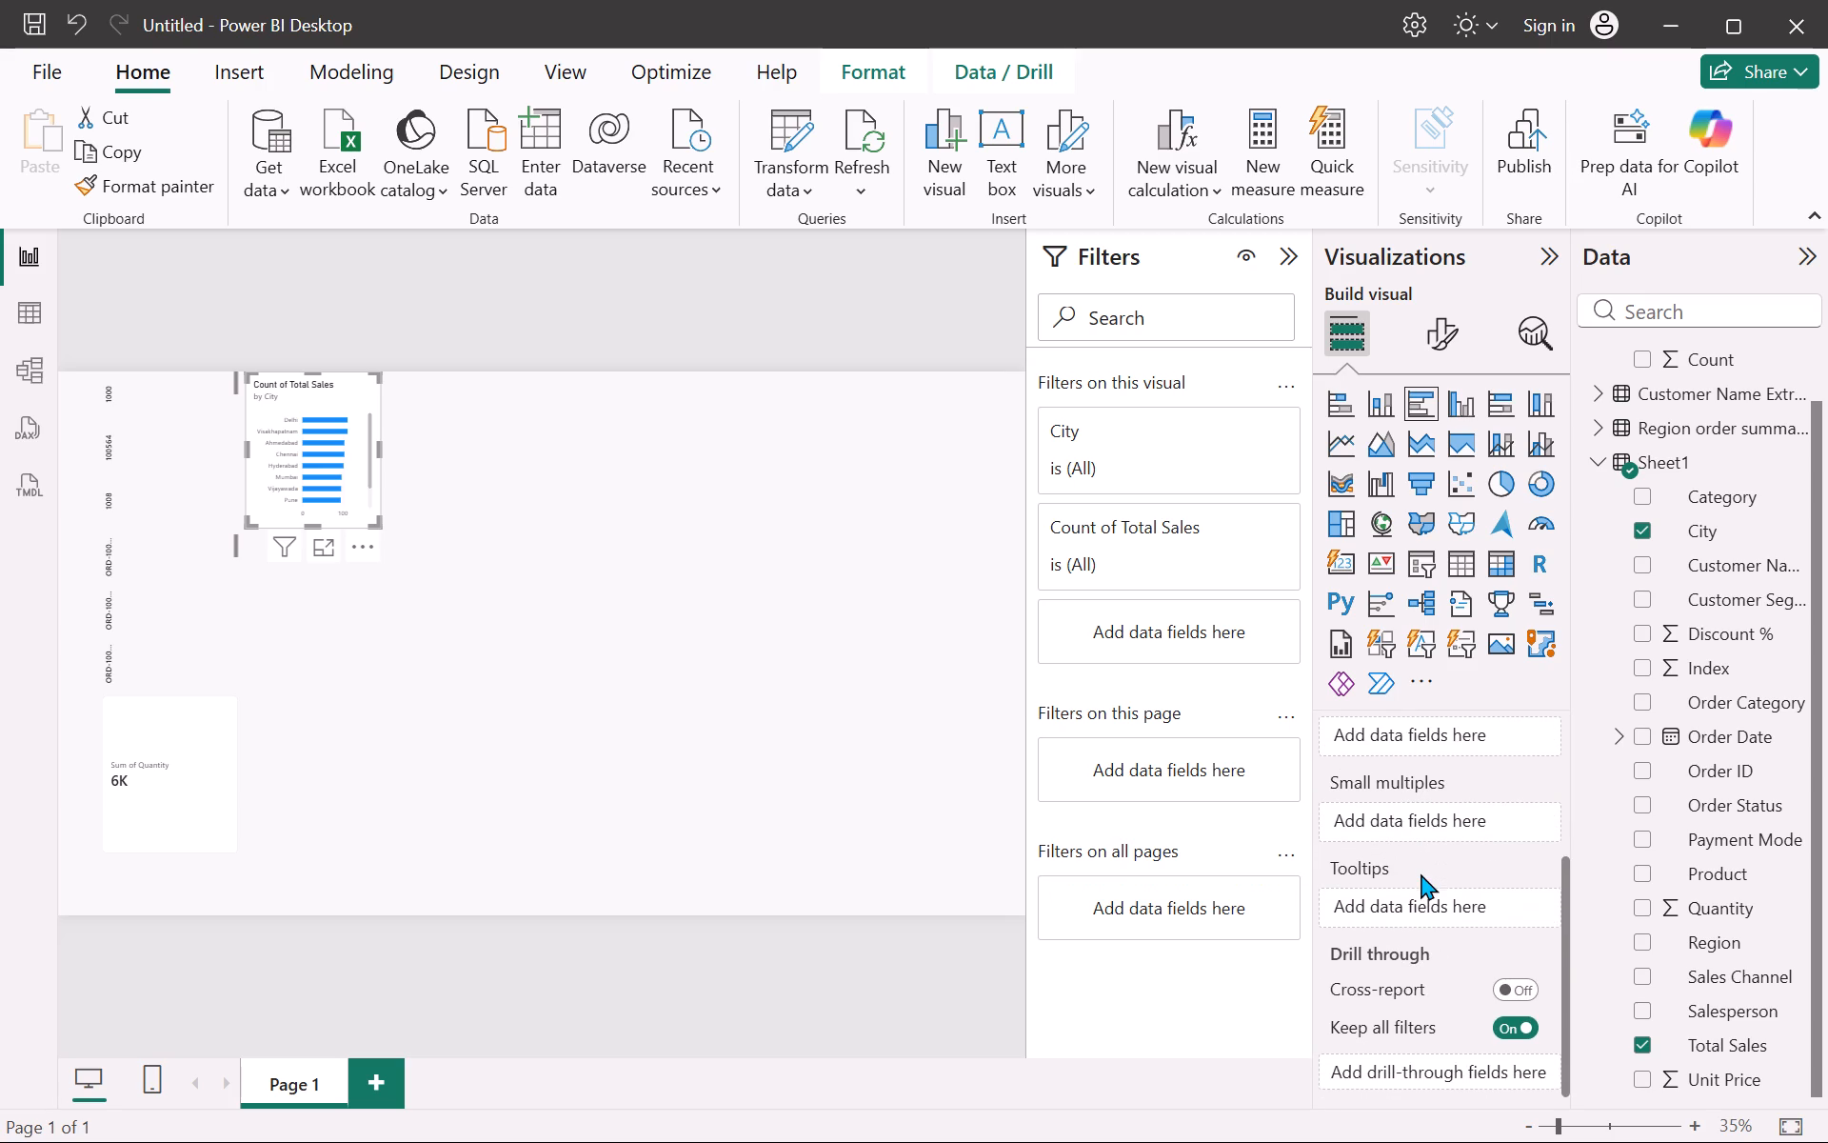
{"action": "scroll", "coordinate": [1441, 948], "scroll_direction": "down", "scroll_amount": 1}
{"action": "scroll", "coordinate": [1405, 880], "scroll_direction": "up", "scroll_amount": 3}
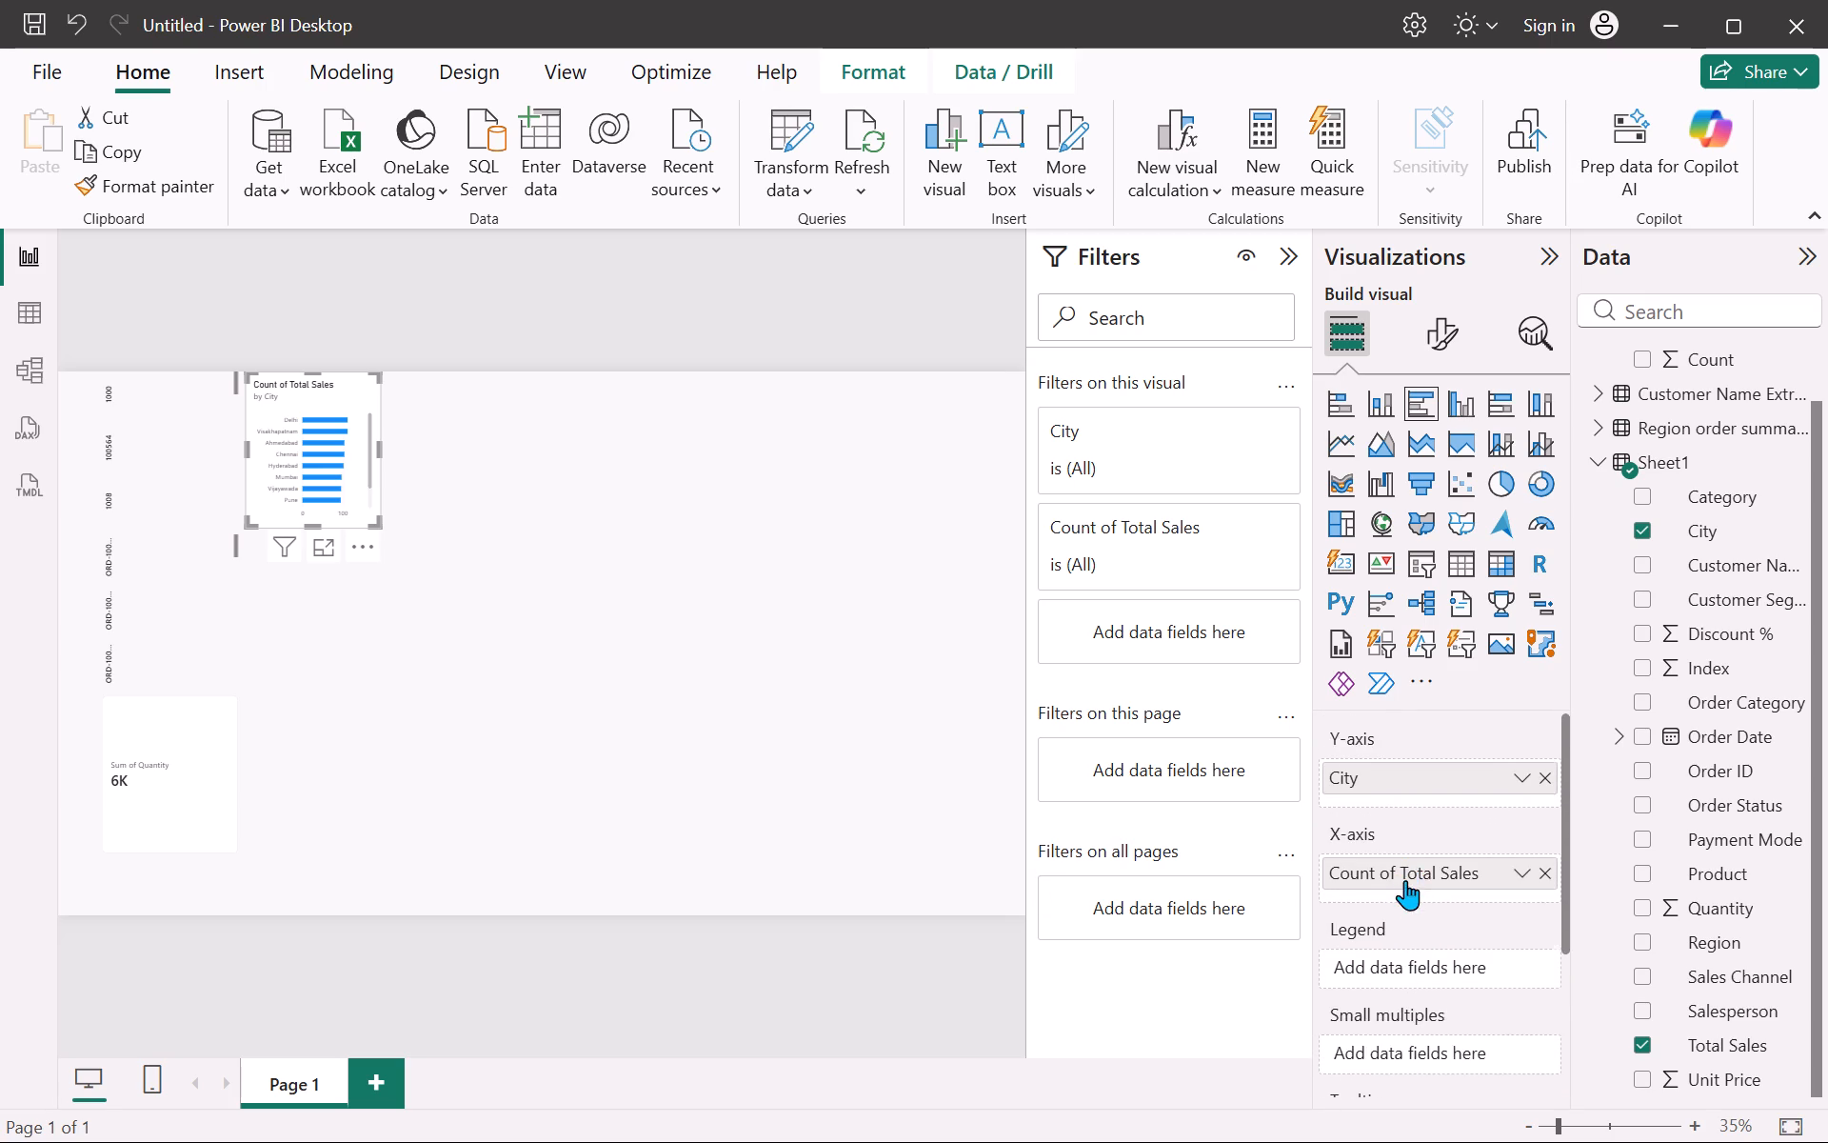
{"action": "scroll", "coordinate": [1405, 880], "scroll_direction": "down", "scroll_amount": 1}
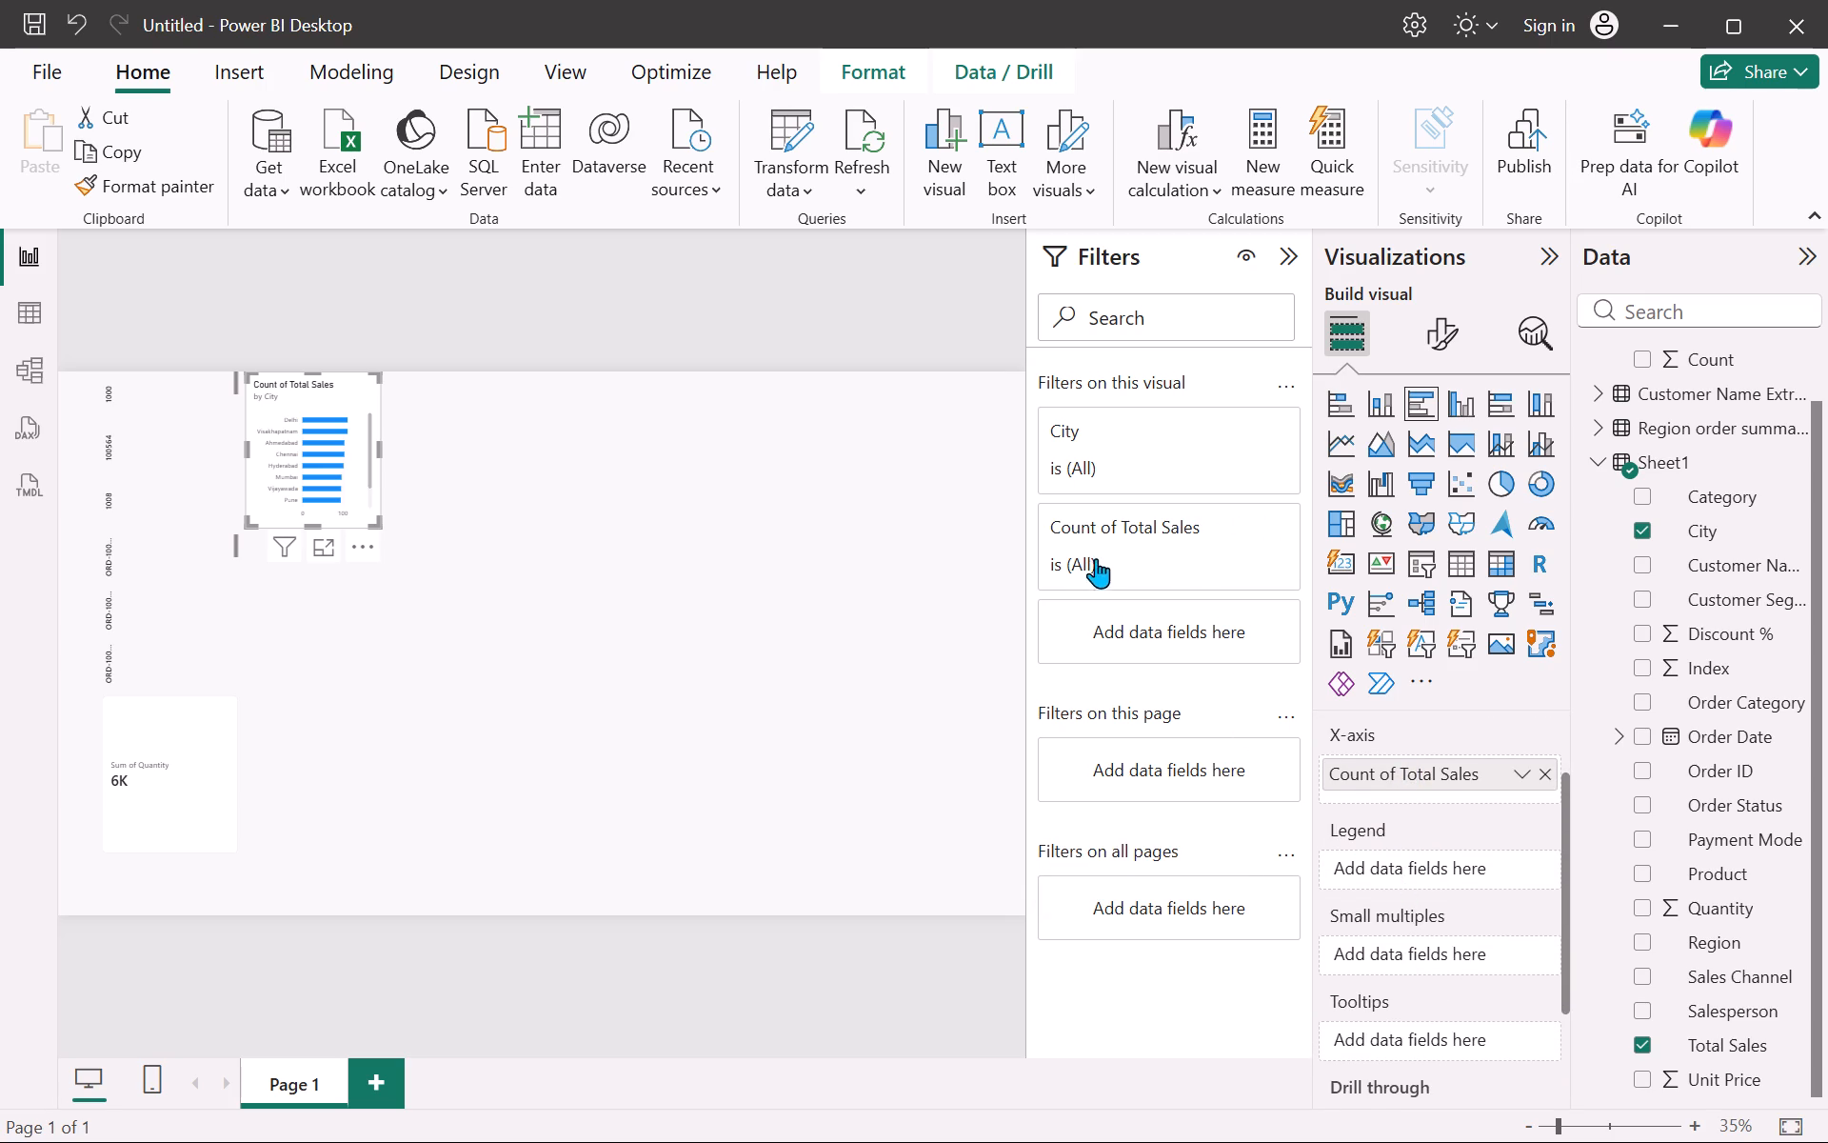
{"action": "scroll", "coordinate": [1192, 541], "scroll_direction": "up", "scroll_amount": 1}
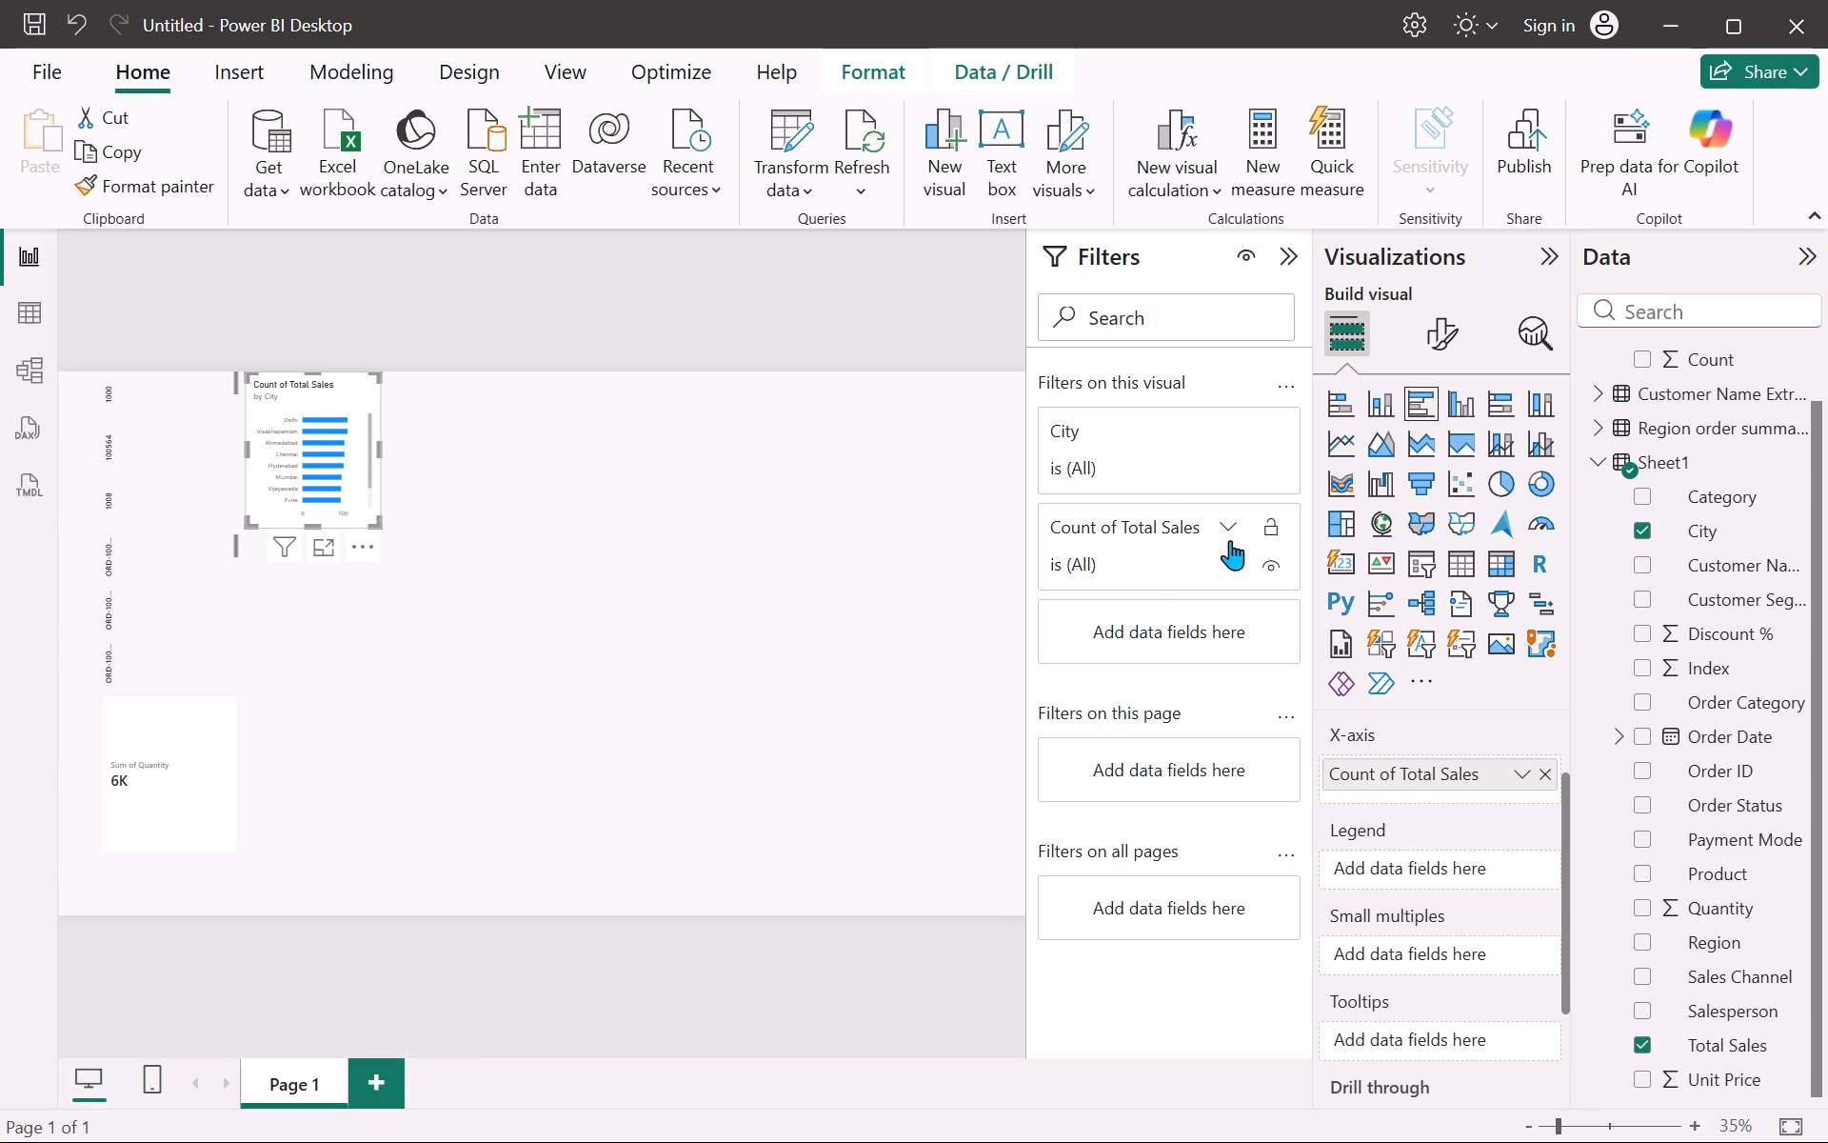
{"action": "left_click", "coordinate": [1230, 521]}
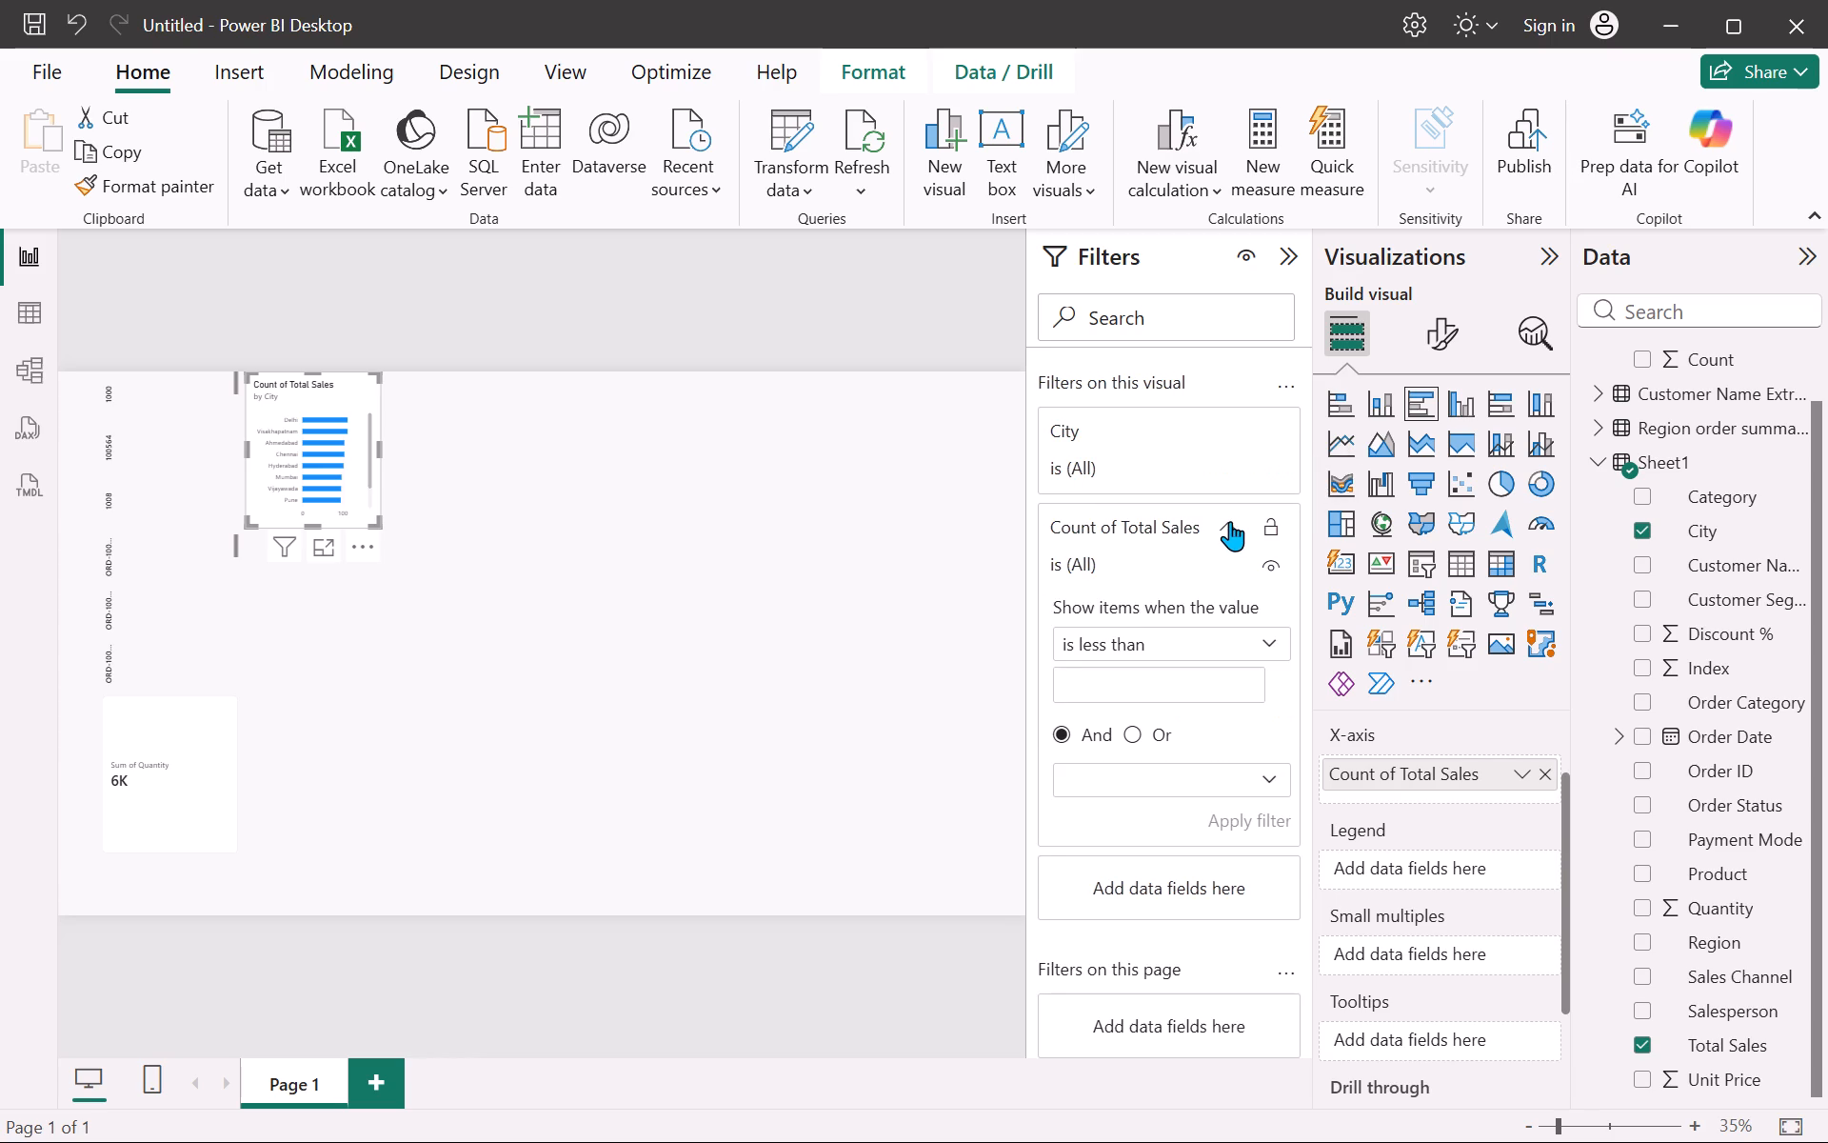
{"action": "left_click", "coordinate": [1230, 521]}
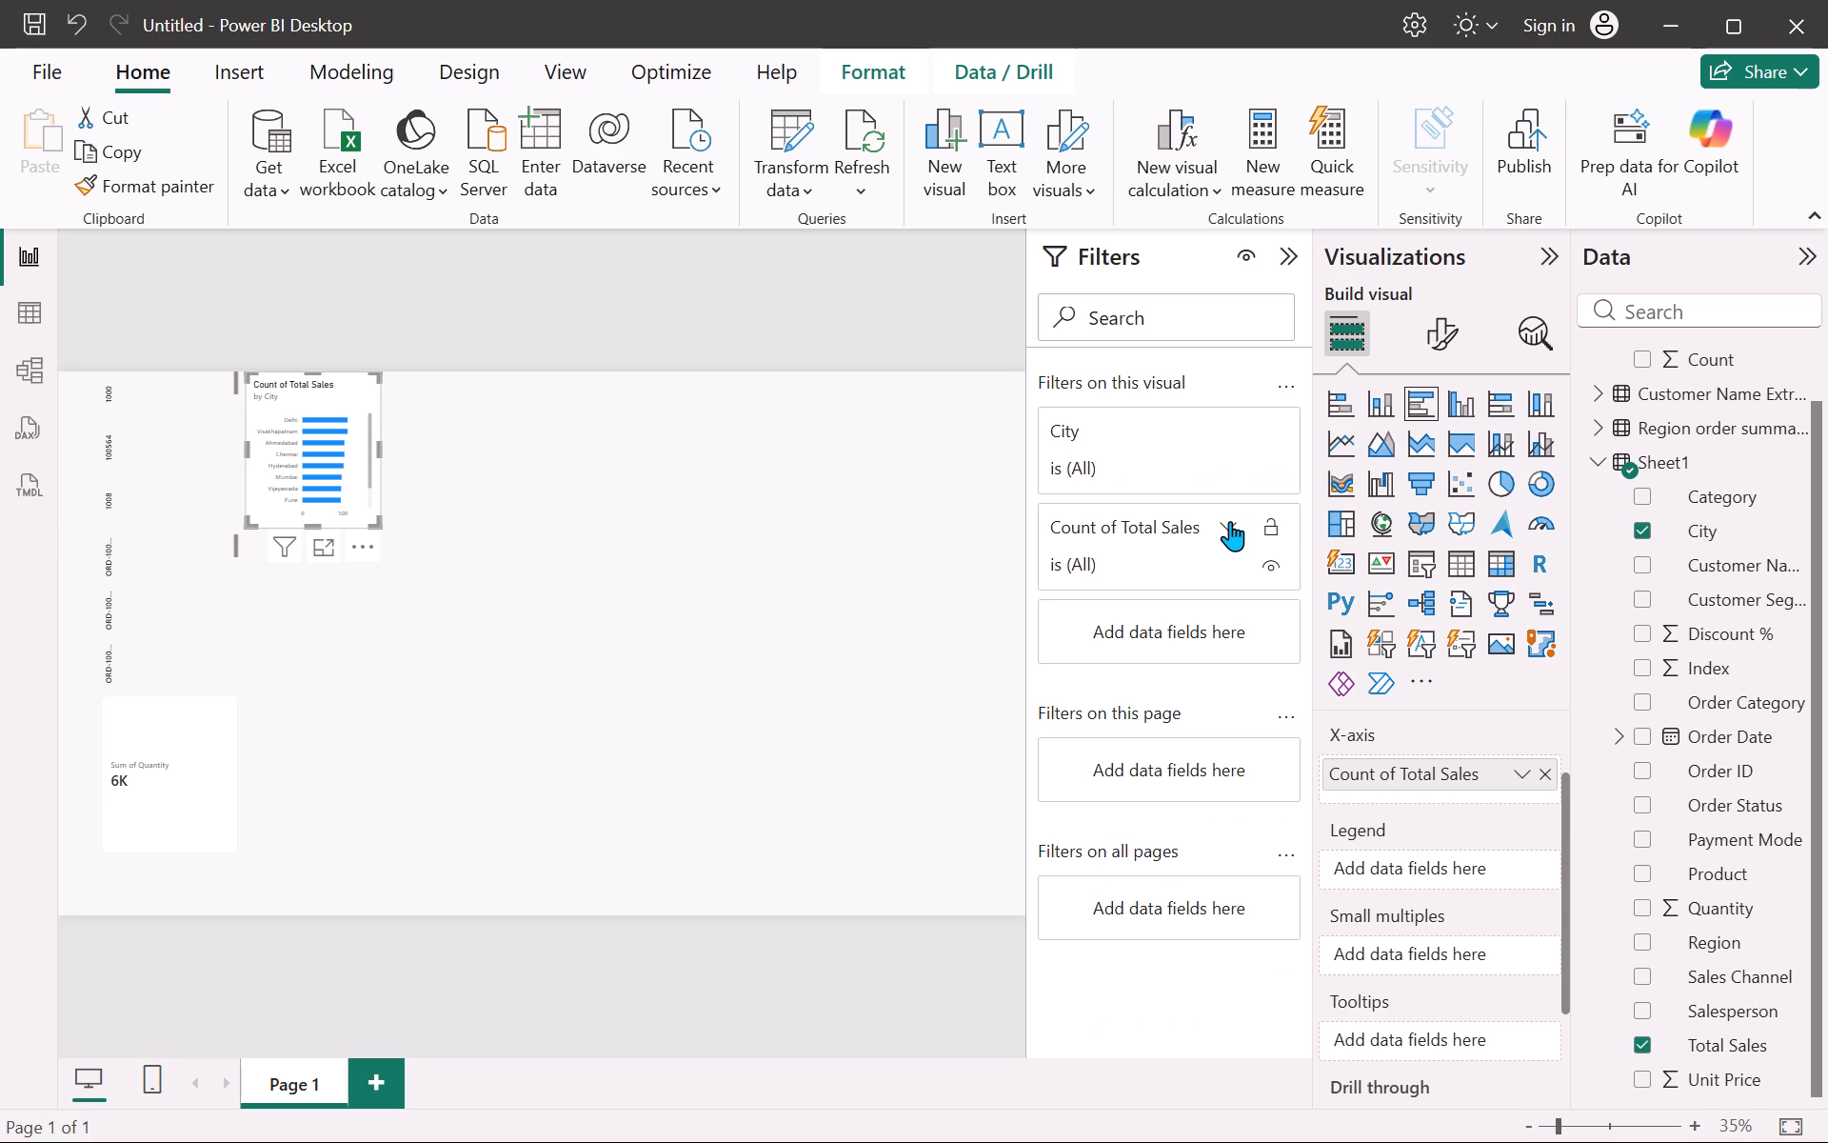
Add a donut chart below the bar chart, with Category from Sheet1 as the legend and Total Sales as the details.
{"action": "left_click", "coordinate": [480, 460]}
{"action": "left_click", "coordinate": [1540, 488]}
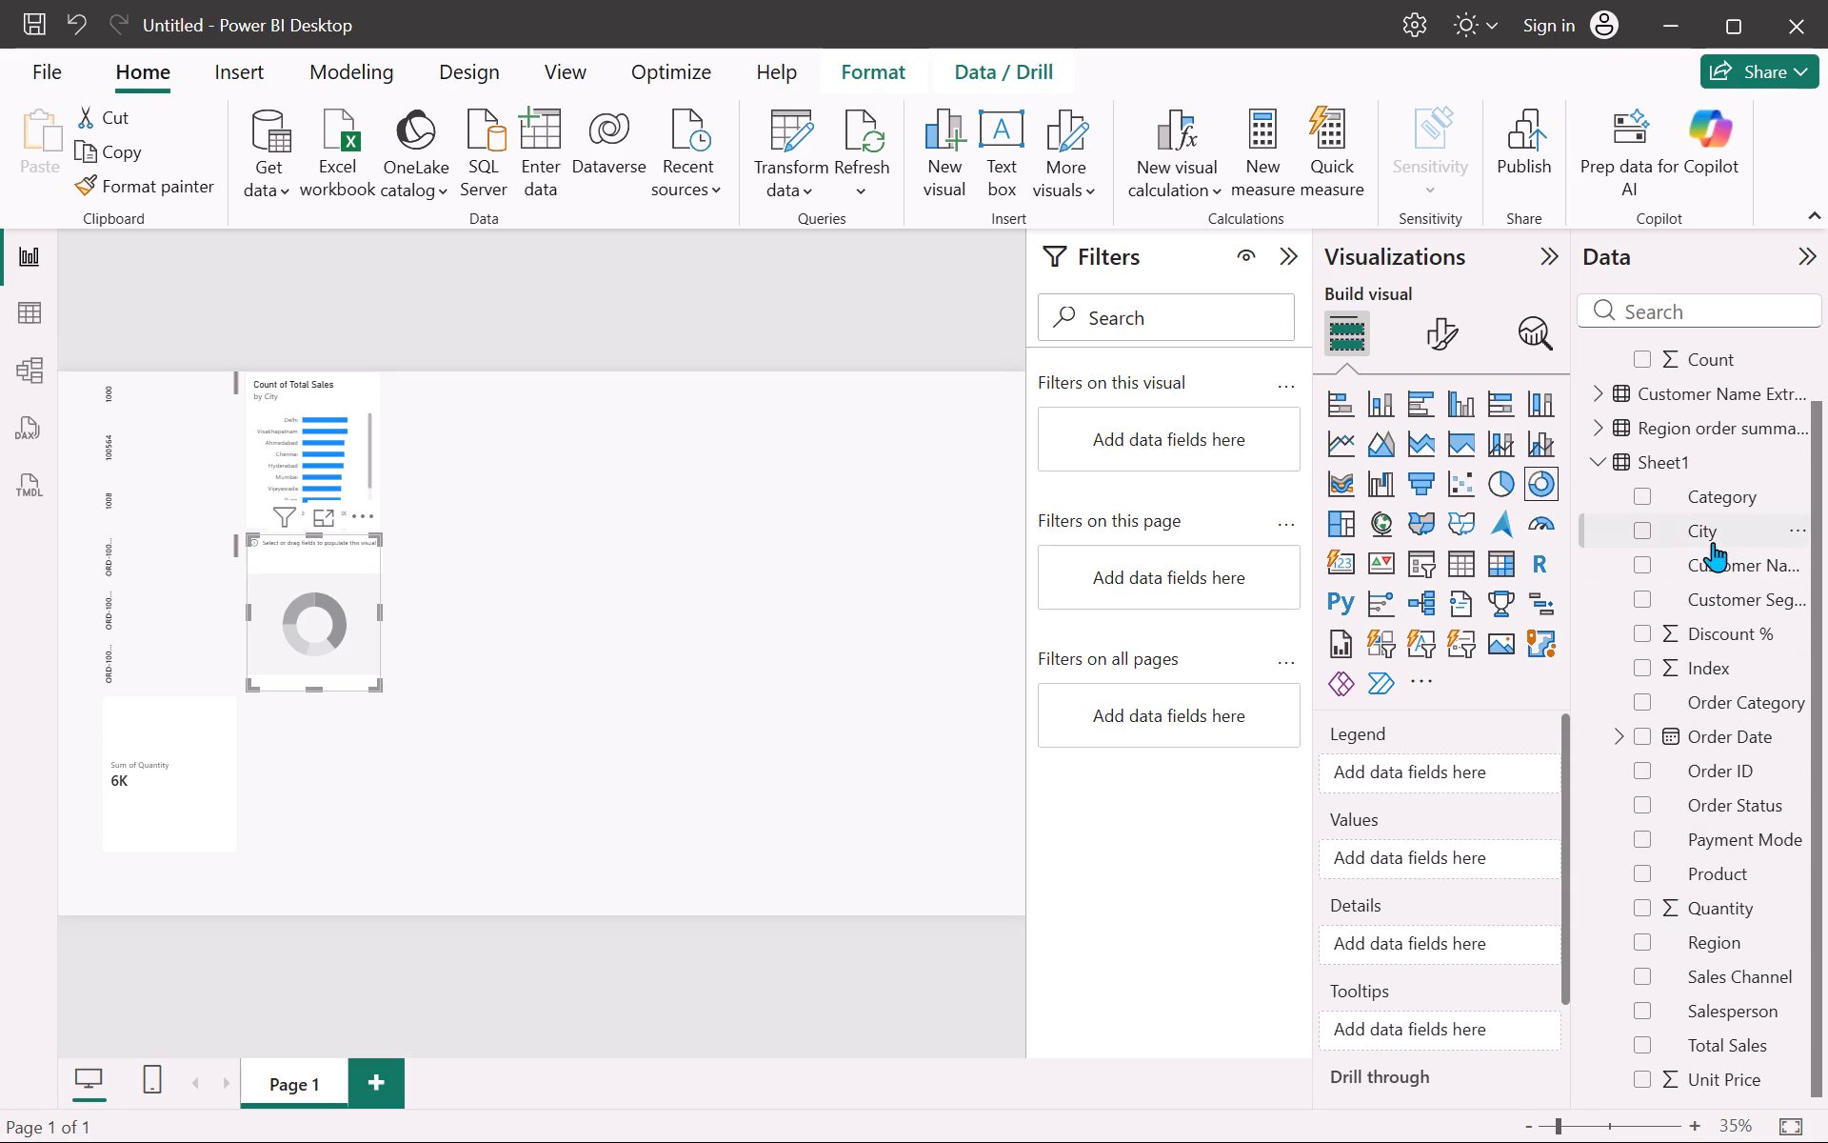
{"action": "left_click_drag", "start_coordinate": [1700, 495], "coordinate": [328, 590]}
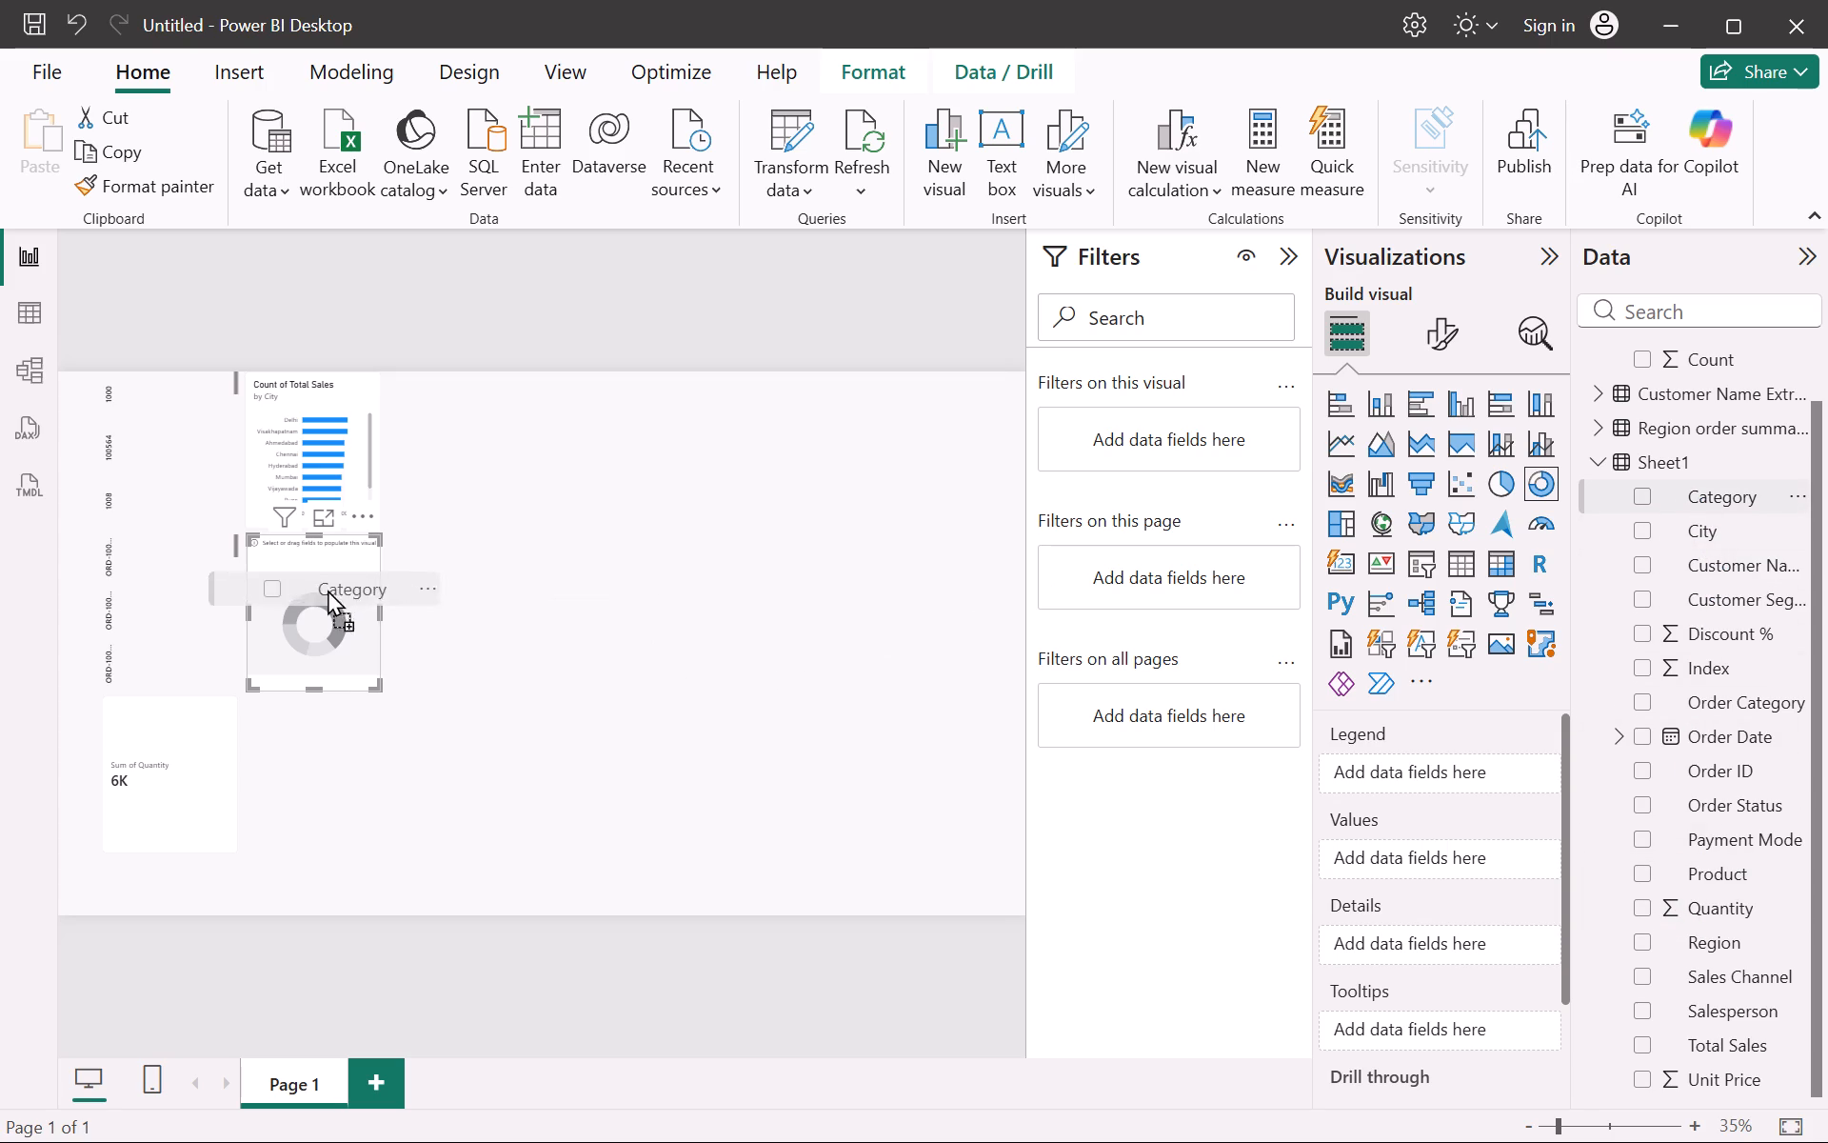
{"action": "left_click_drag", "start_coordinate": [328, 590], "coordinate": [317, 594]}
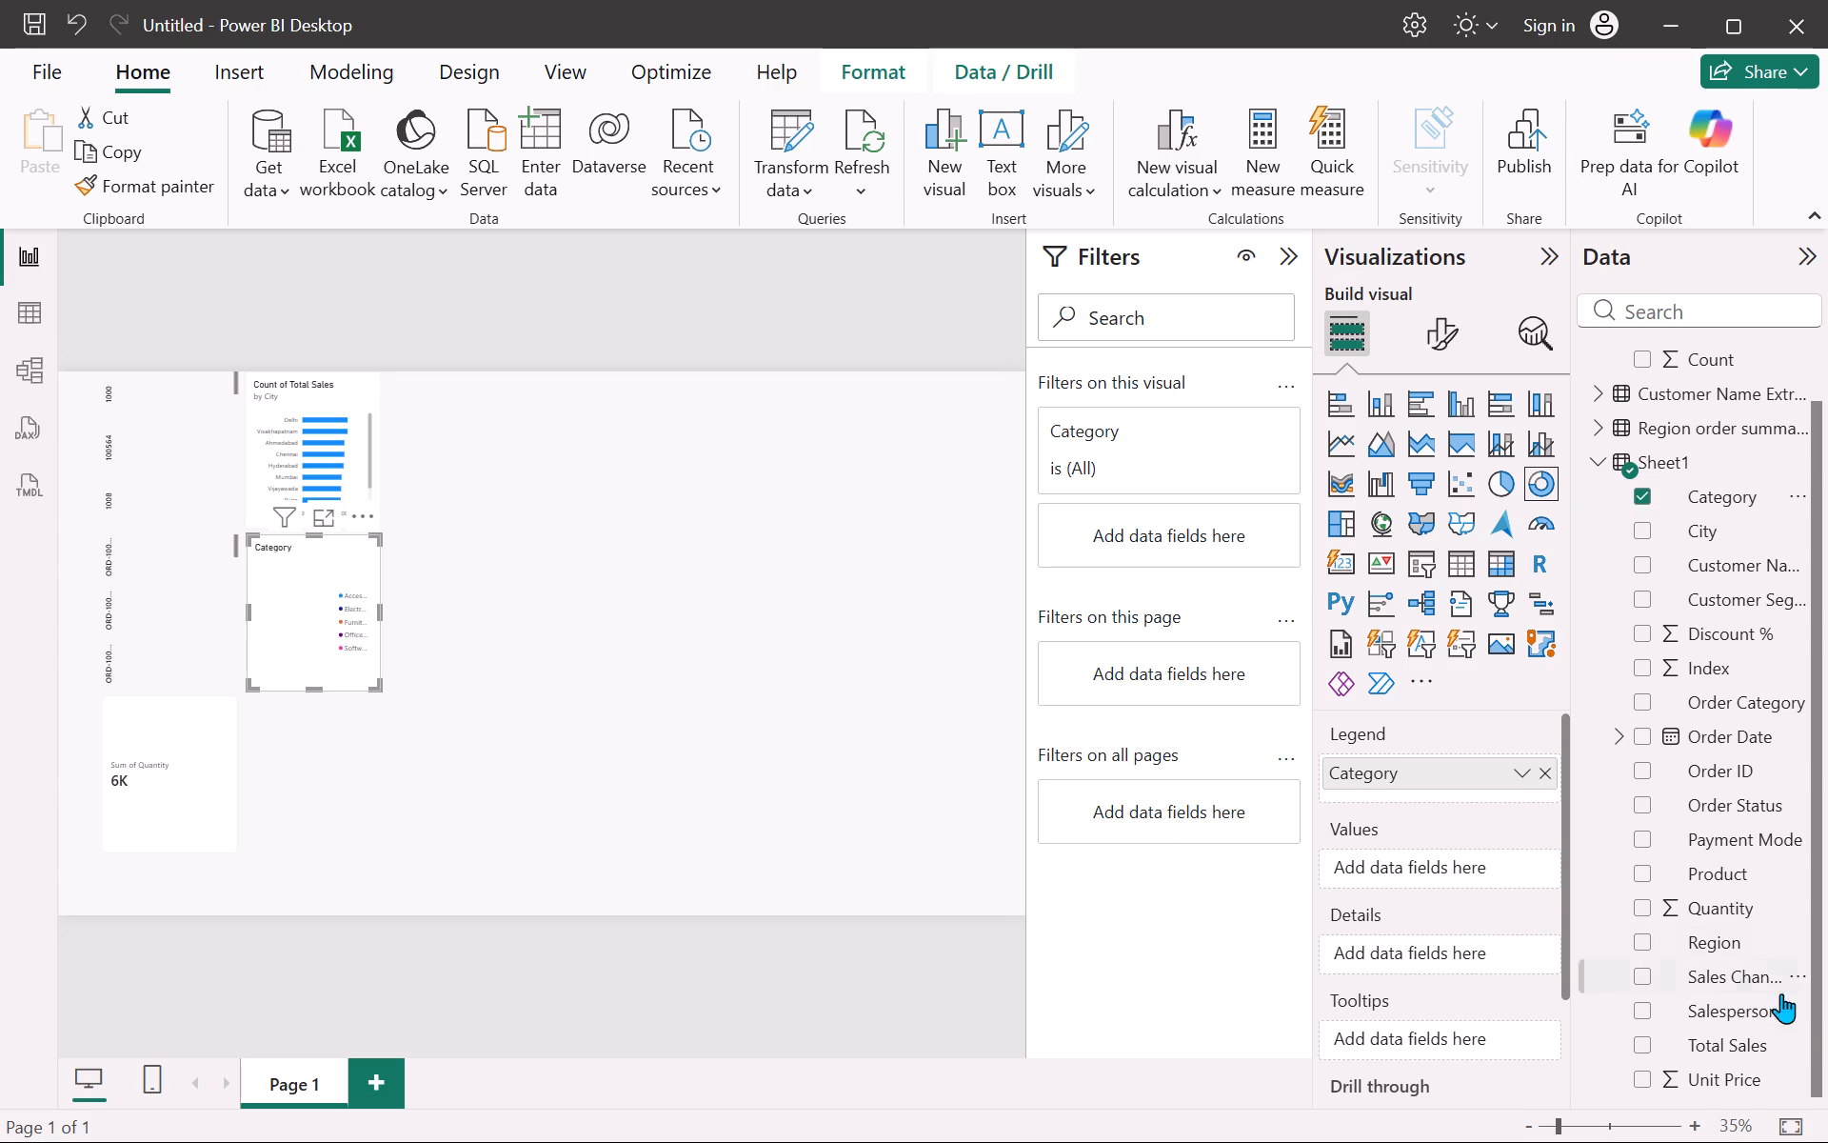
{"action": "left_click_drag", "start_coordinate": [1748, 1040], "coordinate": [1444, 878]}
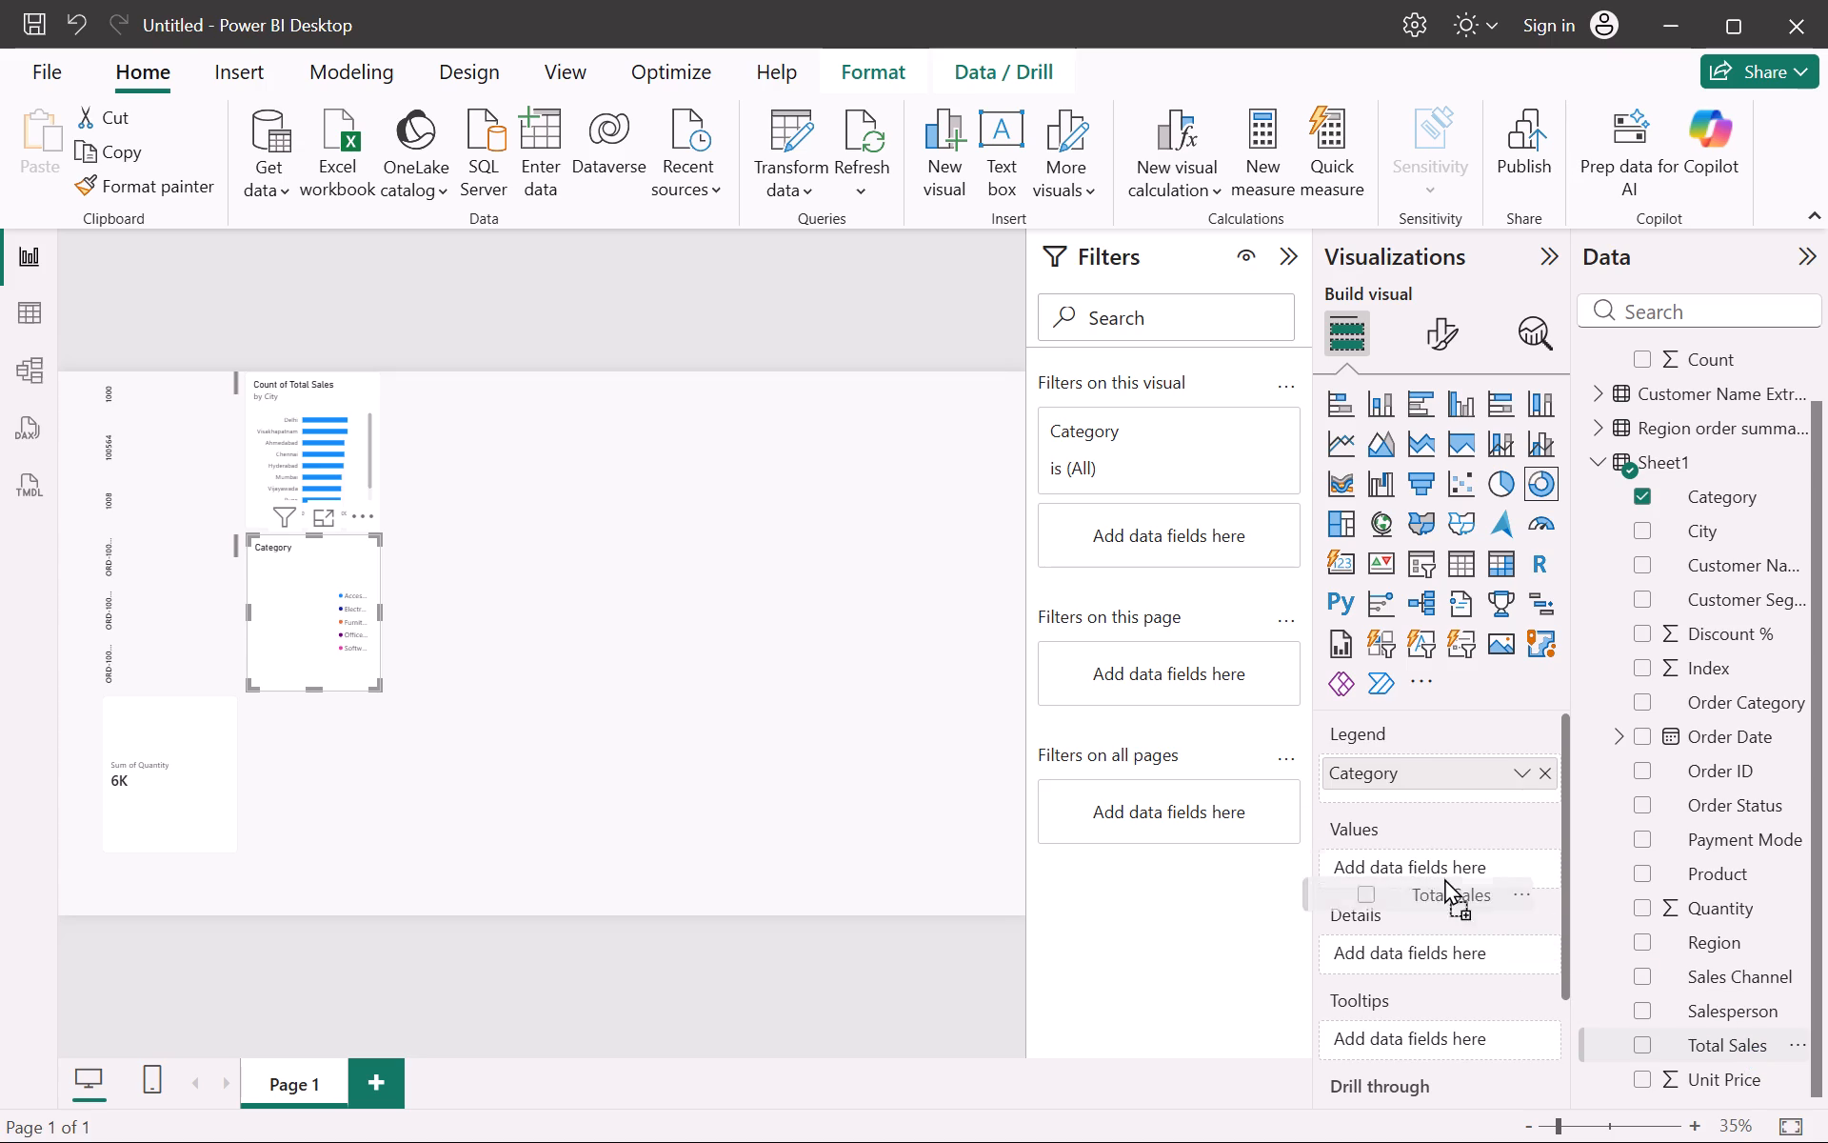
{"action": "left_click_drag", "start_coordinate": [1444, 878], "coordinate": [336, 610]}
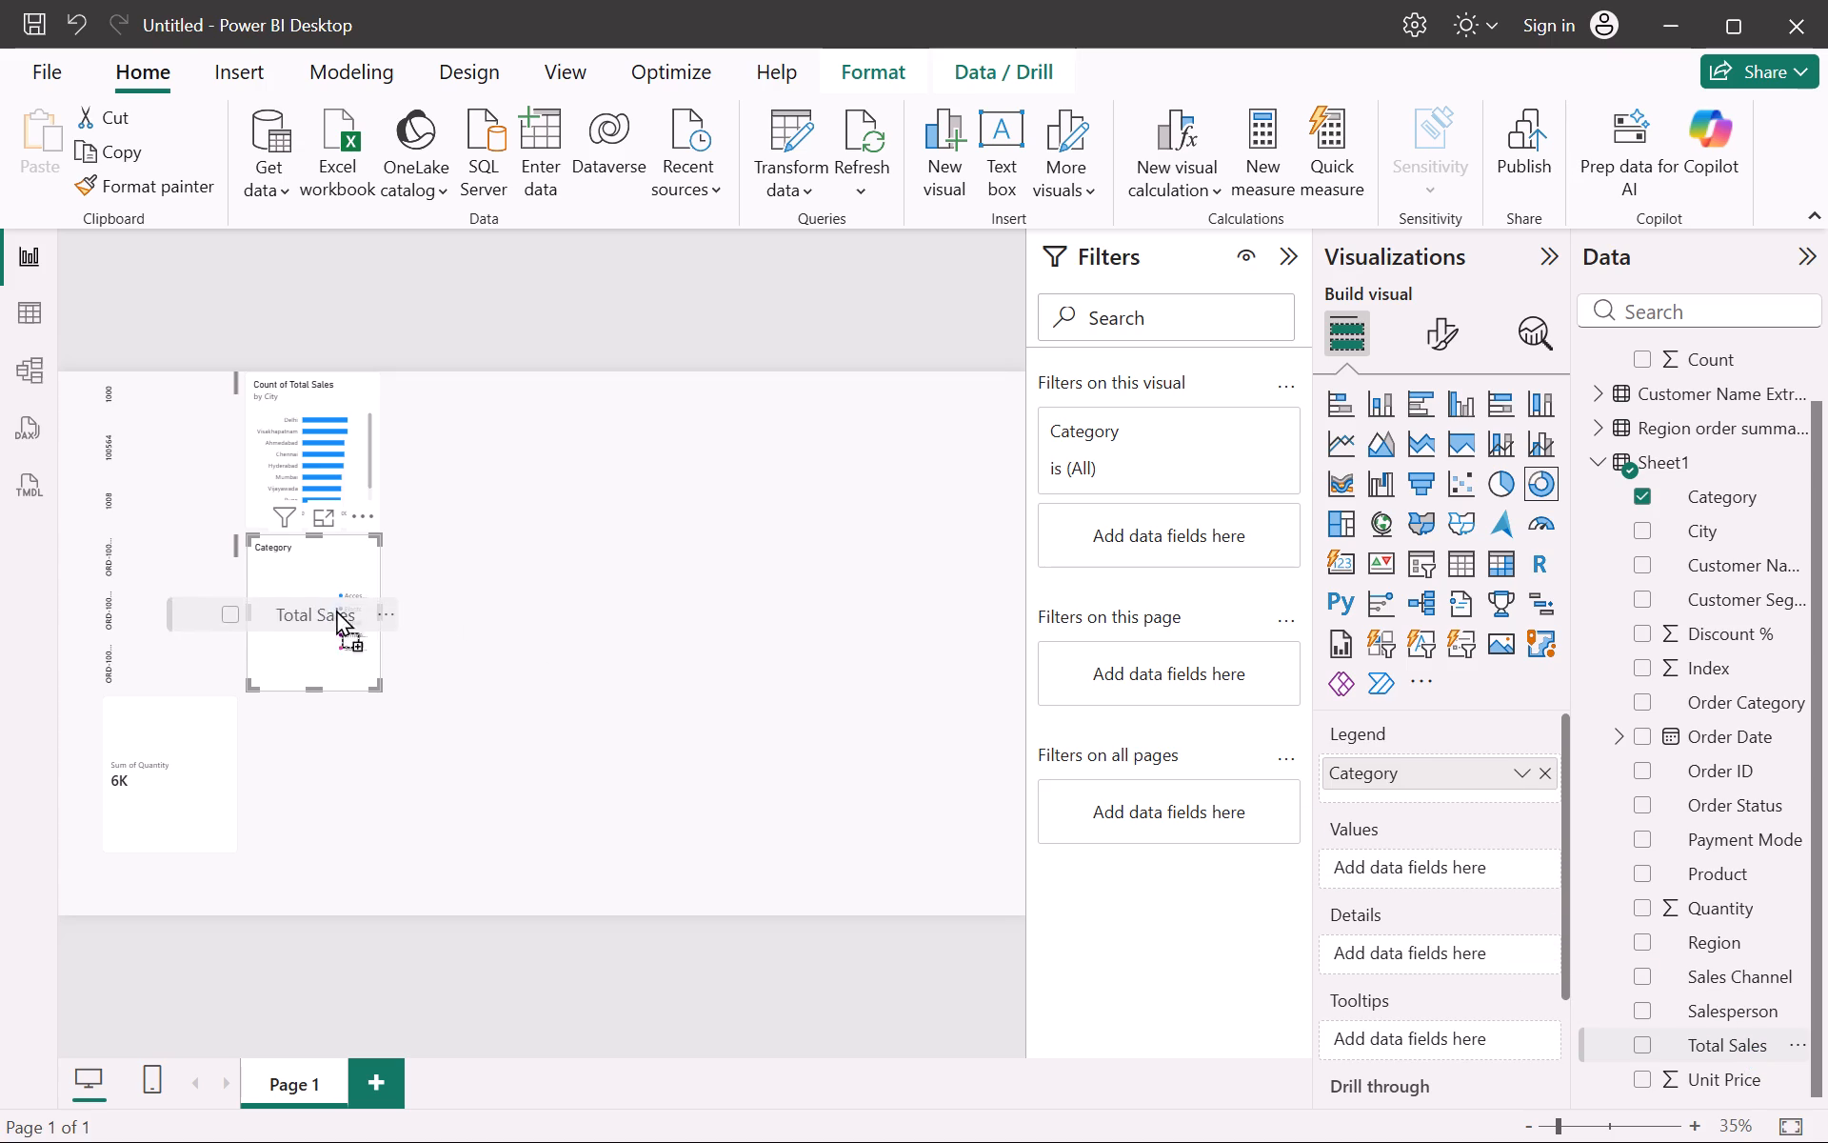
{"action": "left_click_drag", "start_coordinate": [336, 610], "coordinate": [336, 606]}
{"action": "left_click", "coordinate": [336, 606]}
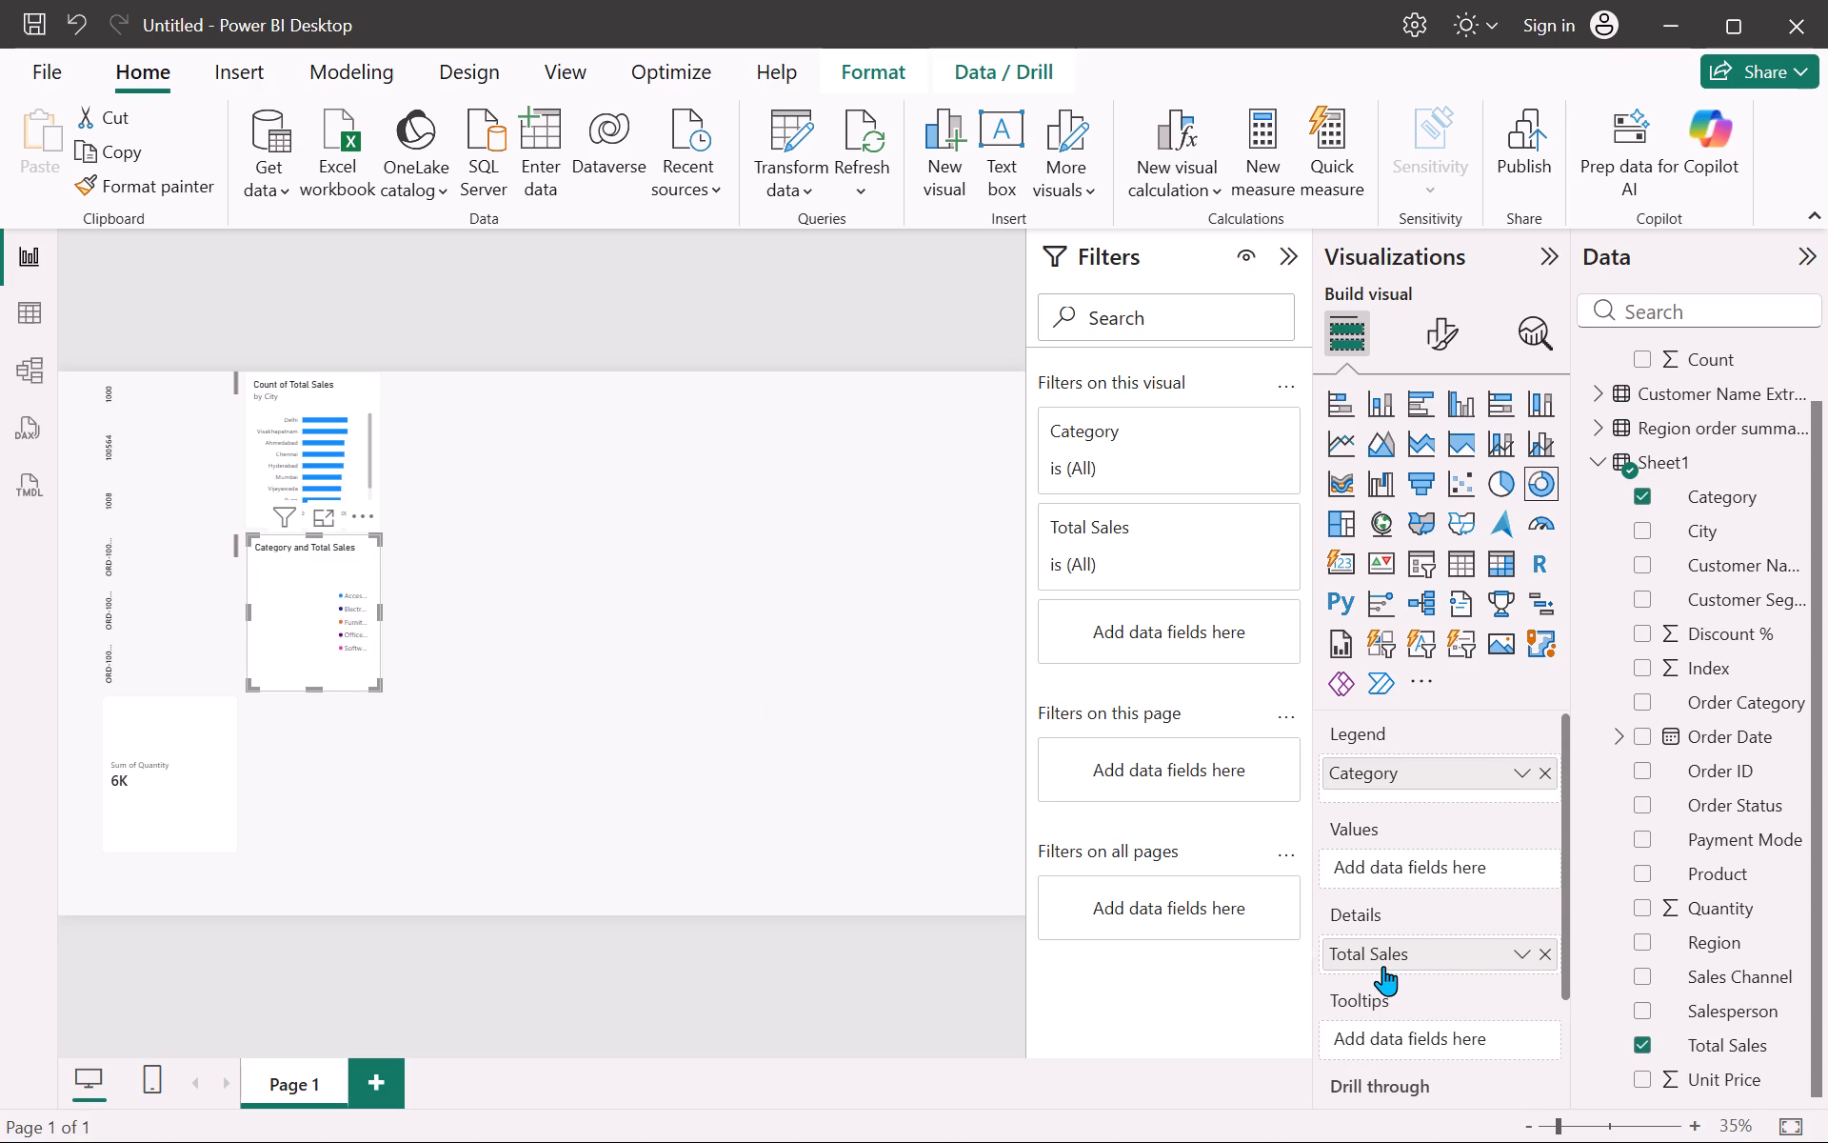
{"action": "scroll", "coordinate": [1383, 966], "scroll_direction": "down", "scroll_amount": 2}
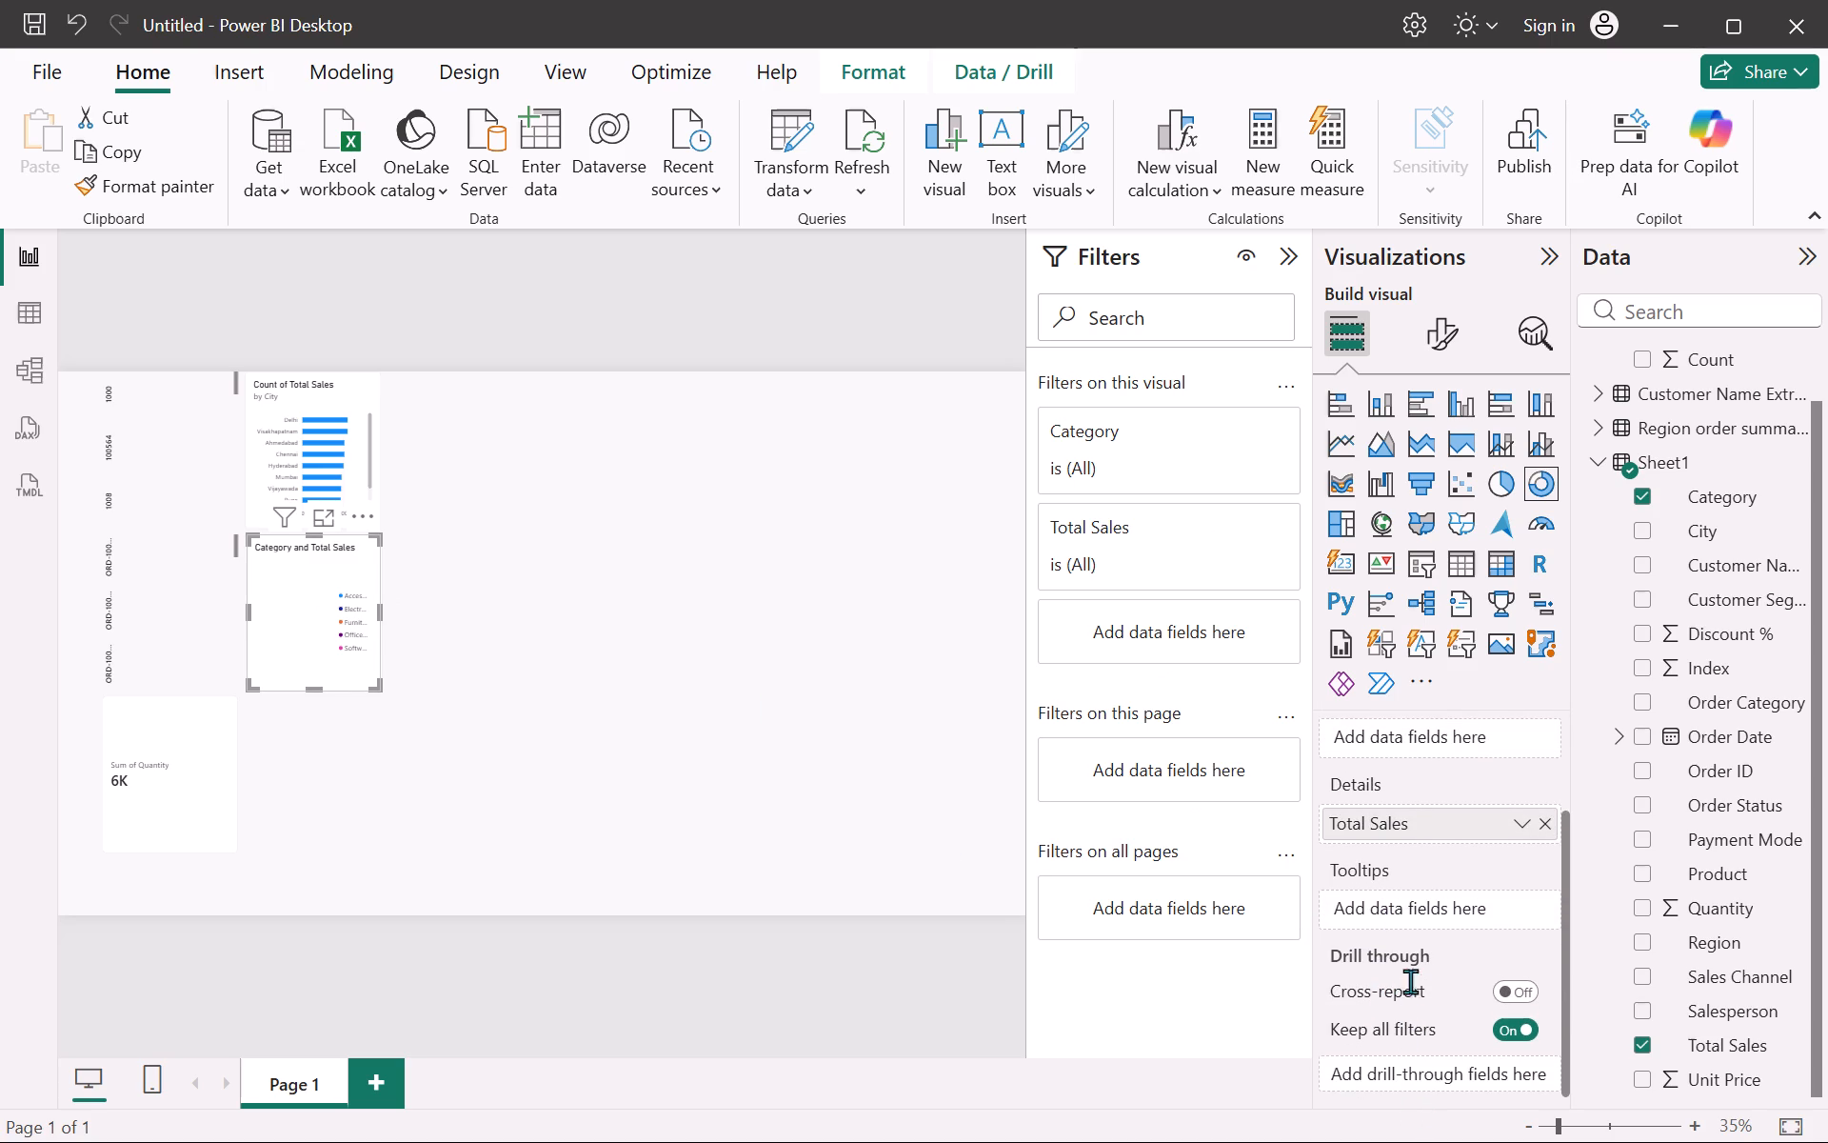
{"action": "scroll", "coordinate": [1411, 952], "scroll_direction": "up", "scroll_amount": 2}
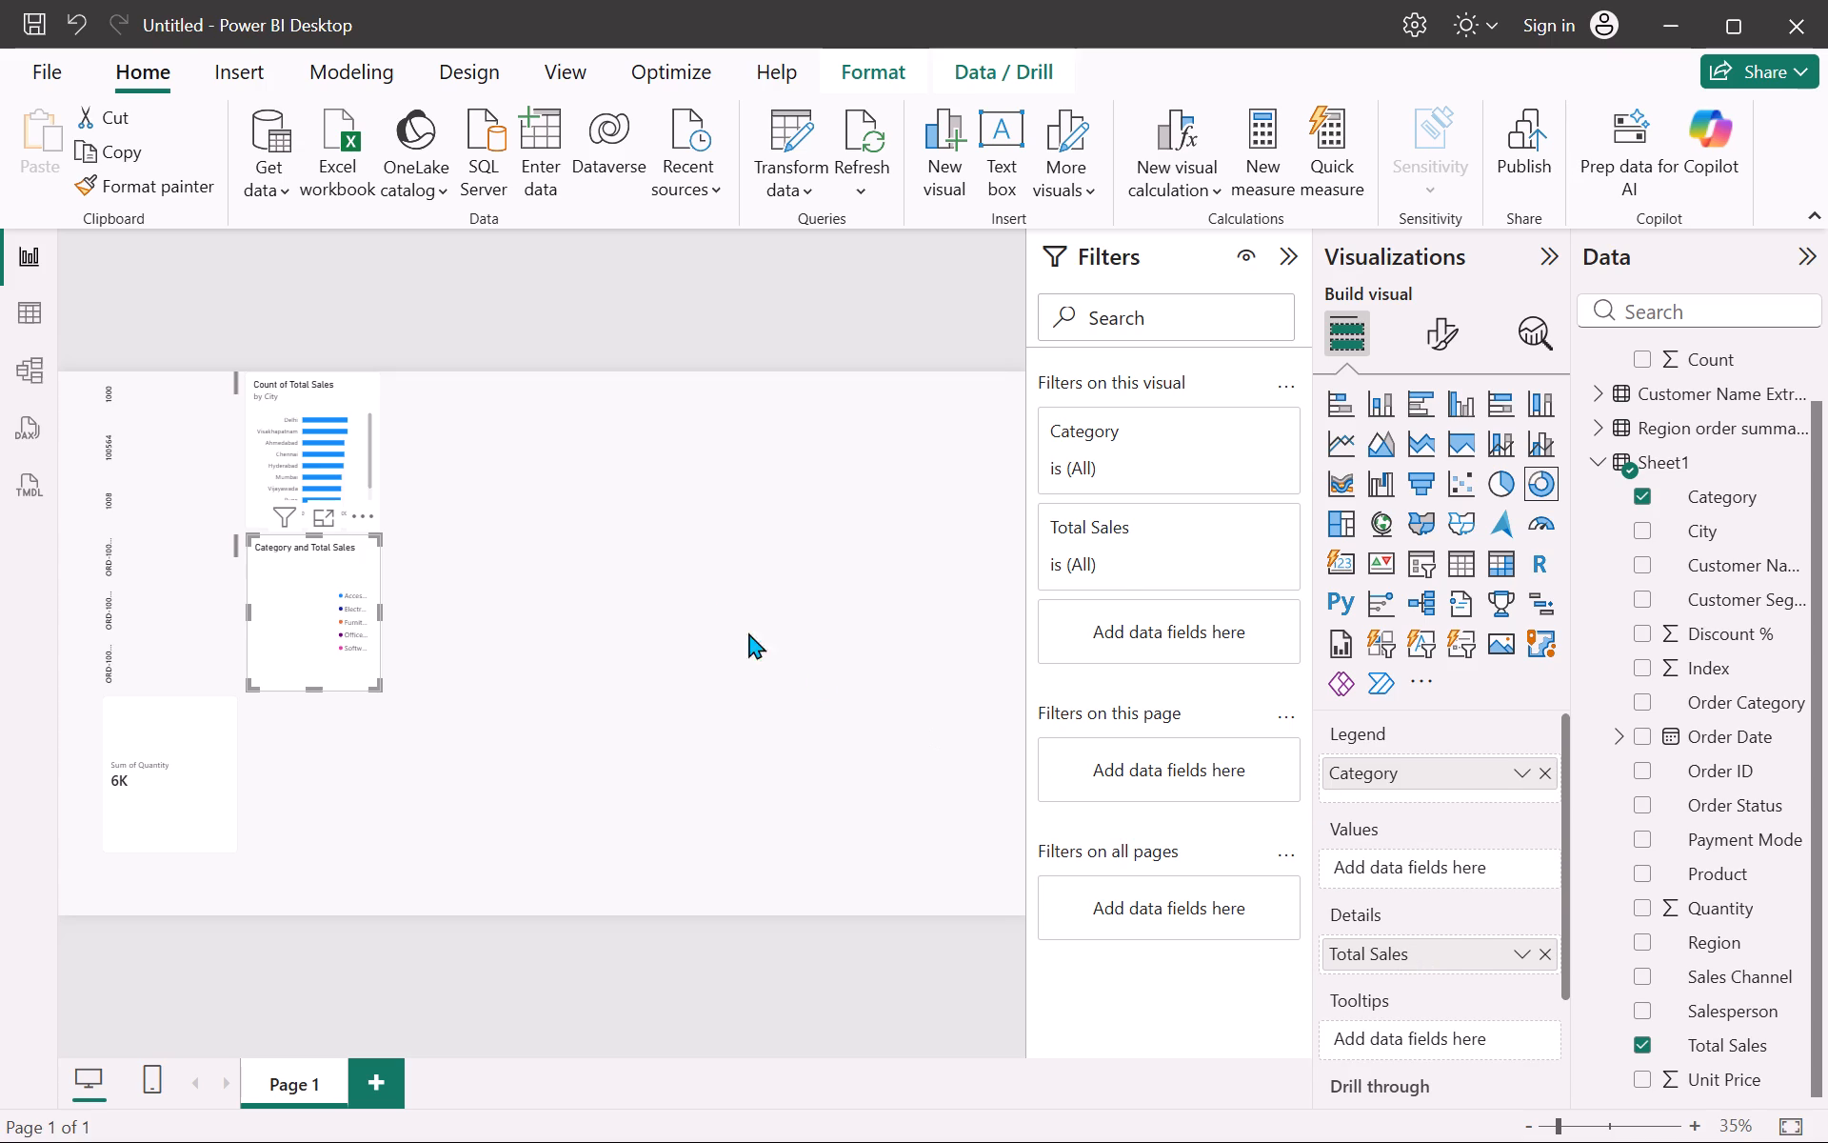
Add a line chart below the donut chart, with the Order Date hierarchy from Sheet1 on the X-axis.
{"action": "left_click", "coordinate": [697, 588]}
{"action": "left_click", "coordinate": [1346, 435]}
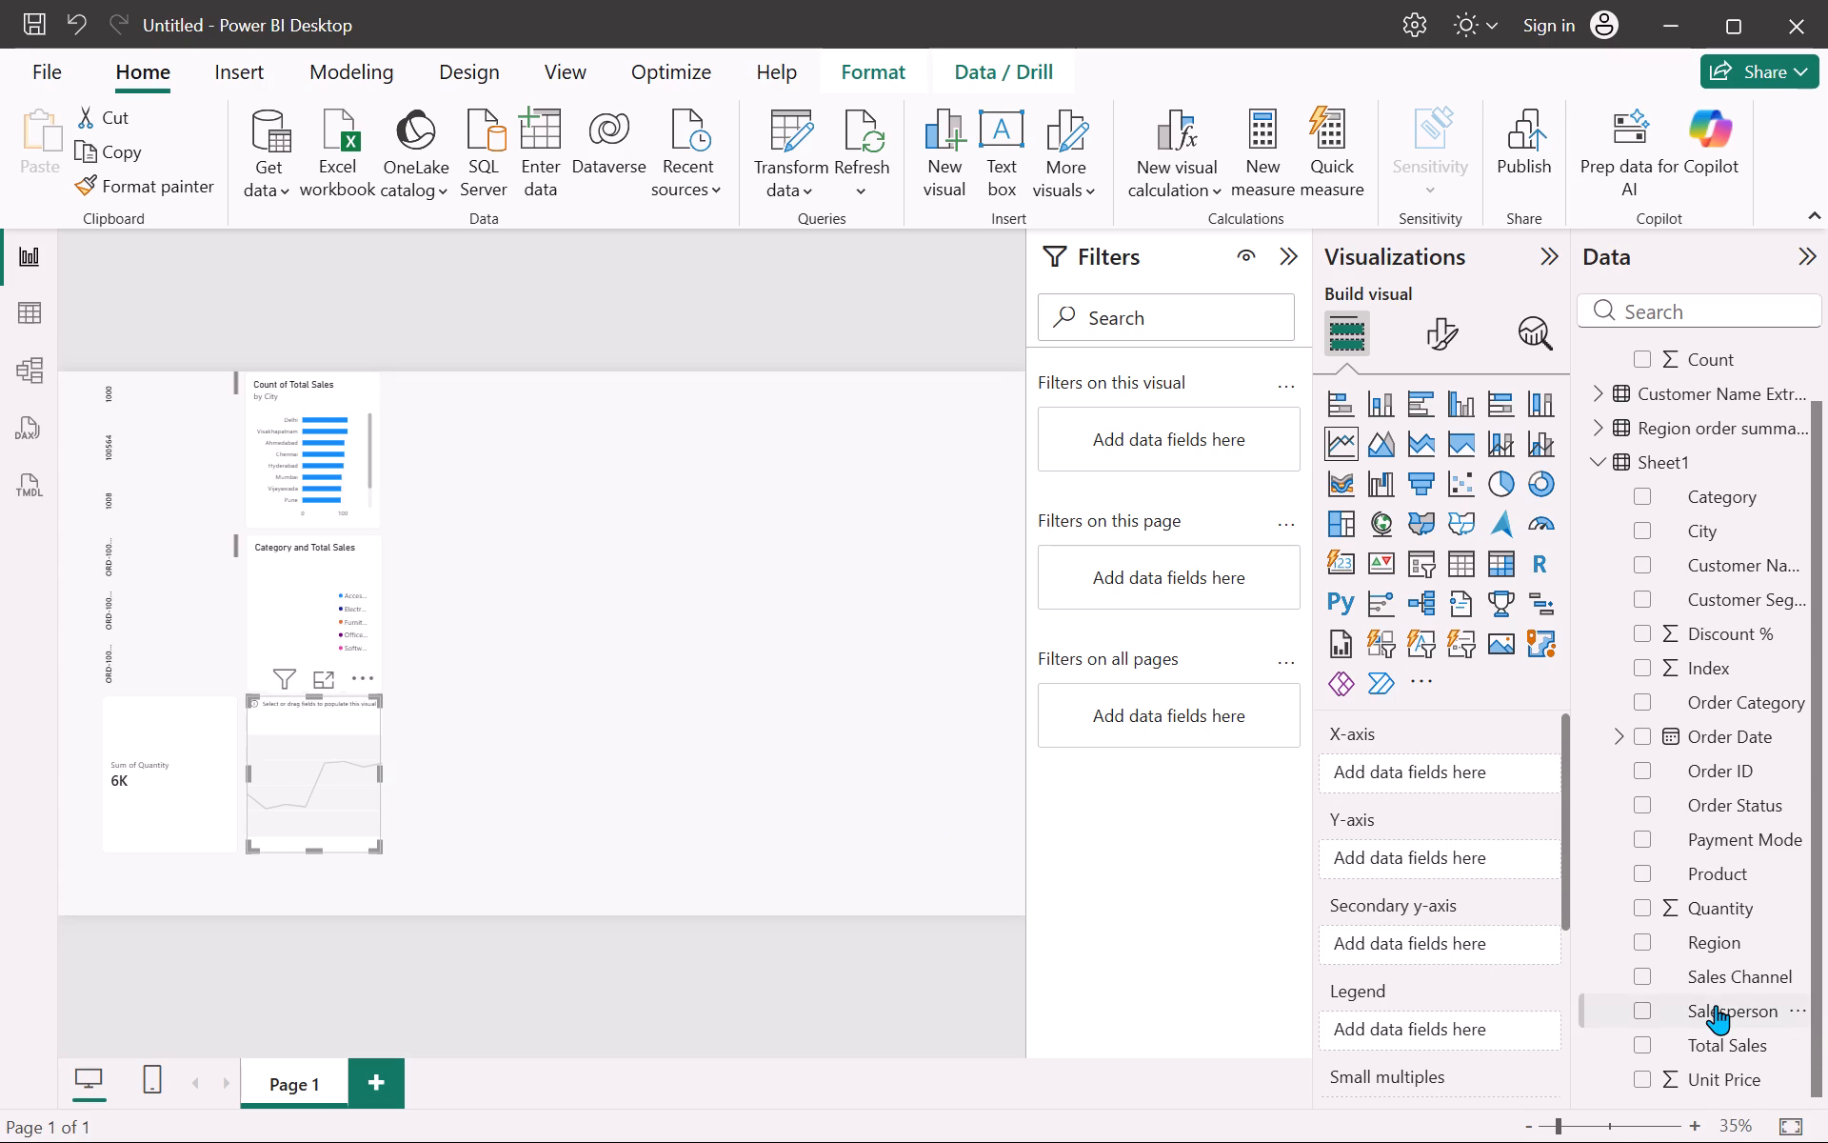
{"action": "left_click_drag", "start_coordinate": [1707, 732], "coordinate": [303, 759]}
{"action": "scroll", "coordinate": [1178, 533], "scroll_direction": "up", "scroll_amount": 2}
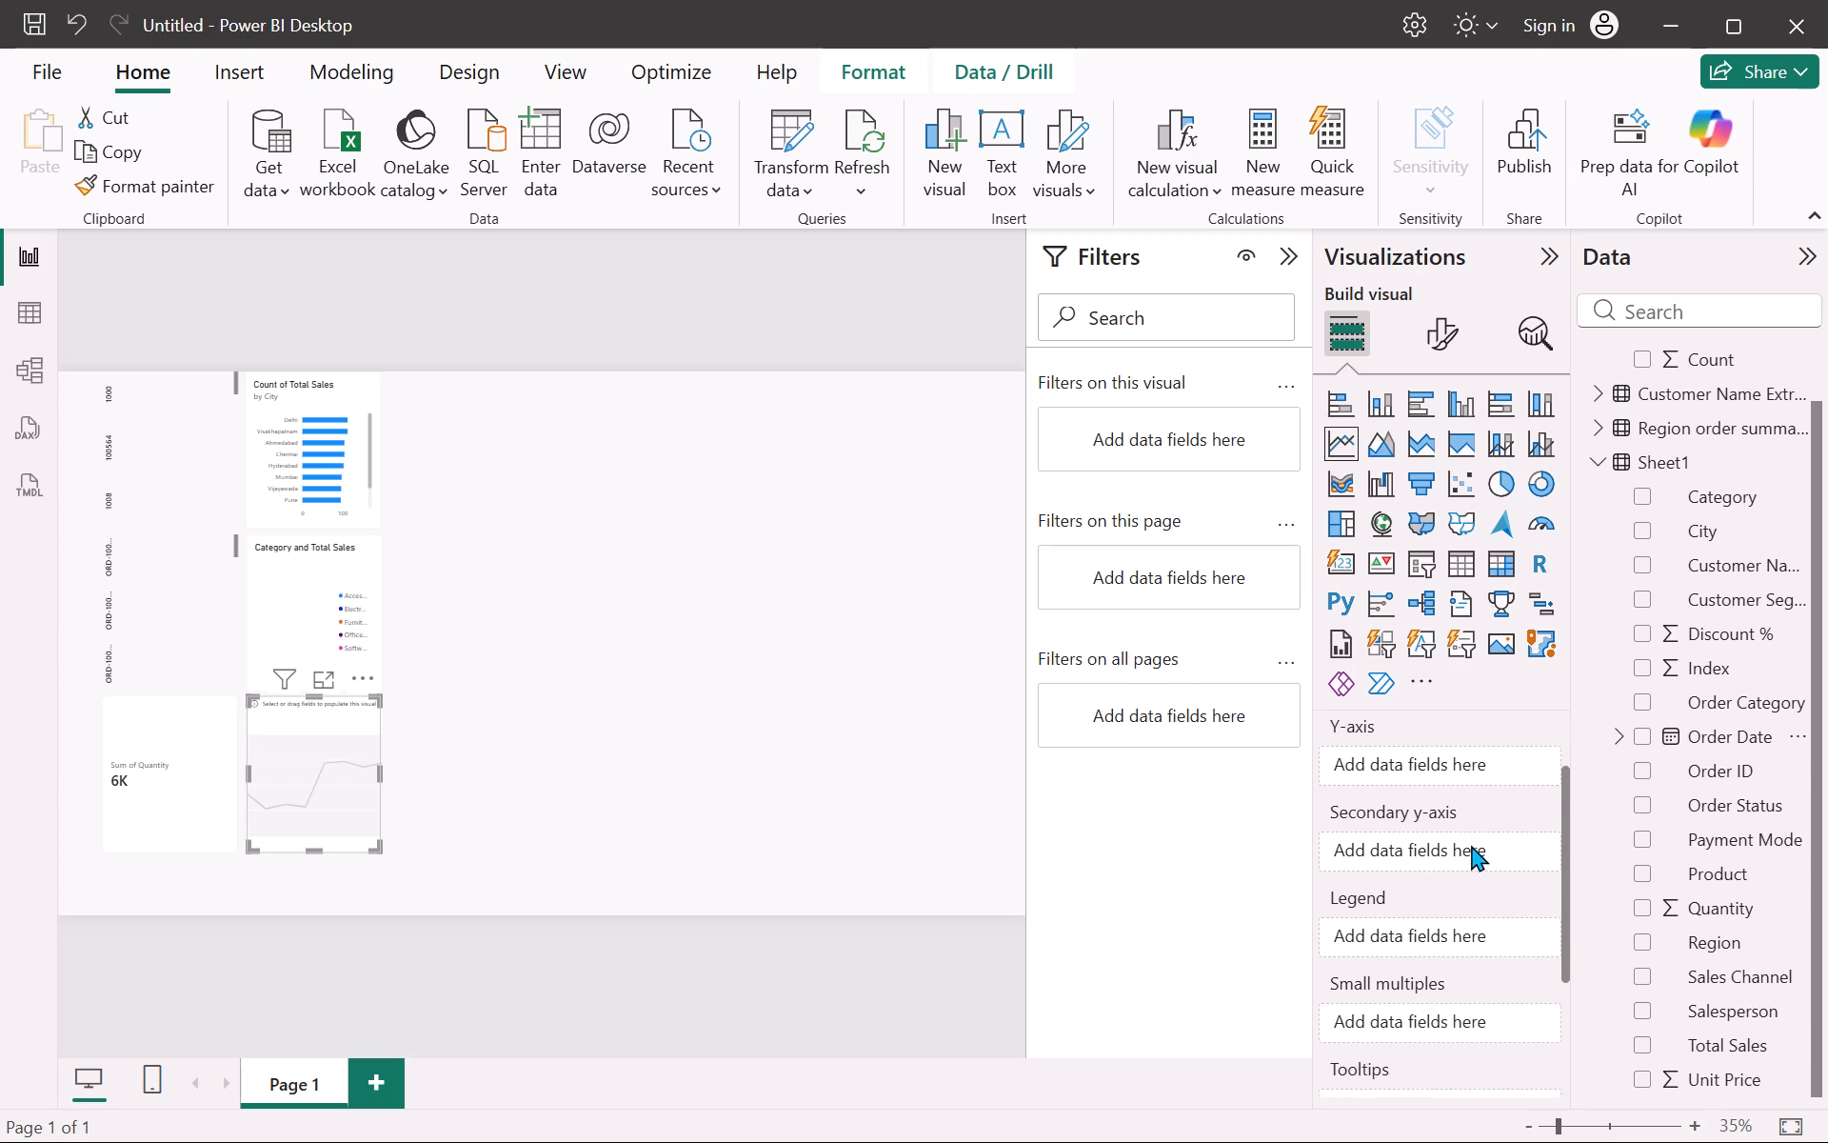
{"action": "scroll", "coordinate": [1471, 845], "scroll_direction": "down", "scroll_amount": 2}
{"action": "scroll", "coordinate": [1471, 845], "scroll_direction": "up", "scroll_amount": 6}
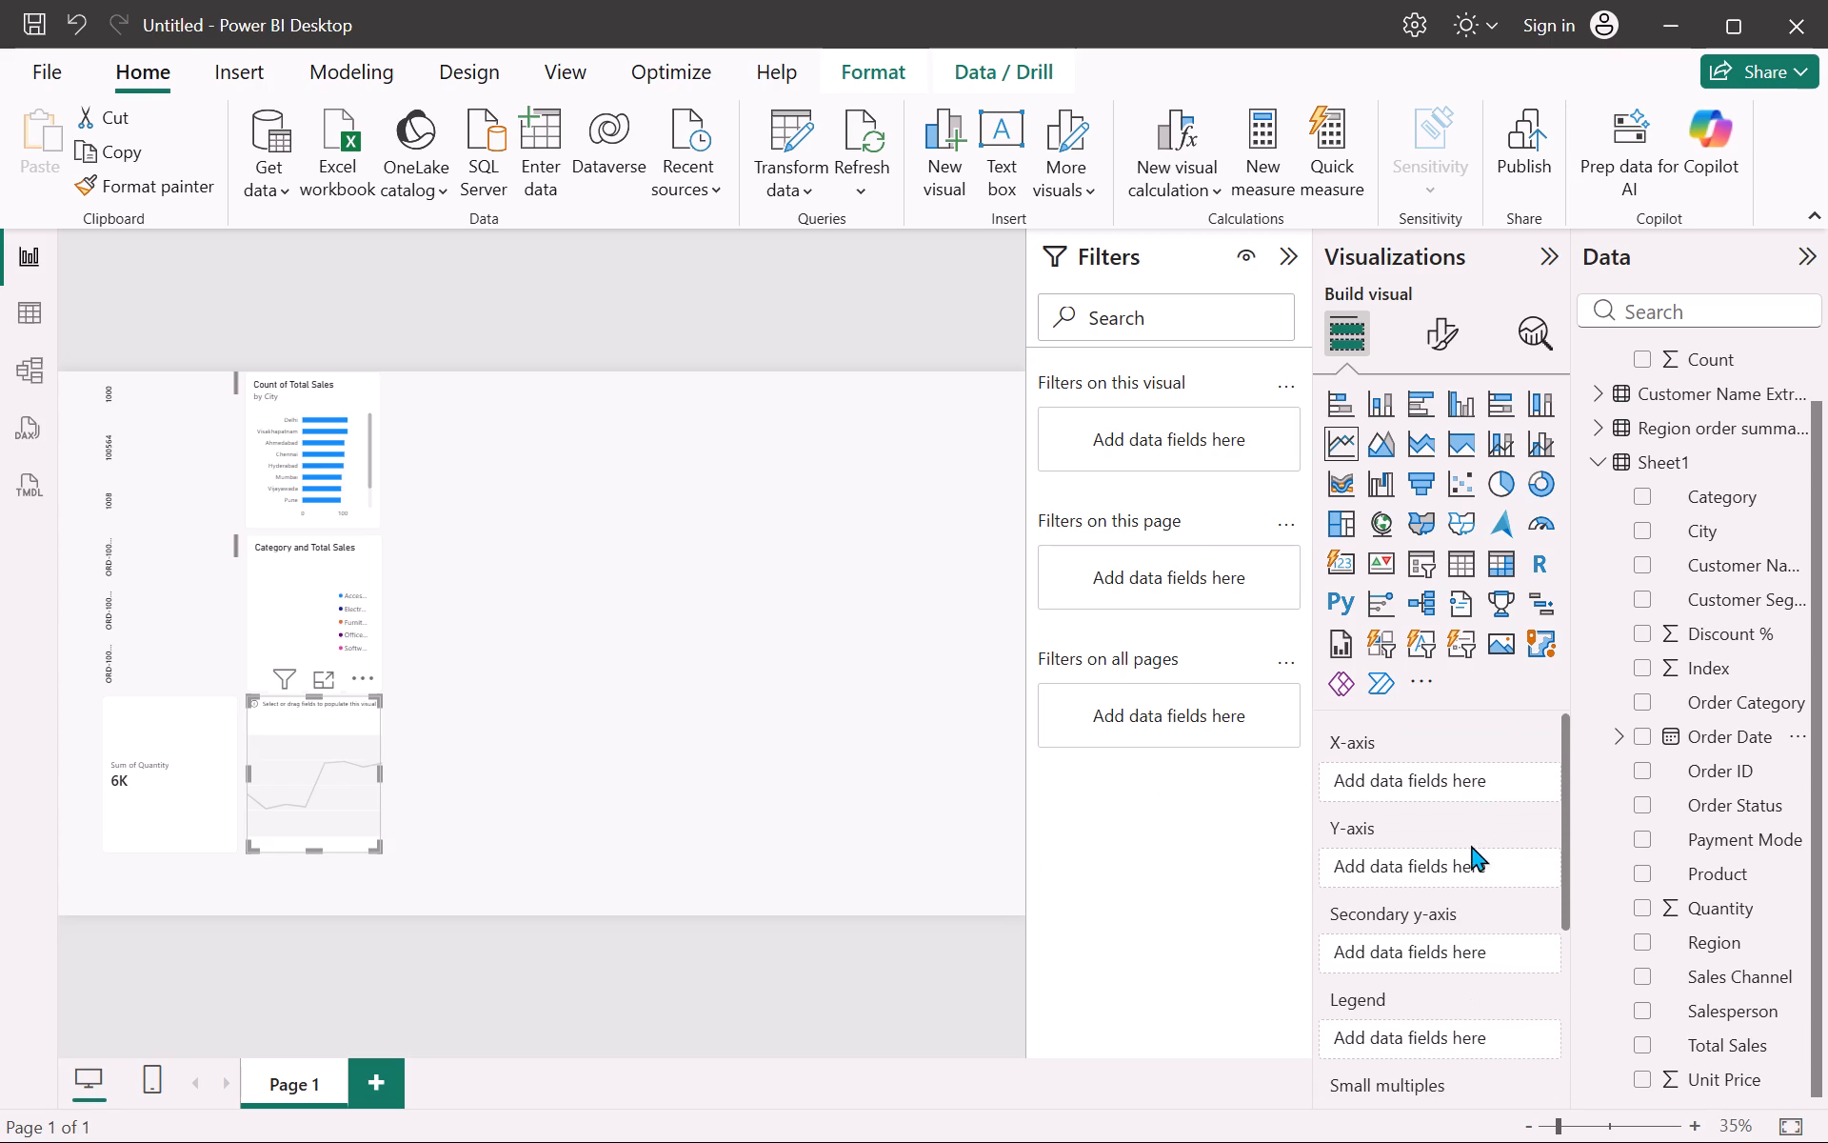
{"action": "left_click", "coordinate": [1641, 736]}
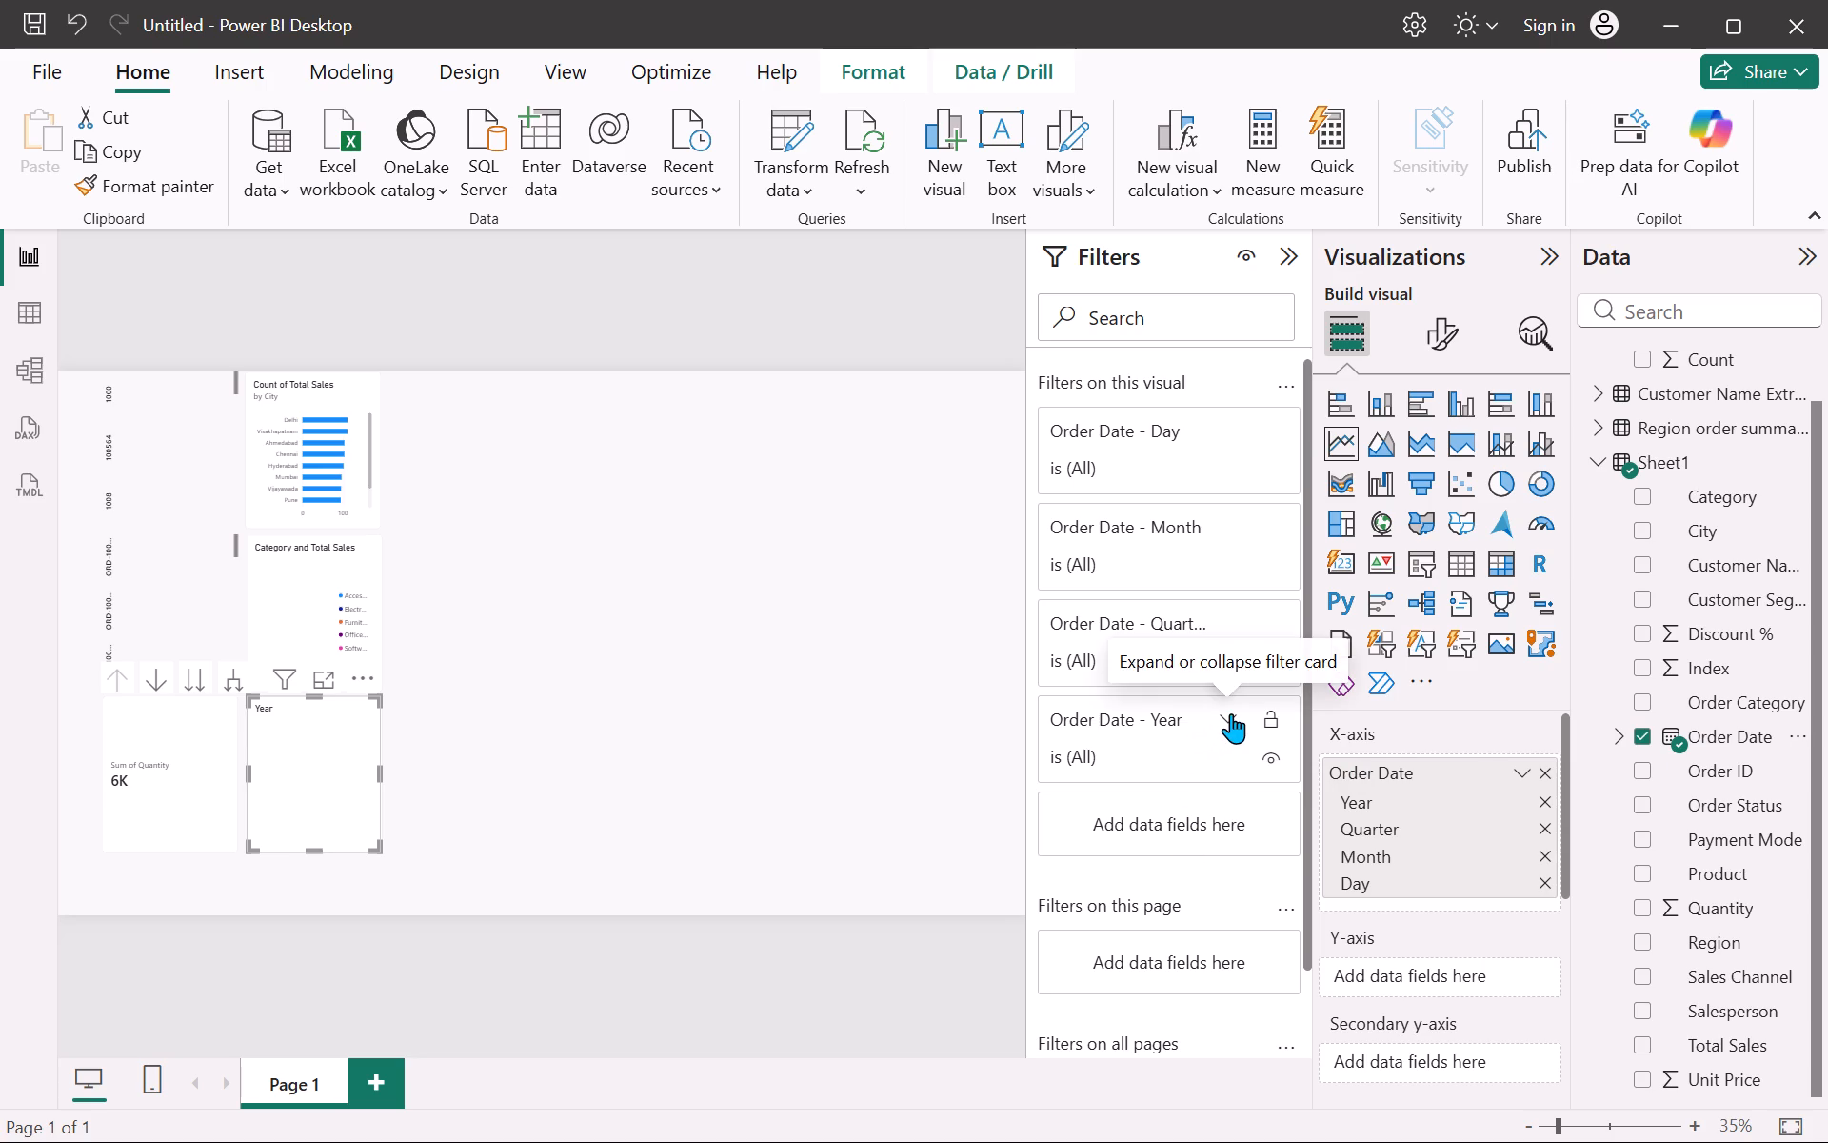
Check the line chart's Order Date year filter, and remove the Year and Quarter levels from its X-axis.
{"action": "left_click", "coordinate": [1231, 713]}
{"action": "scroll", "coordinate": [1180, 838], "scroll_direction": "down", "scroll_amount": 1}
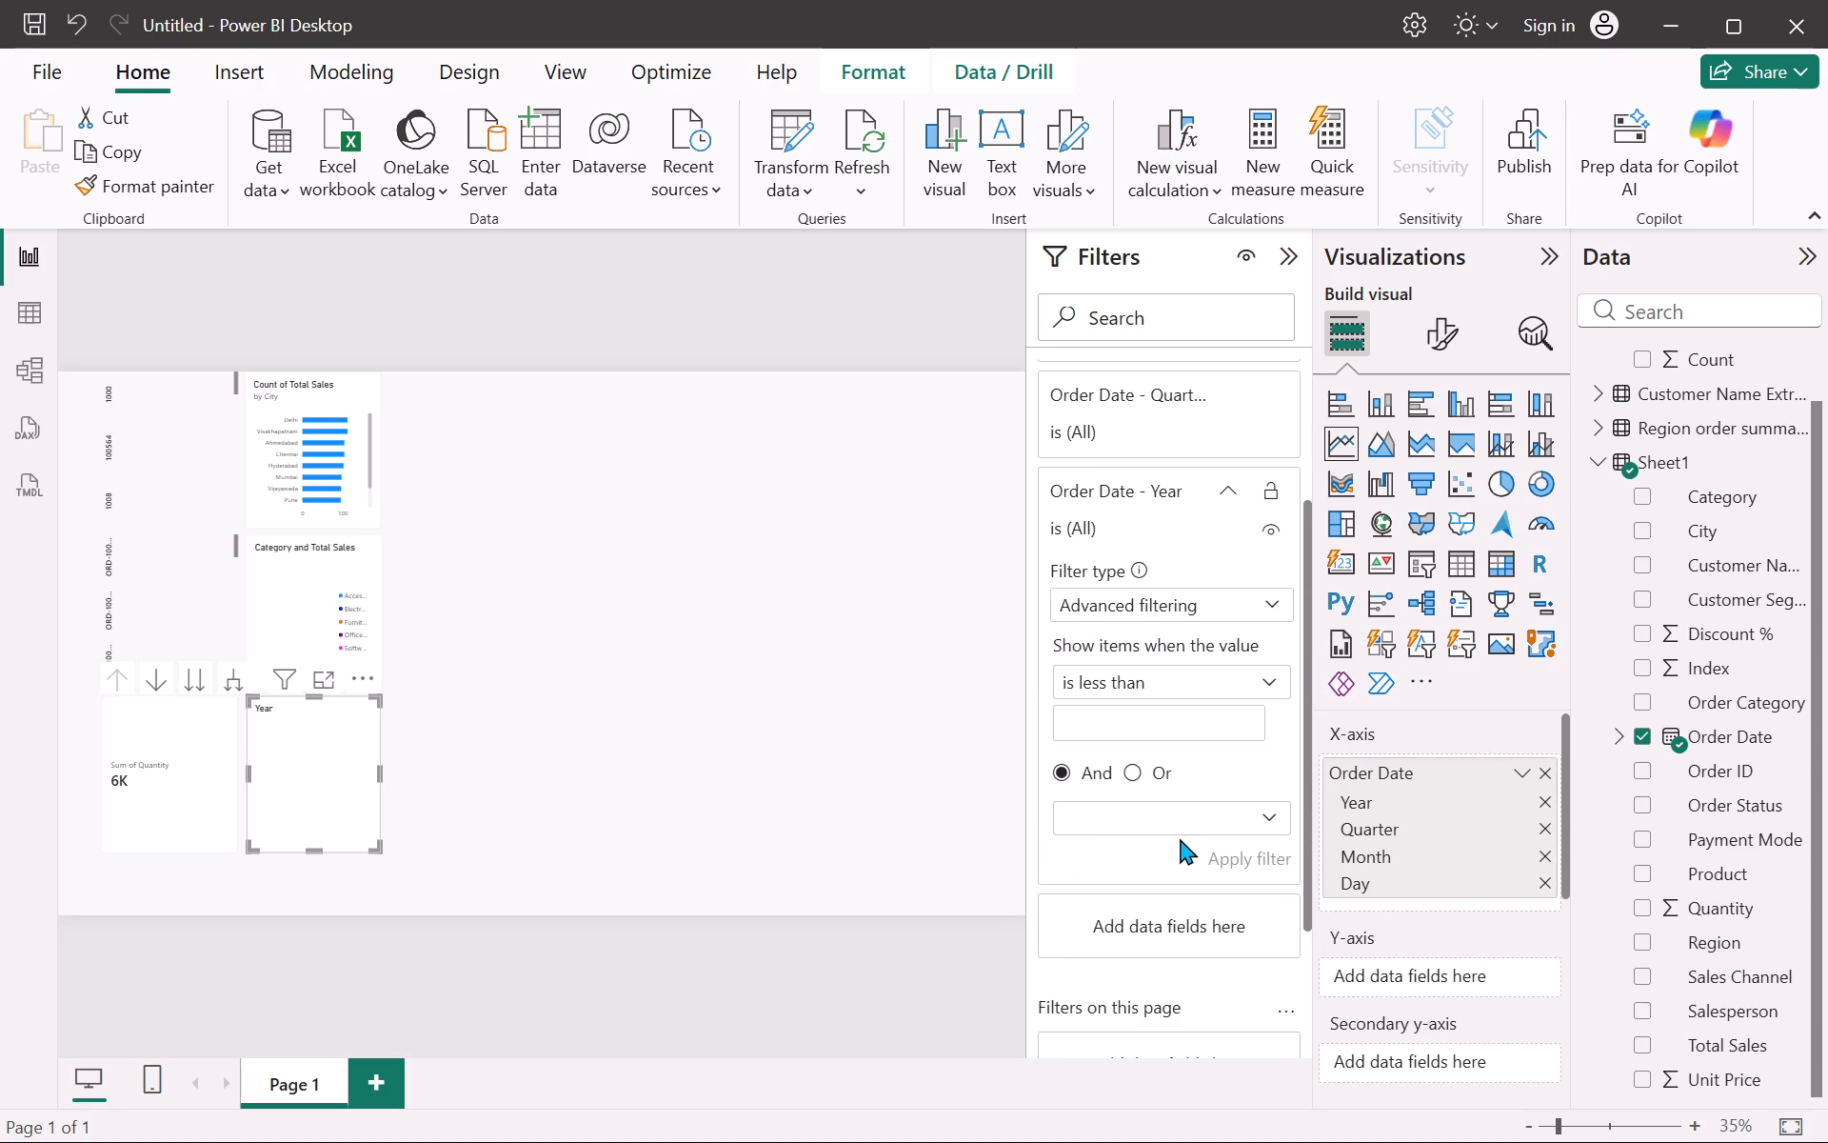
{"action": "scroll", "coordinate": [1175, 738], "scroll_direction": "down", "scroll_amount": 1}
{"action": "scroll", "coordinate": [1175, 738], "scroll_direction": "up", "scroll_amount": 1}
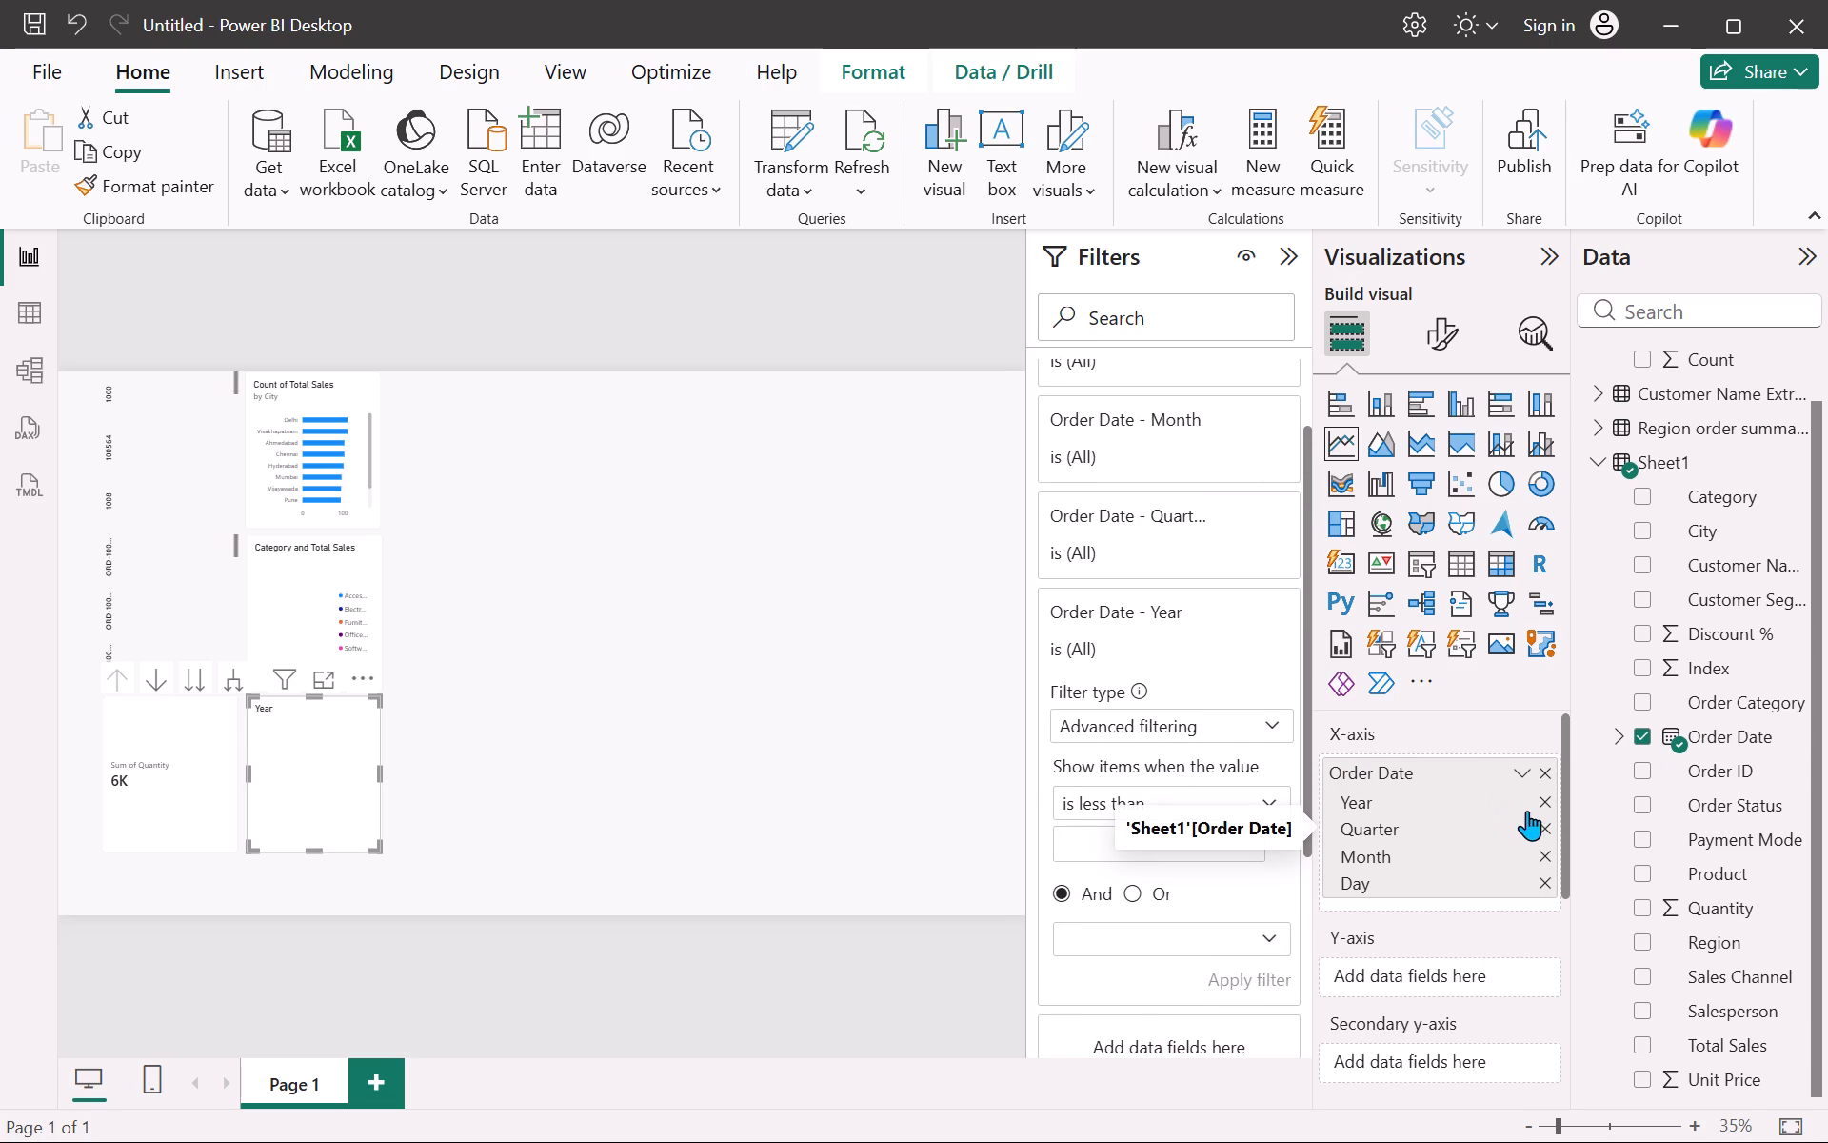
{"action": "left_click", "coordinate": [1549, 824]}
{"action": "left_click", "coordinate": [1541, 802]}
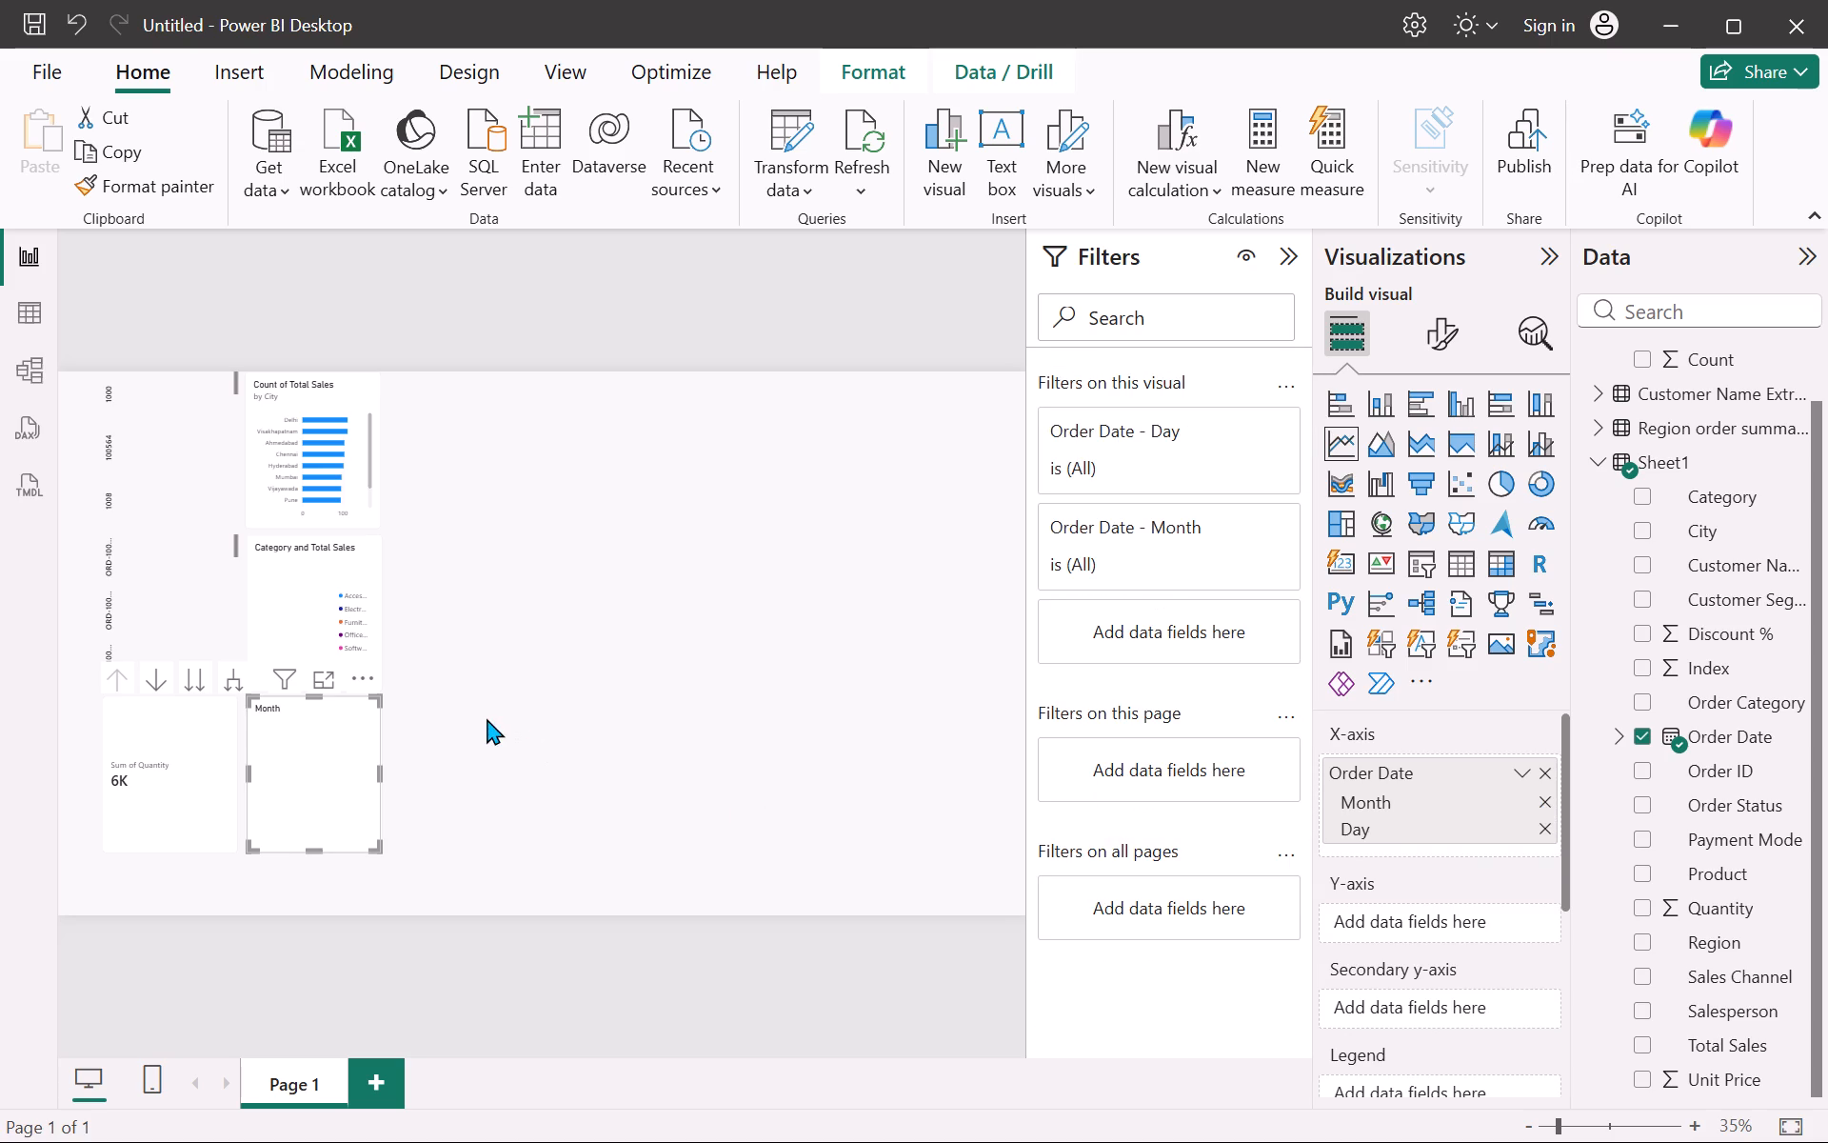
Move the line chart up to the empty page area just right of the donut chart.
{"action": "left_click_drag", "start_coordinate": [321, 721], "coordinate": [469, 617]}
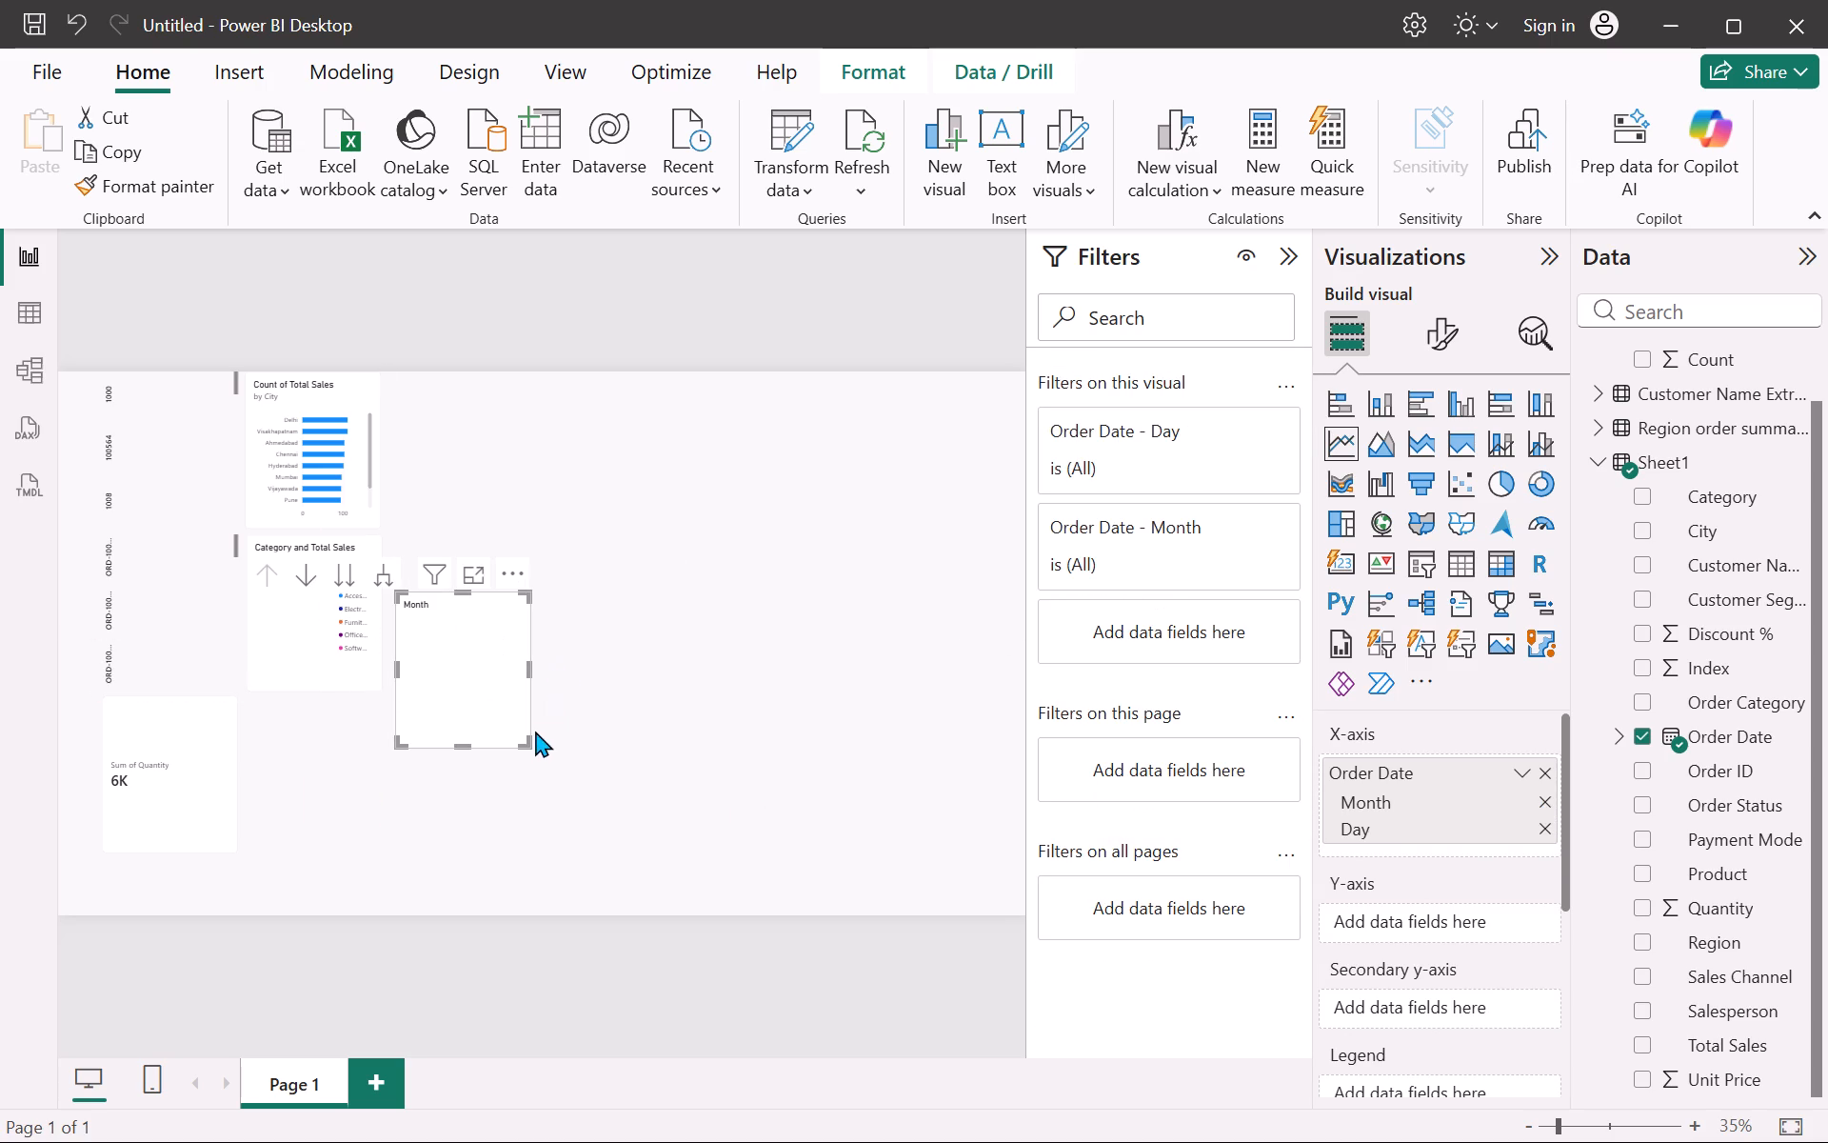
Enlarge the line chart, stretching it across the empty page area to more than twice its width.
{"action": "left_click_drag", "start_coordinate": [520, 747], "coordinate": [751, 771]}
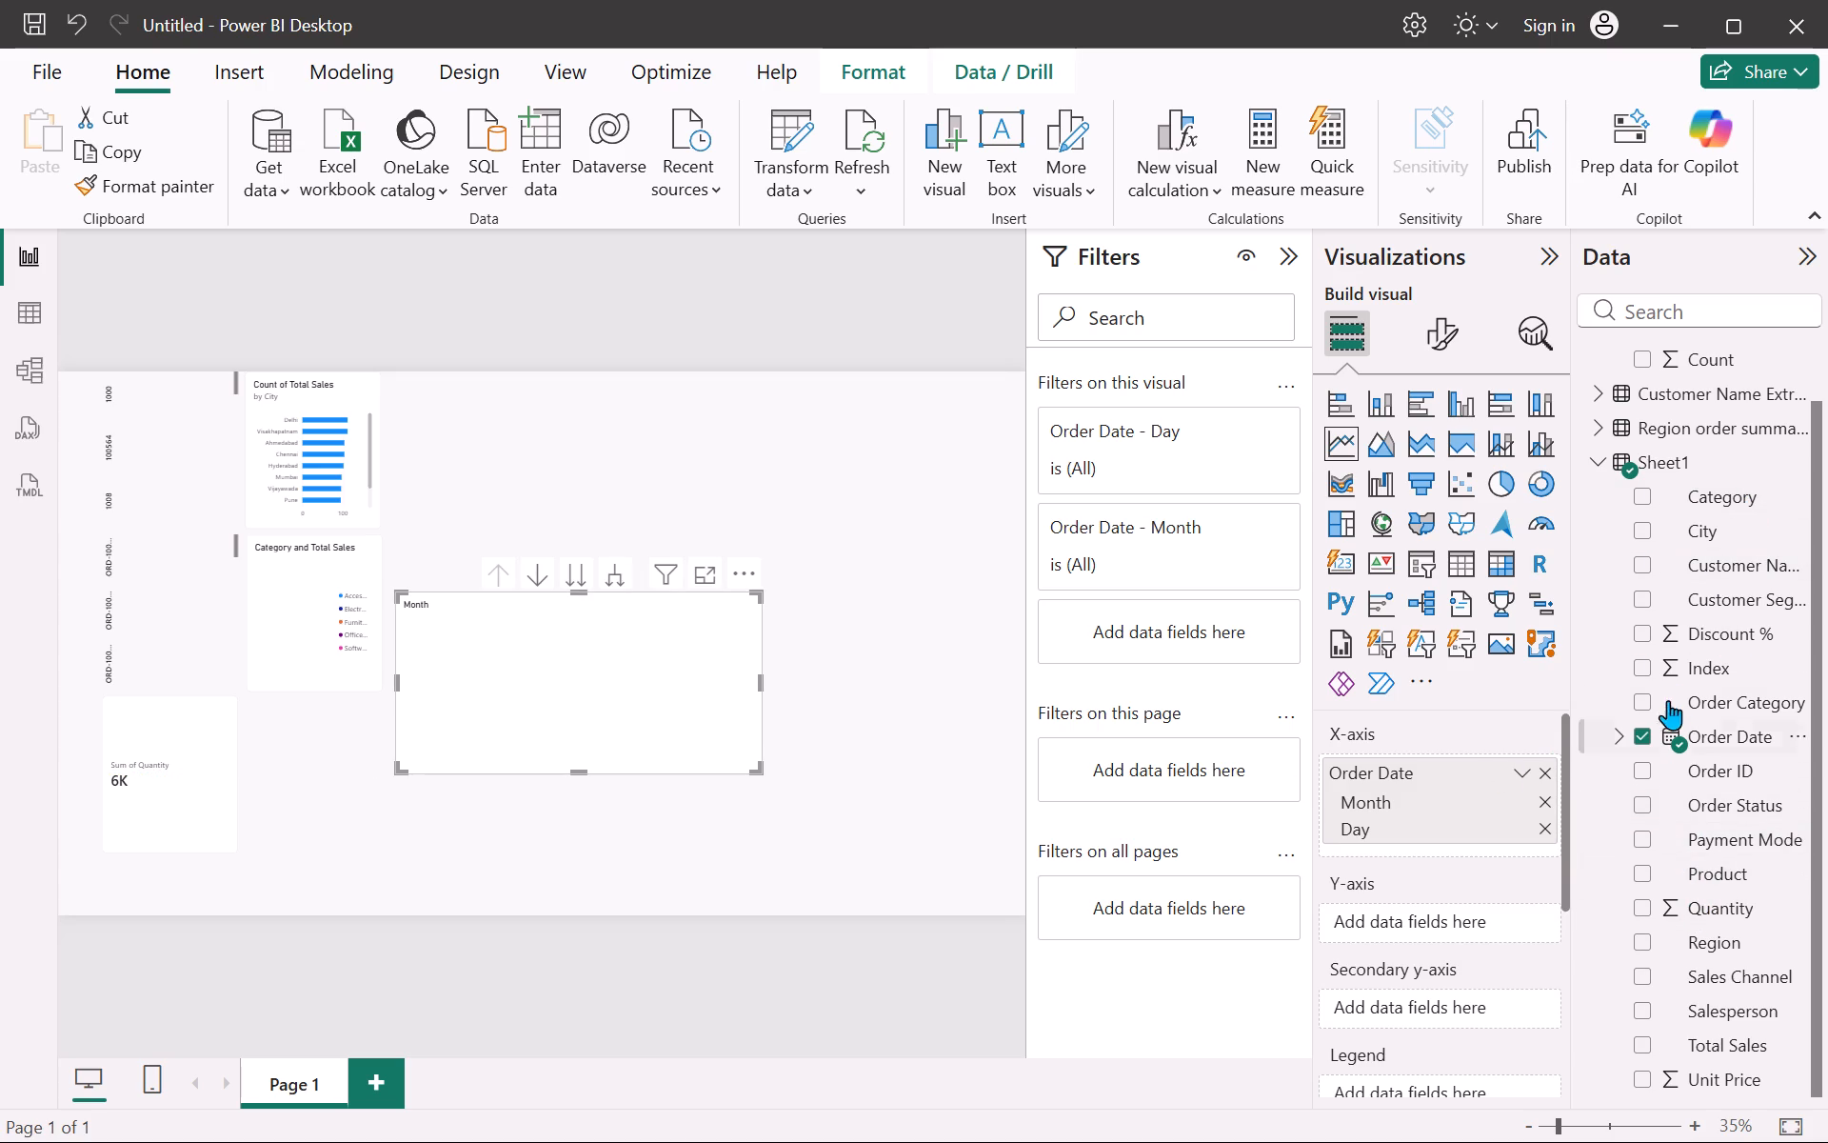
Add Total Sales from Sheet1 to the line chart's Y-axis as a count, and deselect the chart.
{"action": "scroll", "coordinate": [1752, 800], "scroll_direction": "down", "scroll_amount": 1}
{"action": "left_click_drag", "start_coordinate": [1712, 1035], "coordinate": [1437, 917]}
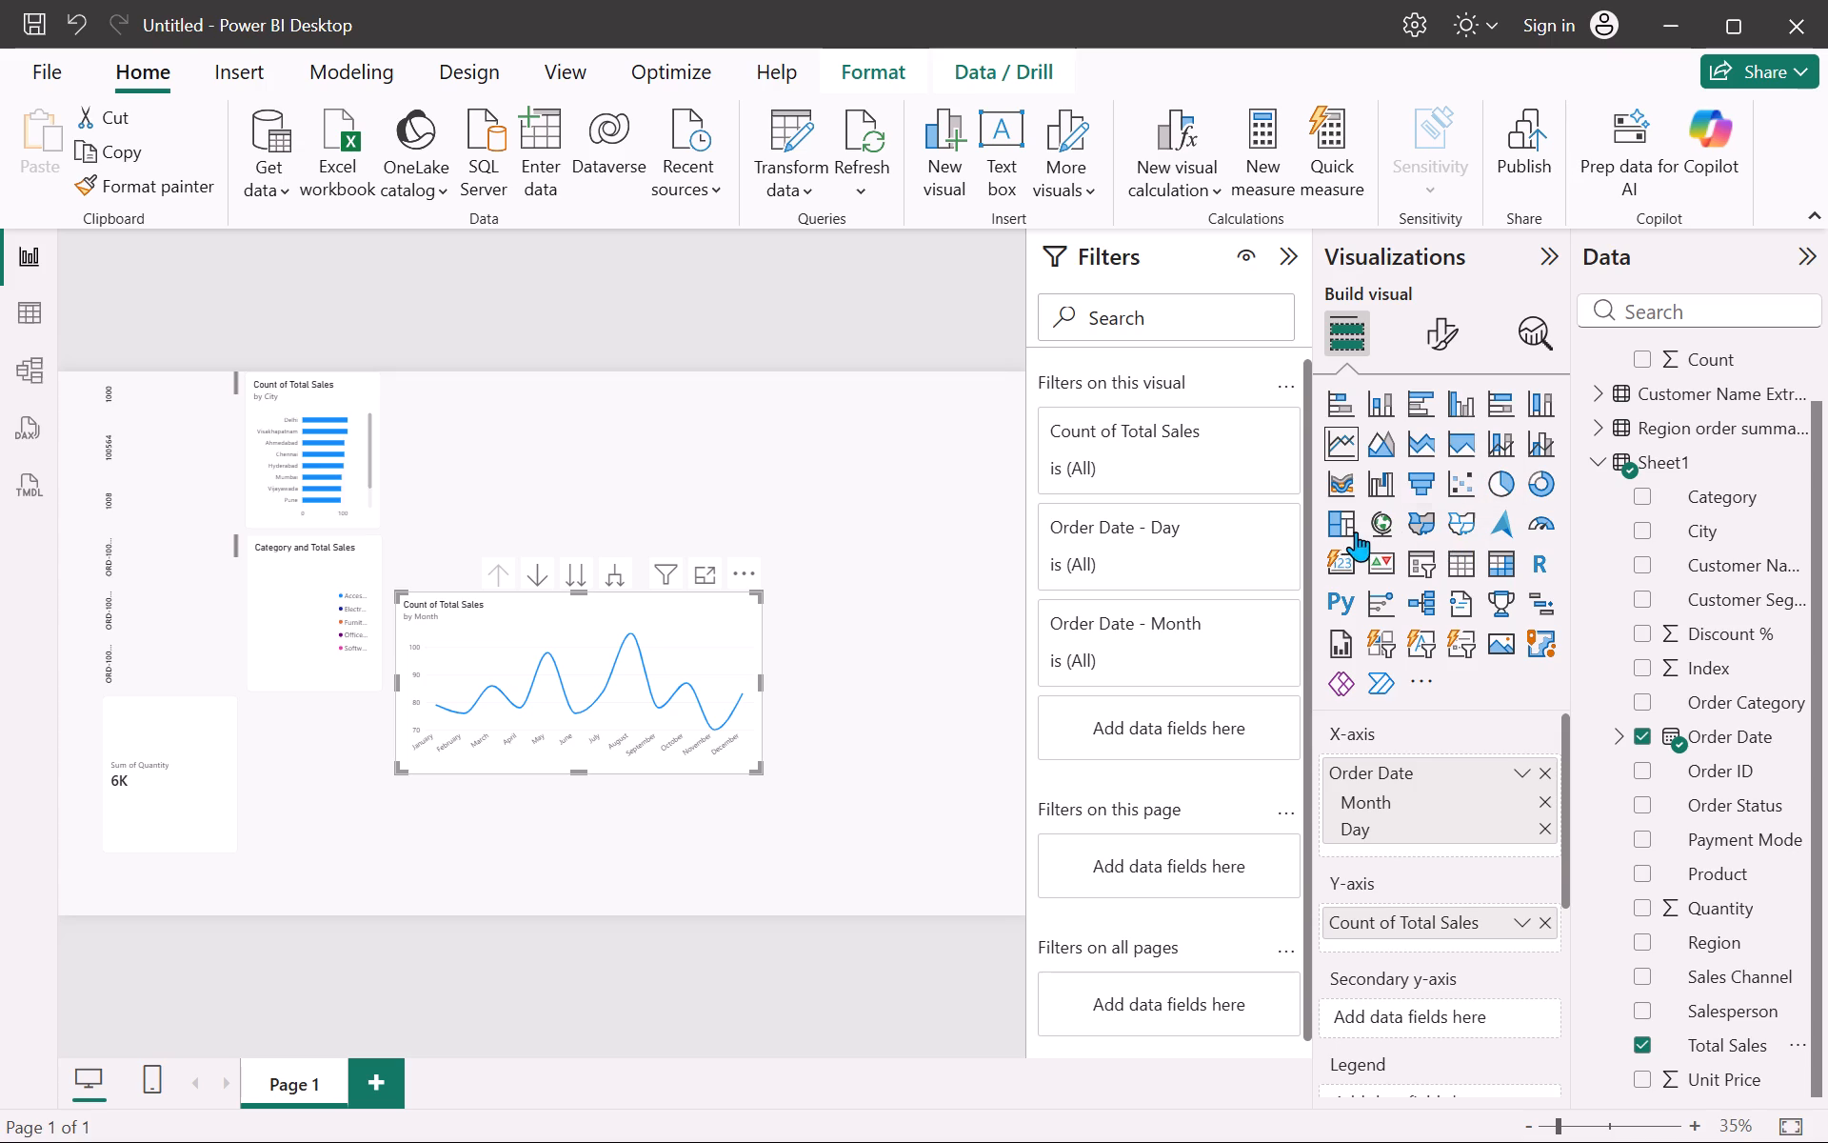
{"action": "scroll", "coordinate": [1423, 721], "scroll_direction": "down", "scroll_amount": 1}
{"action": "scroll", "coordinate": [1423, 721], "scroll_direction": "up", "scroll_amount": 3}
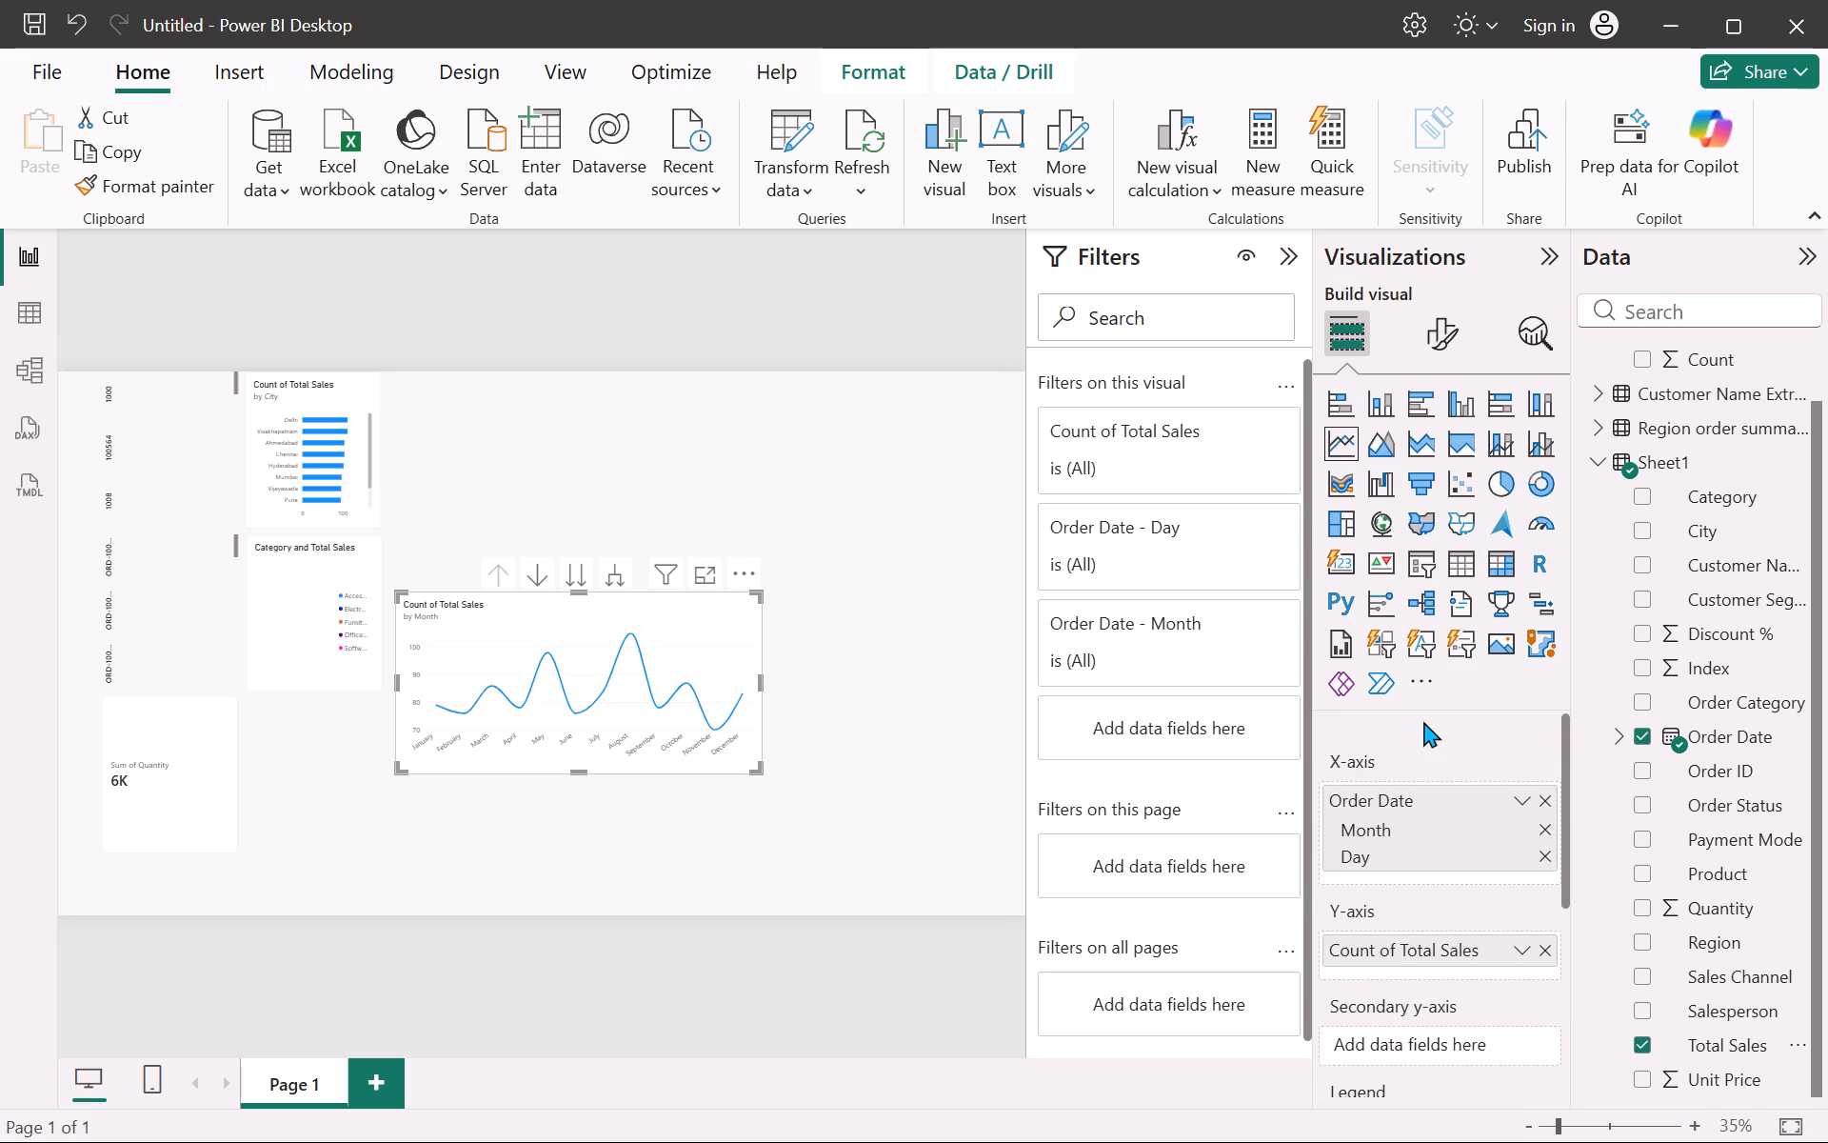
{"action": "left_click", "coordinate": [865, 407]}
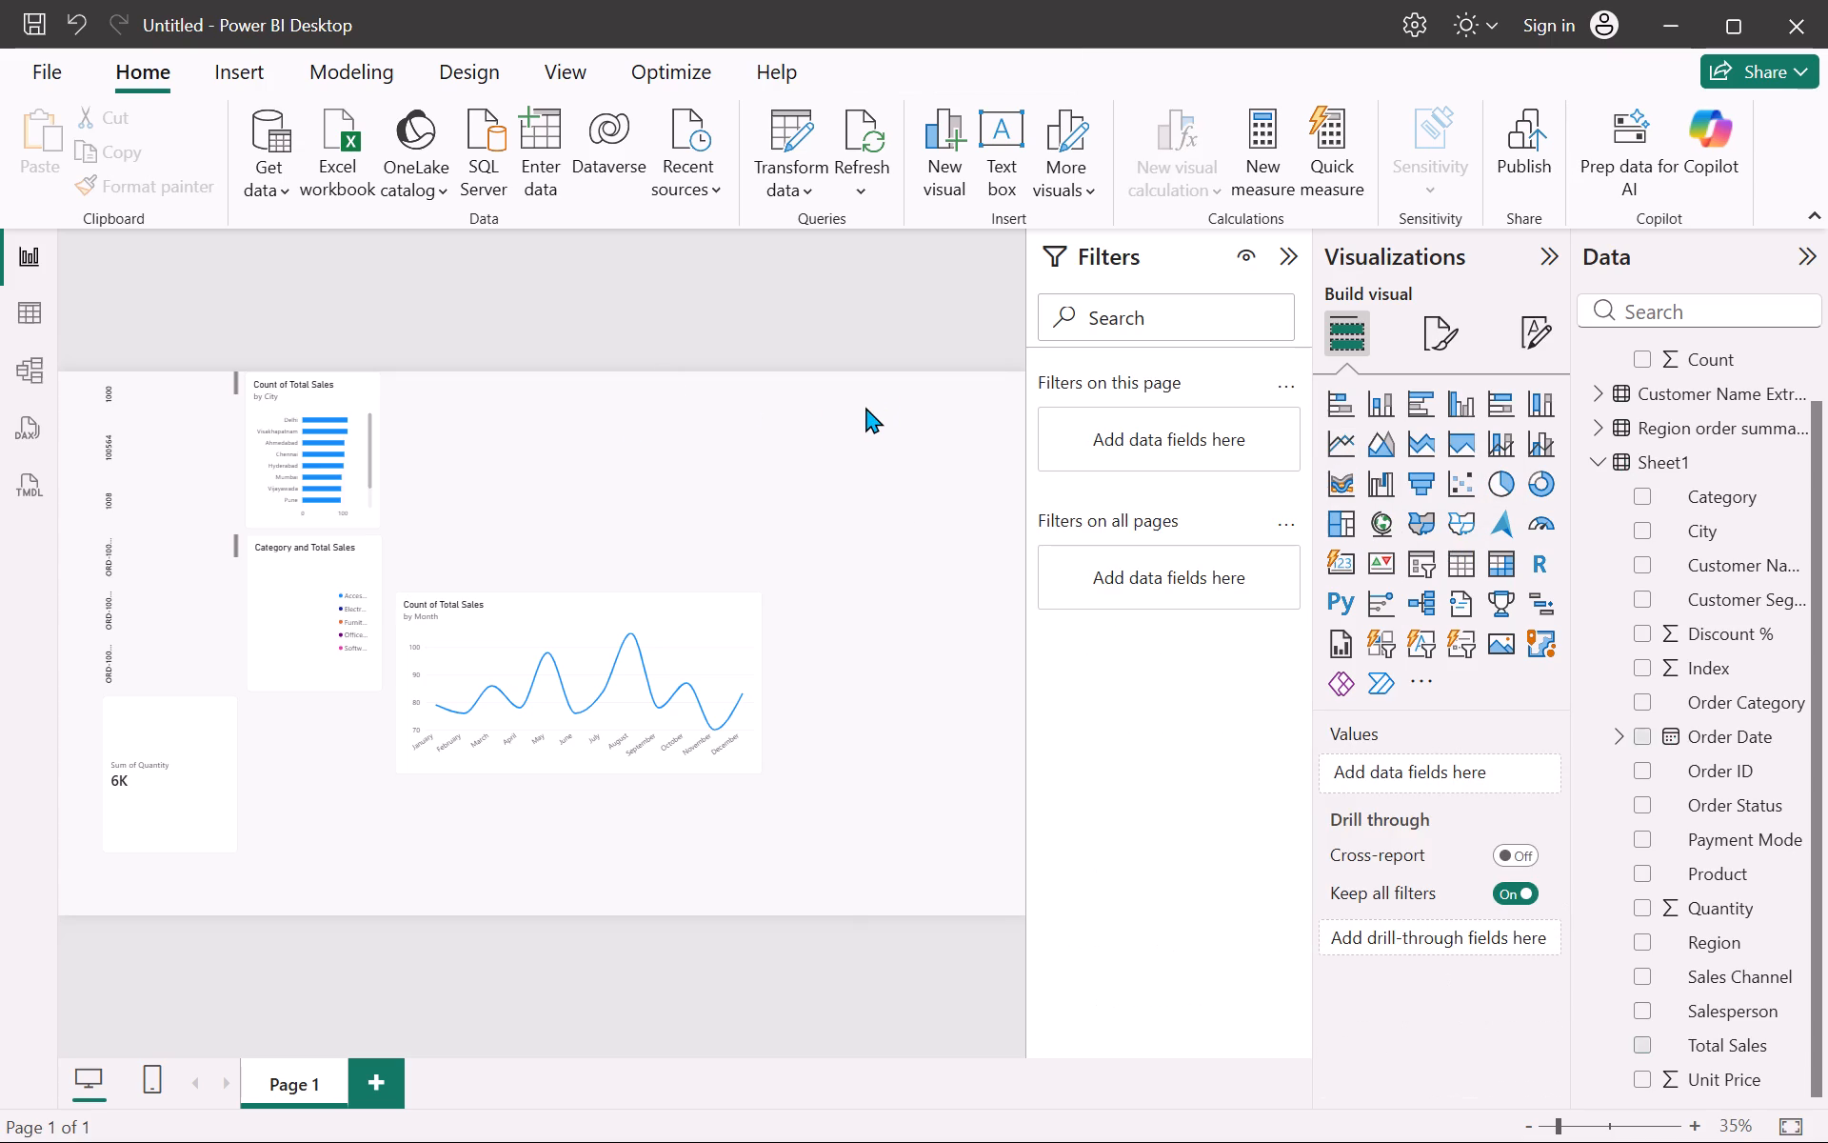
{"action": "left_click", "coordinate": [851, 416]}
Start saving the report to this device and browse to the power_bi folder in Documents.
{"action": "key", "text": "ctrl+s"}
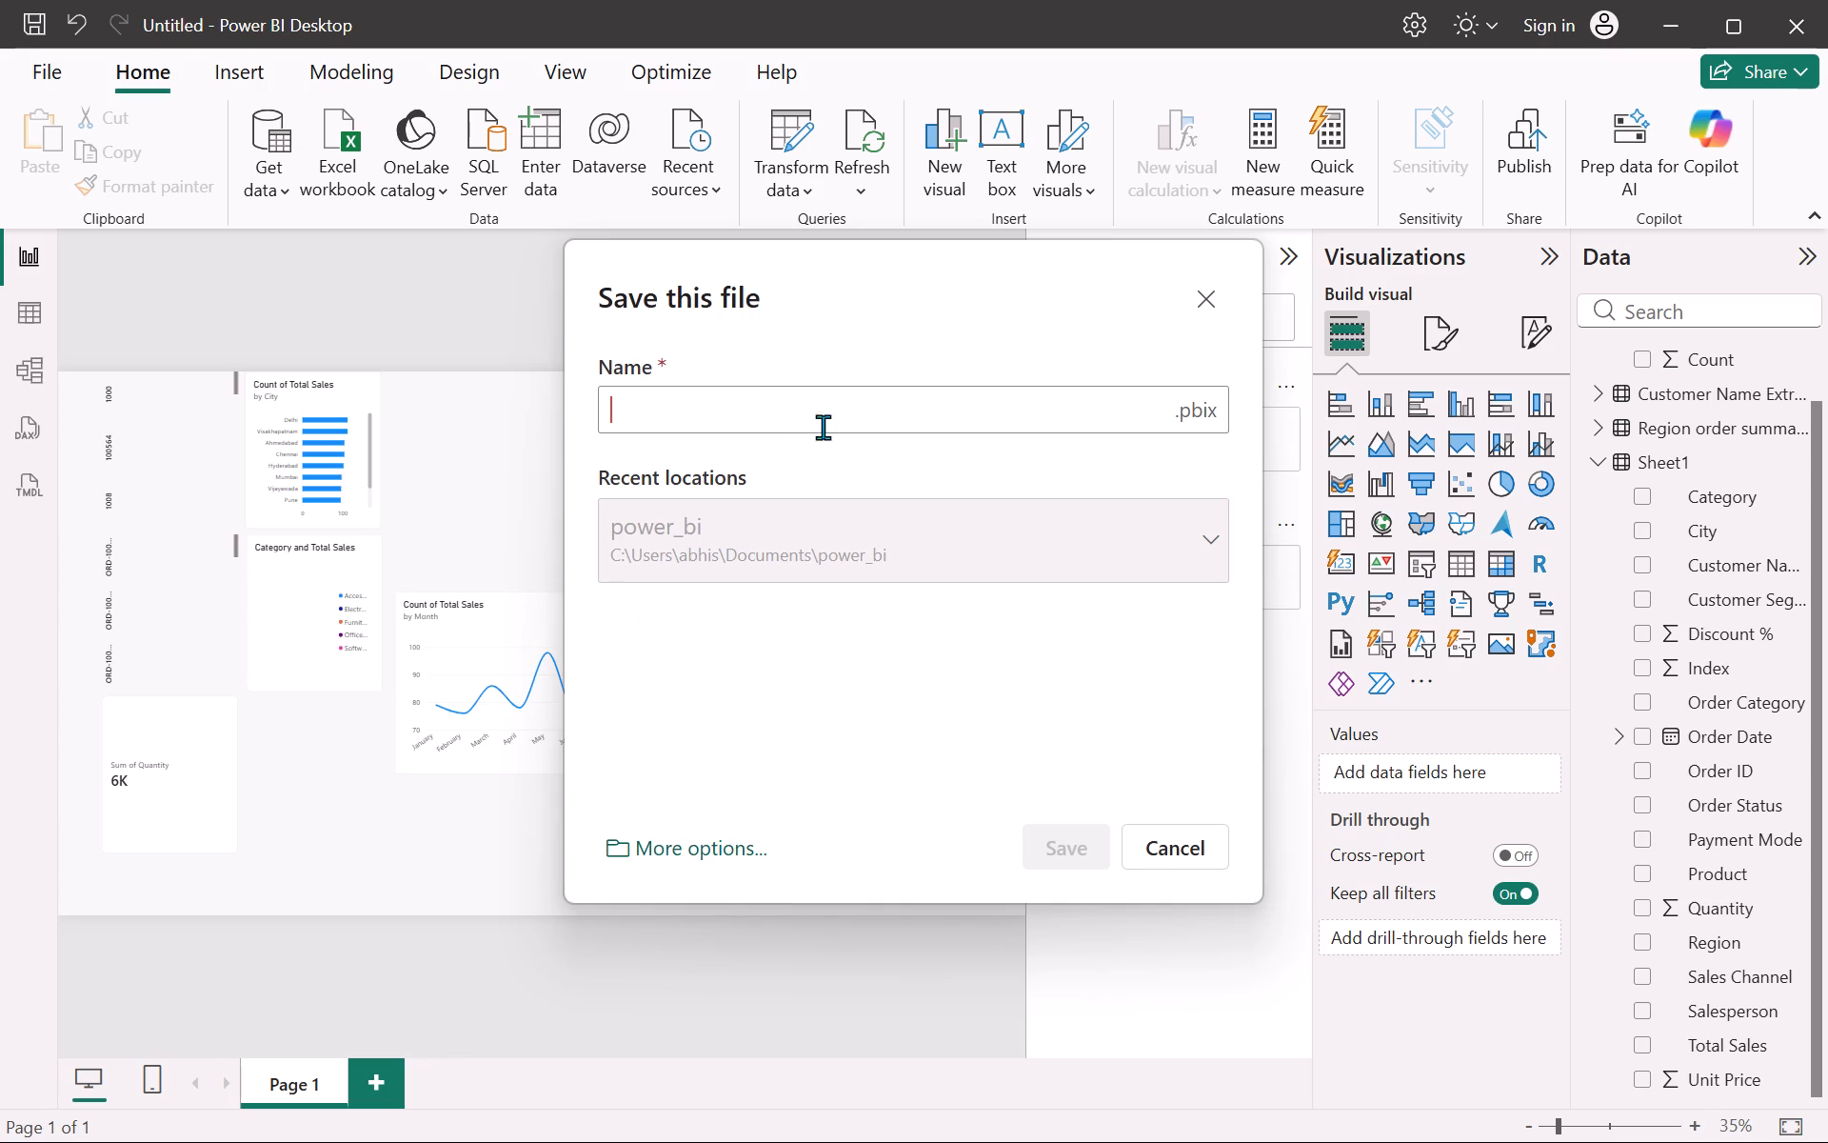
{"action": "left_click", "coordinate": [659, 837]}
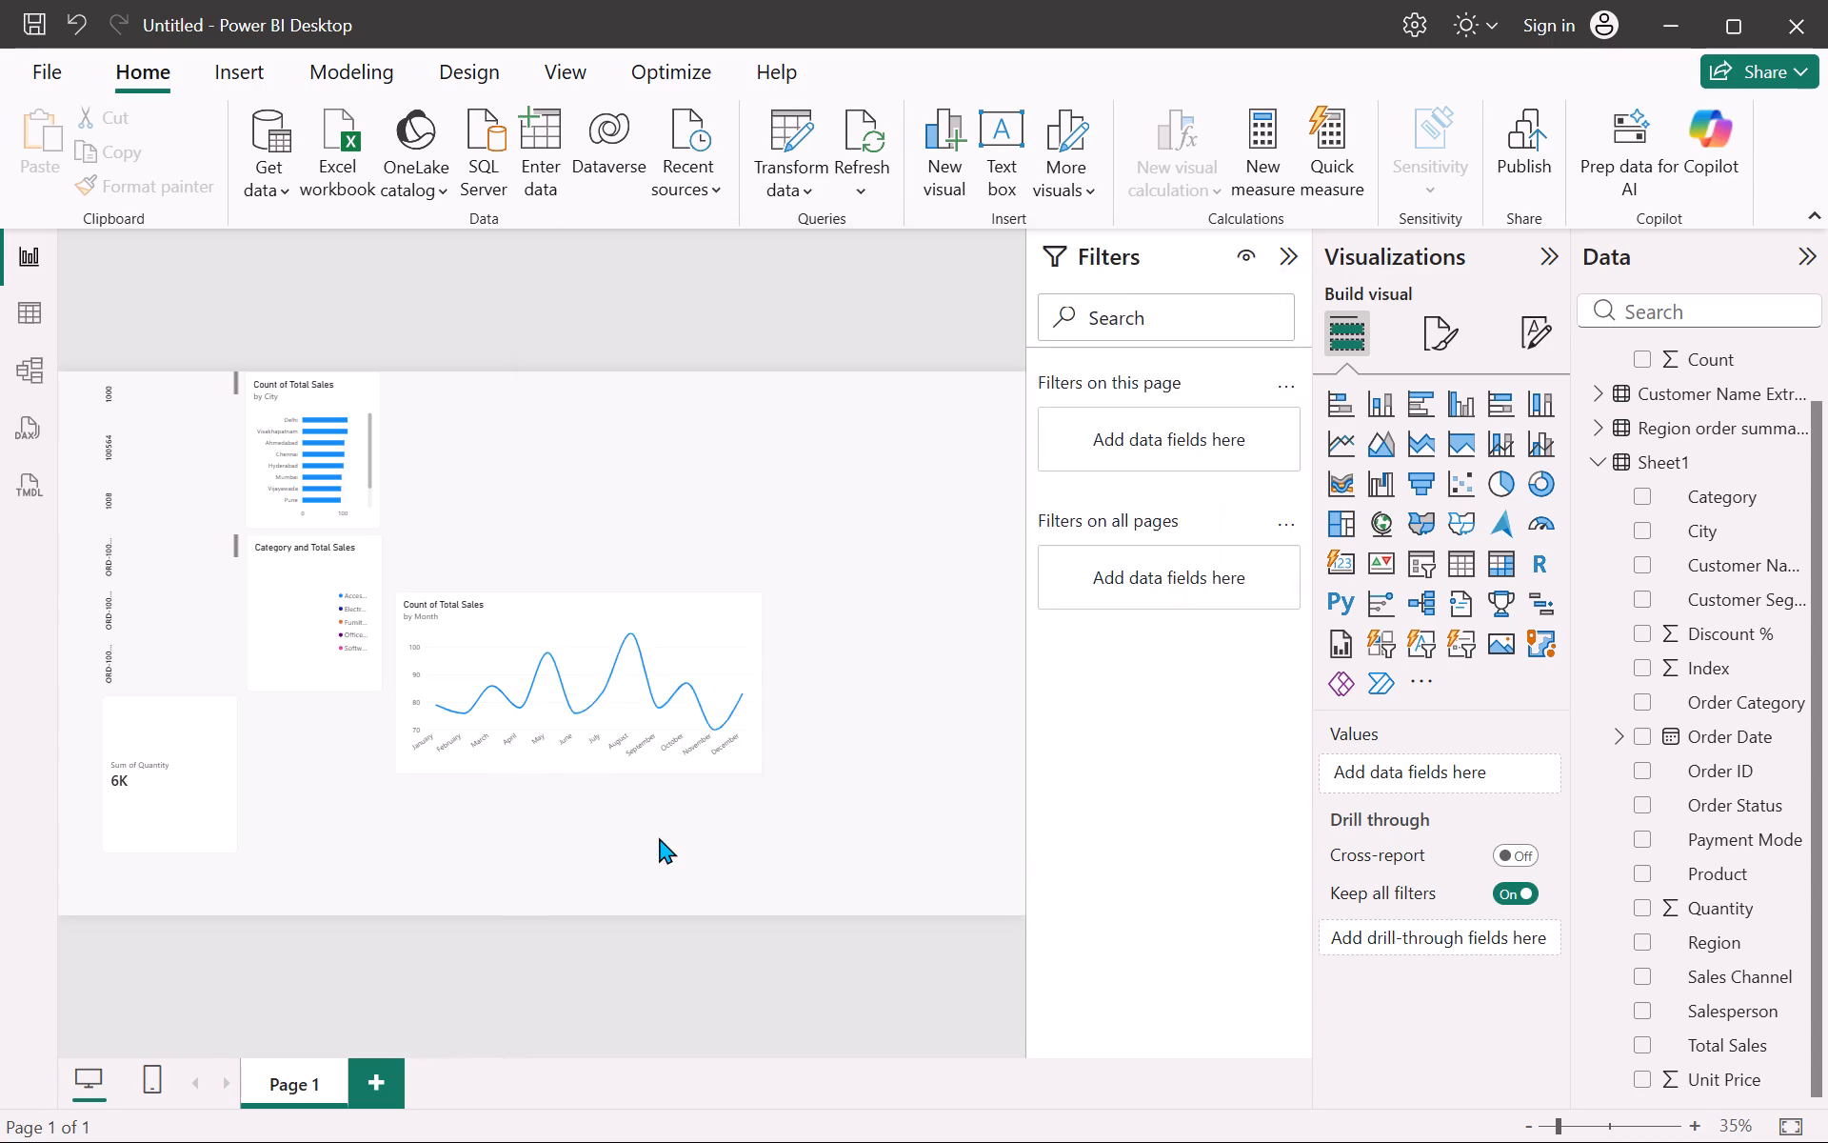
{"action": "left_click", "coordinate": [458, 511]}
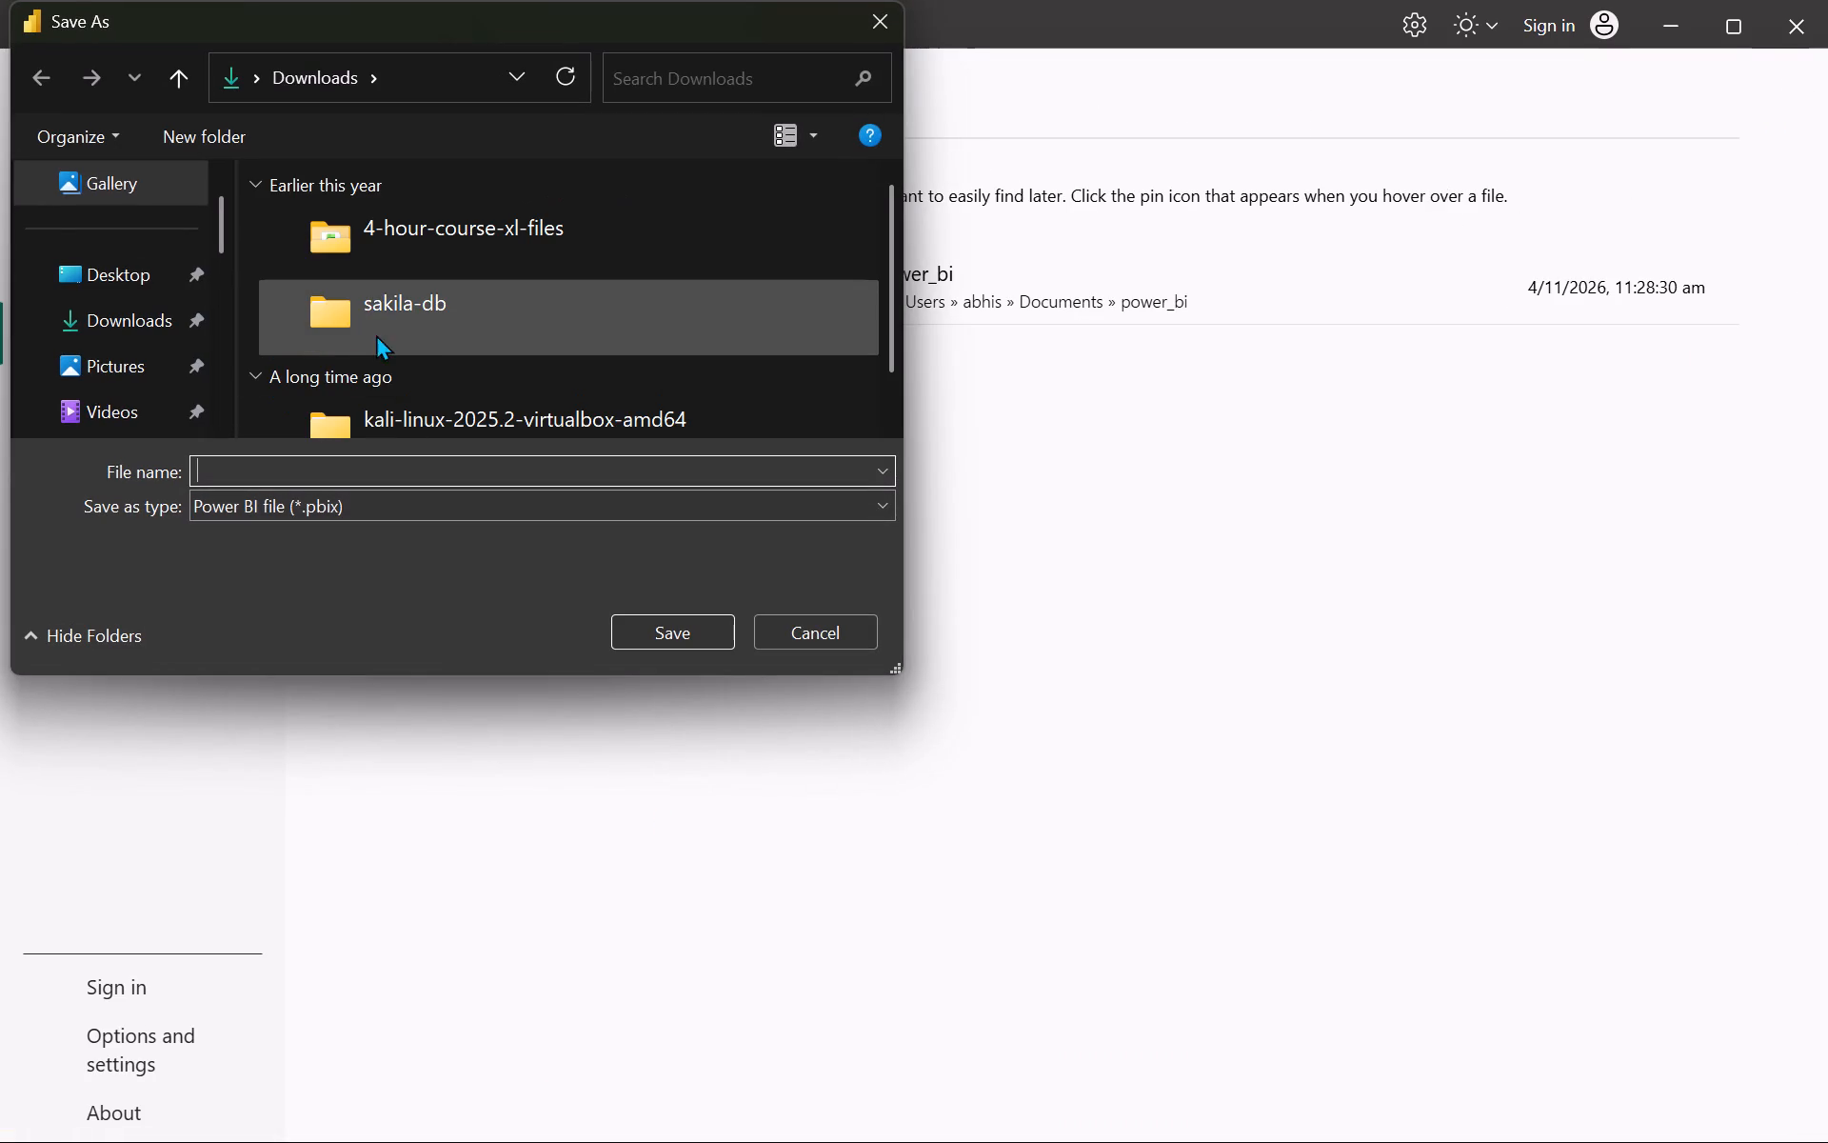
{"action": "scroll", "coordinate": [142, 408], "scroll_direction": "down", "scroll_amount": 1}
{"action": "left_click", "coordinate": [114, 360]}
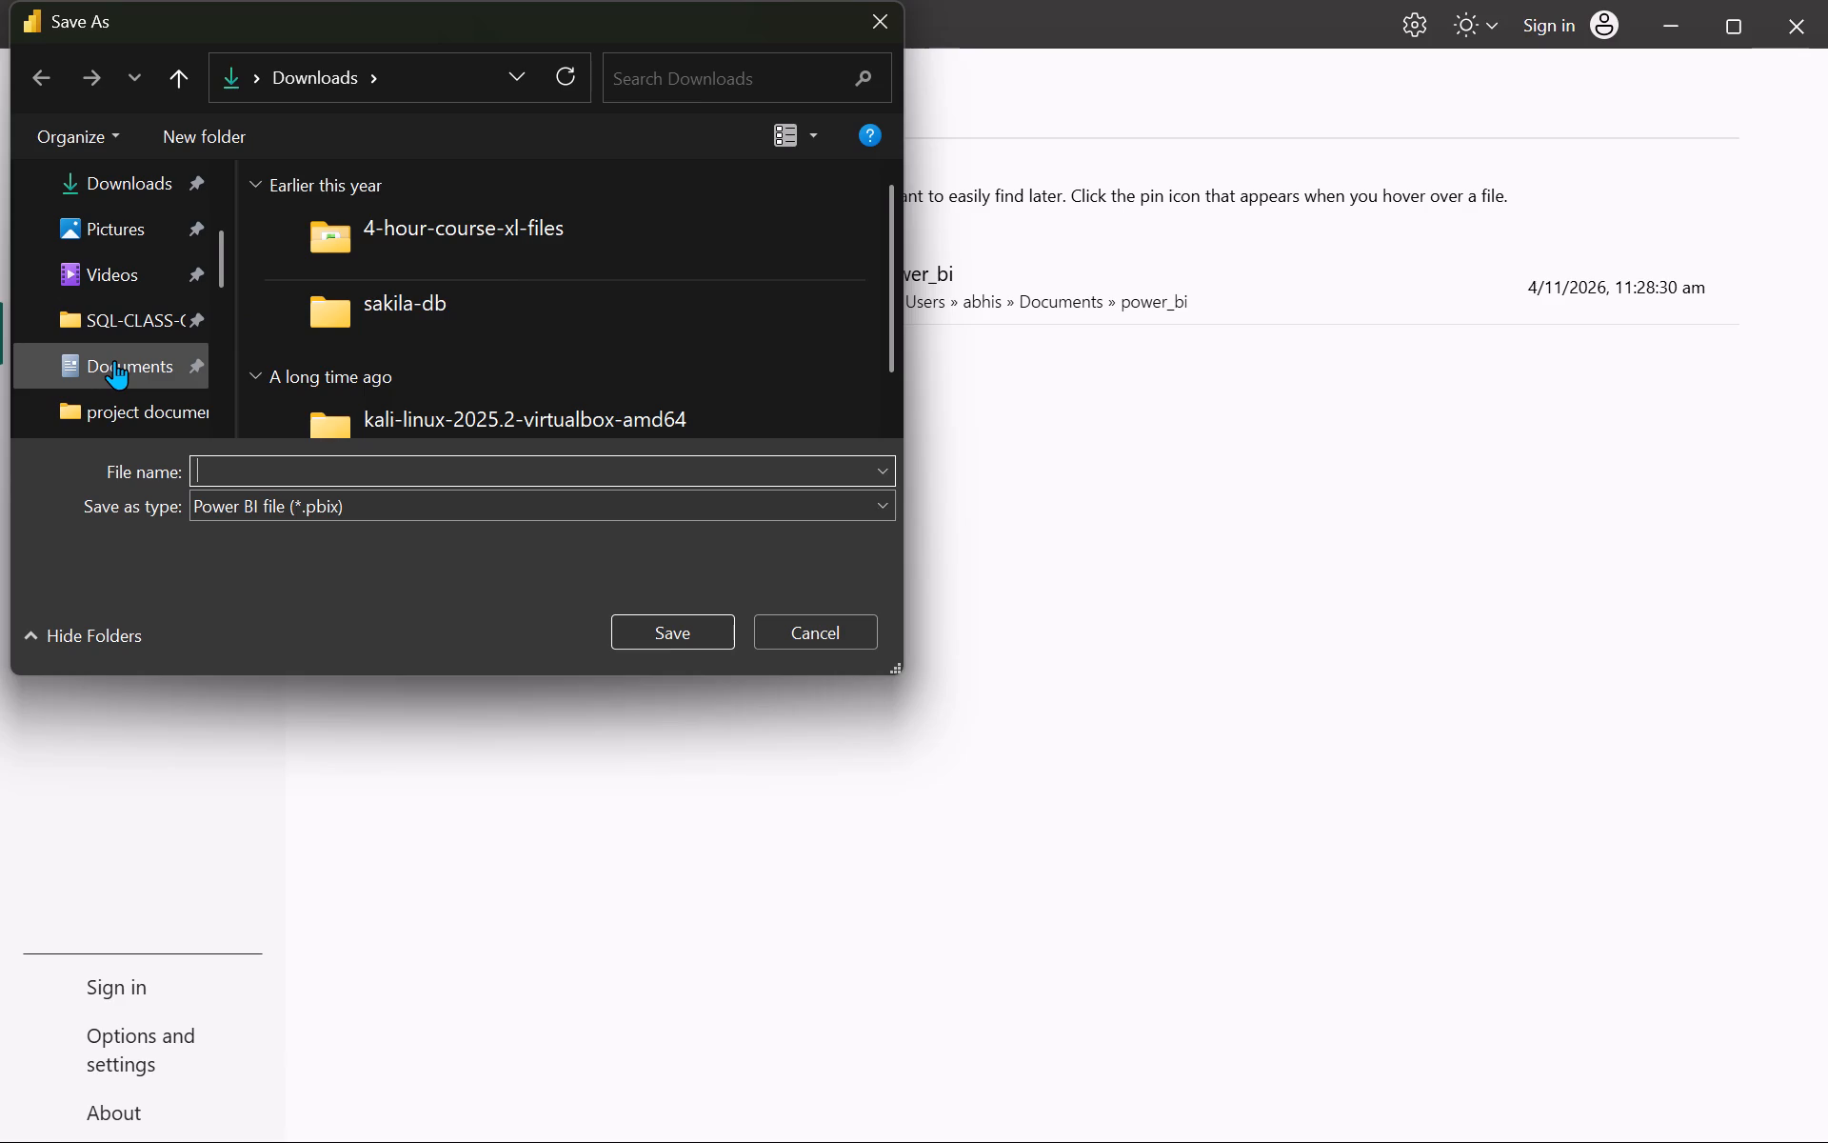
{"action": "scroll", "coordinate": [451, 352], "scroll_direction": "down", "scroll_amount": 1}
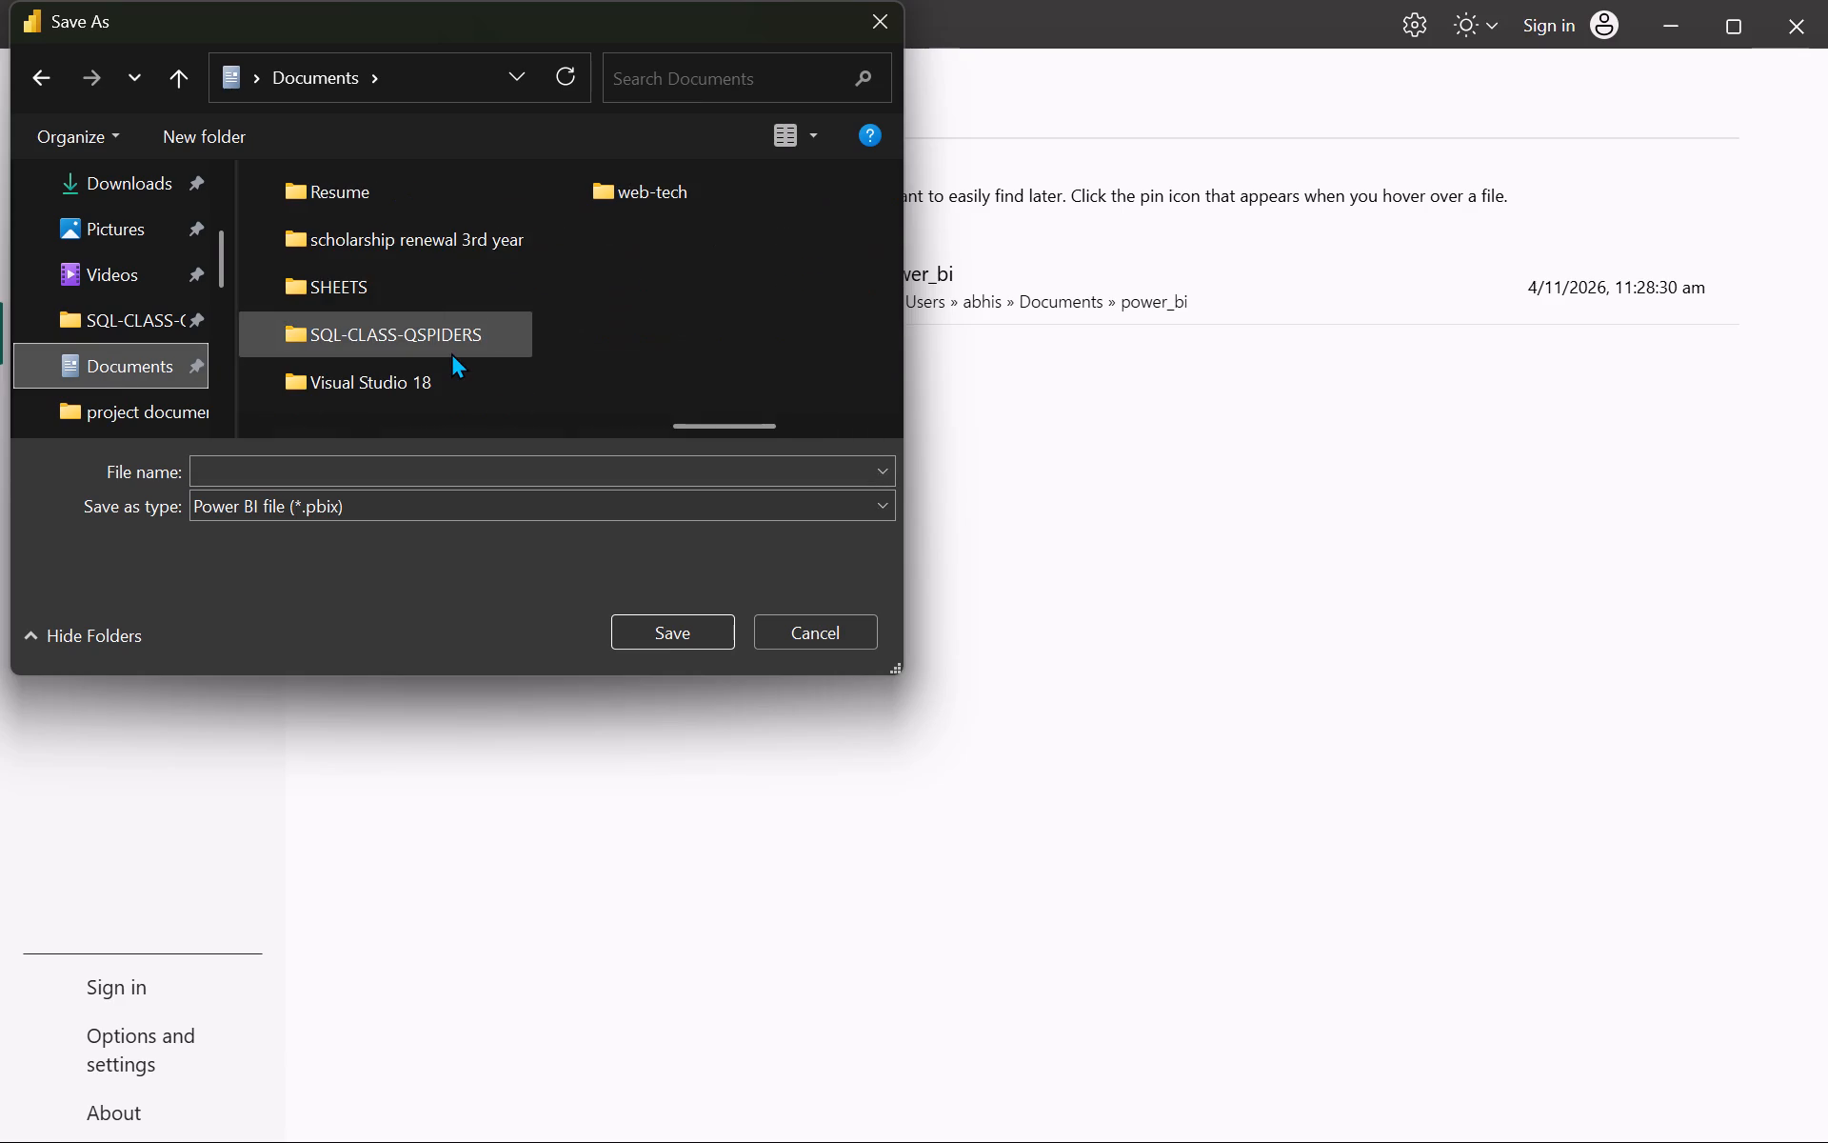
{"action": "scroll", "coordinate": [406, 265], "scroll_direction": "up", "scroll_amount": 1}
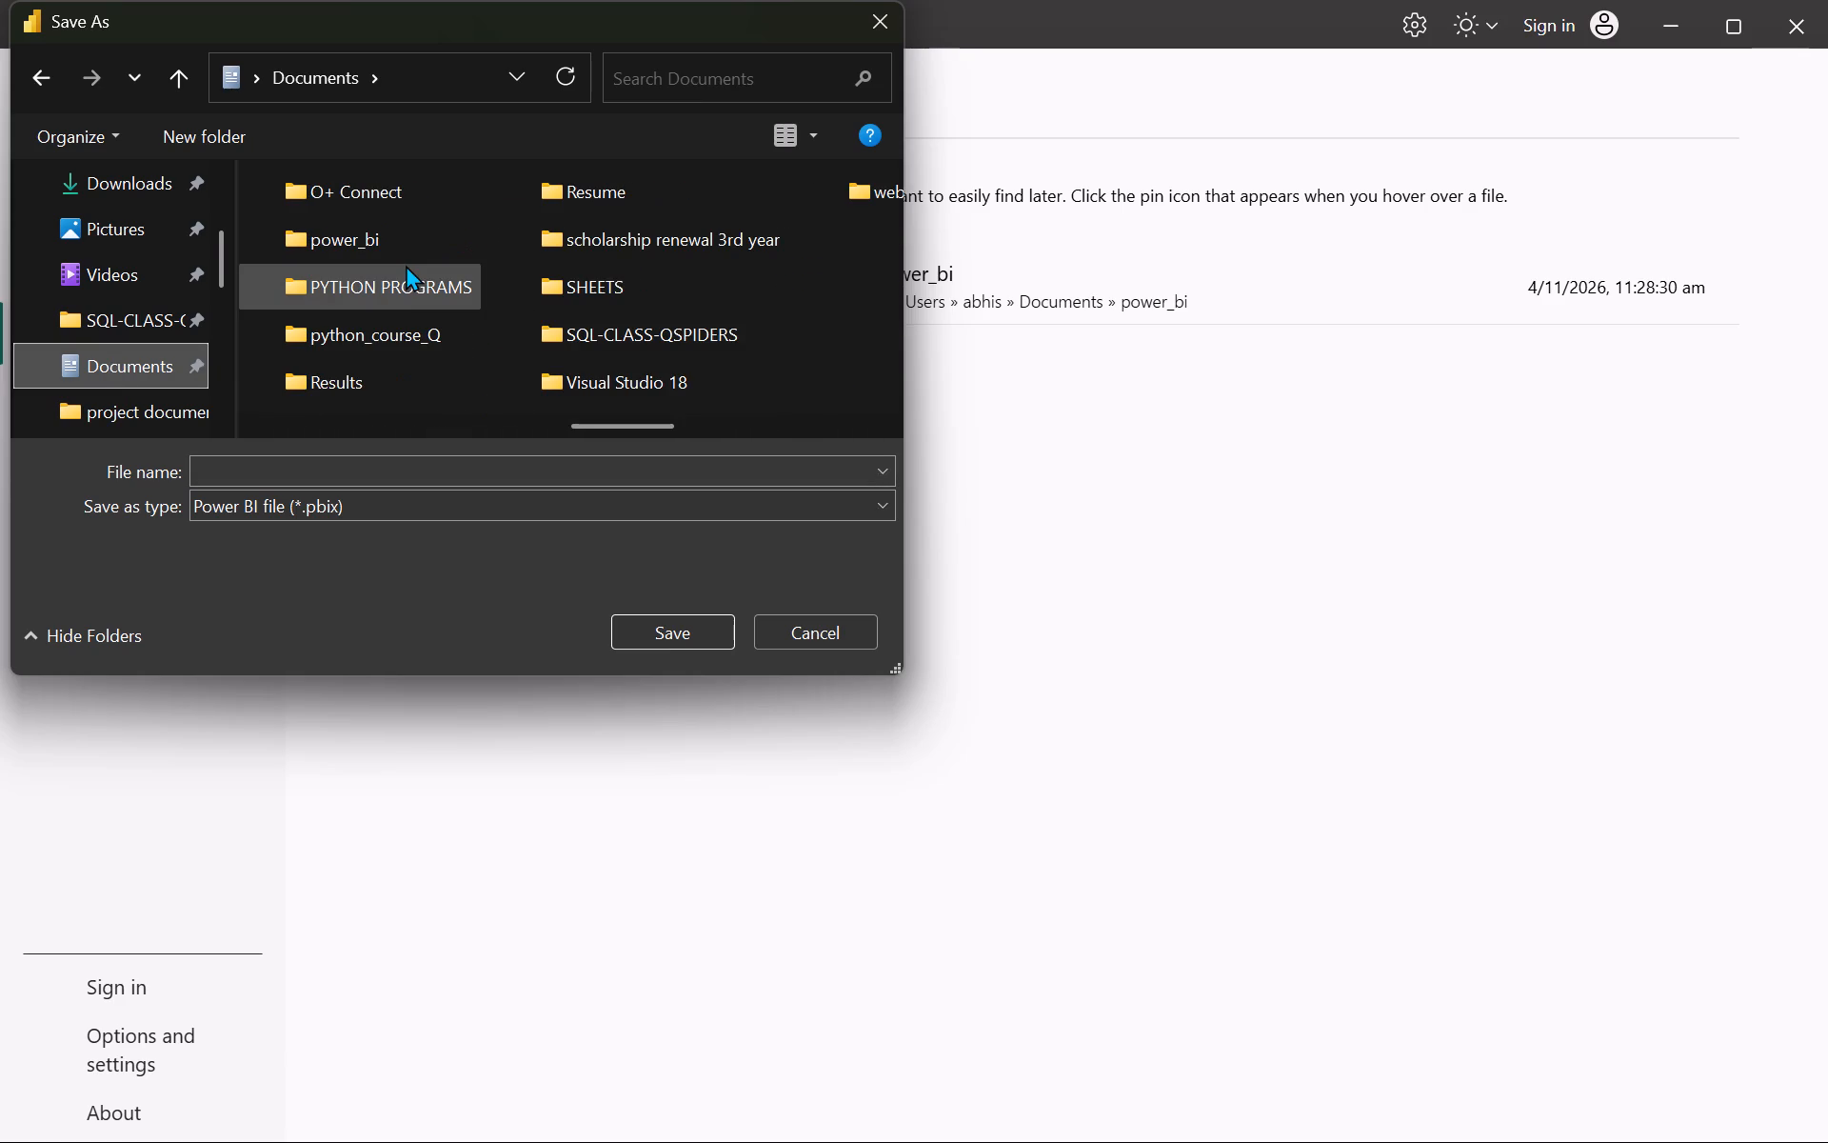
{"action": "double_click", "coordinate": [384, 243]}
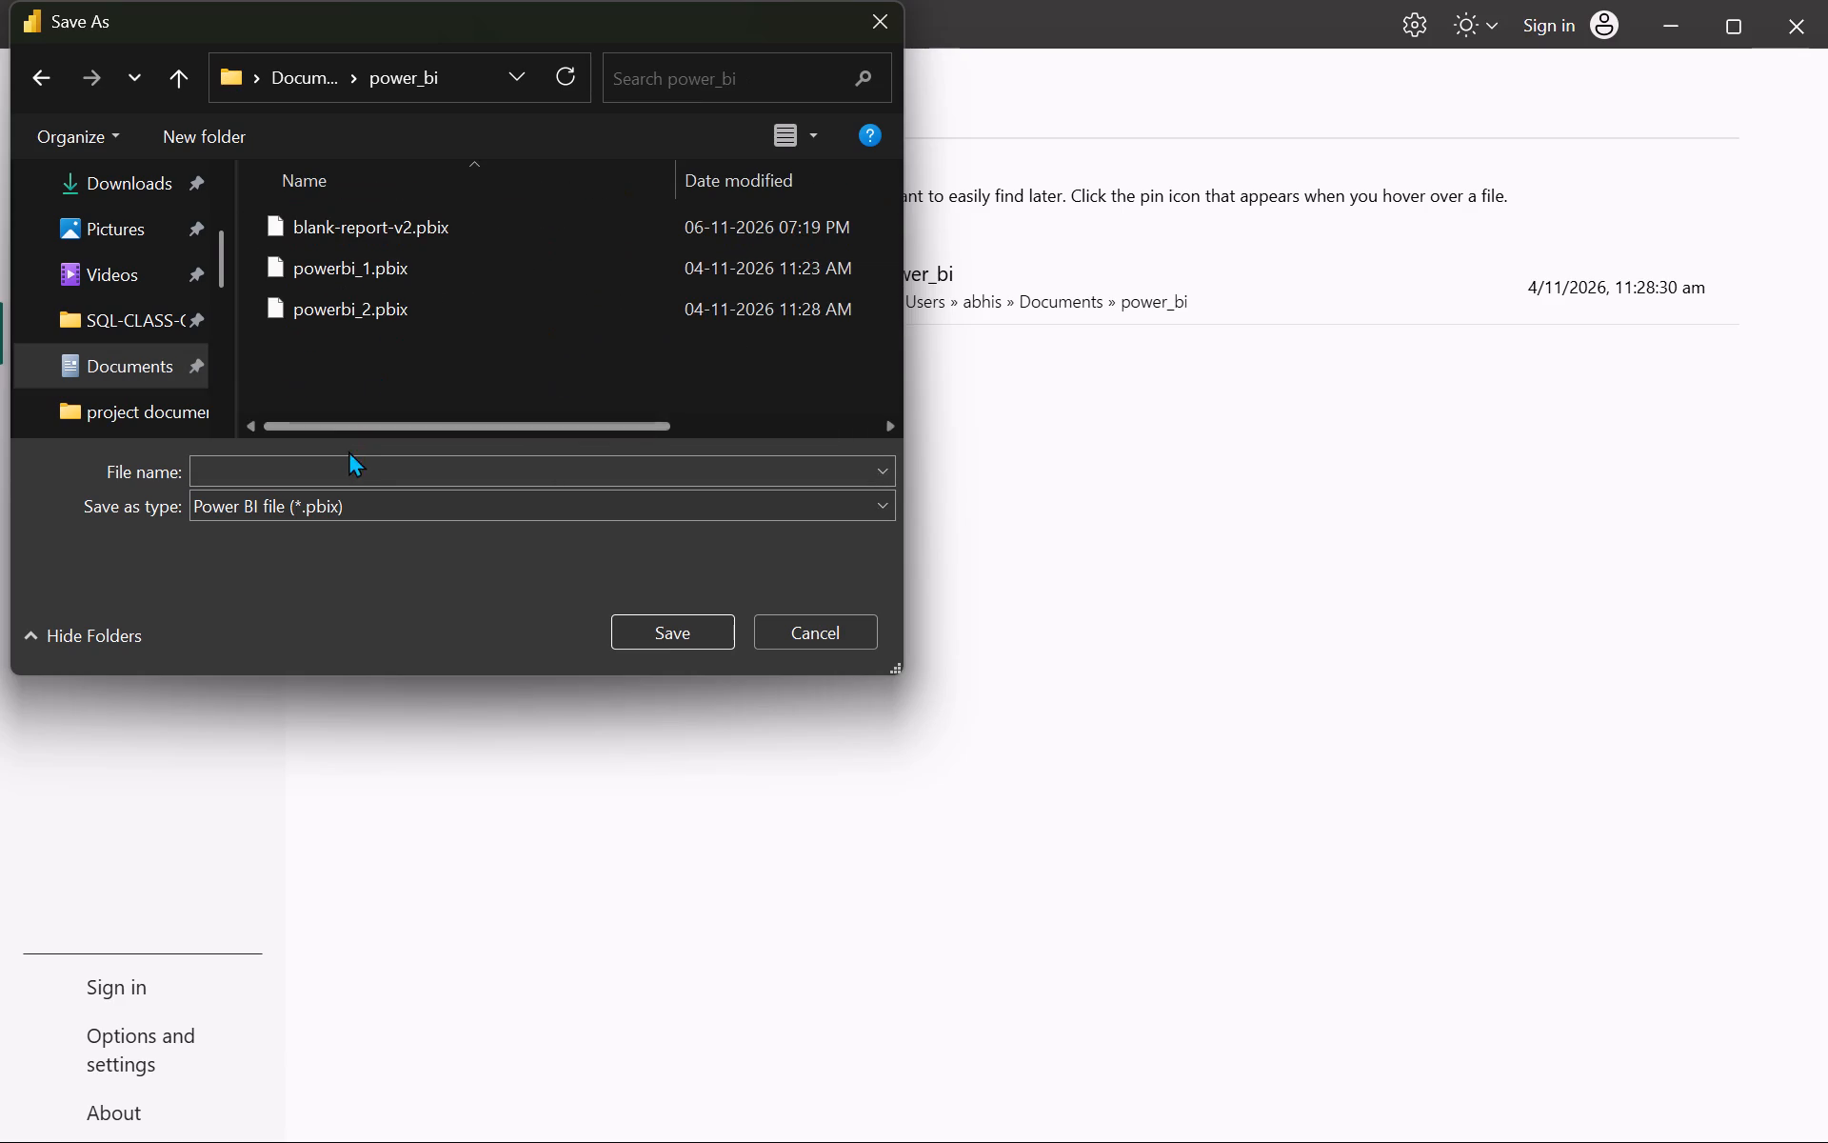
Name the Power BI file mock_4_to_6 and save it in the power_bi folder.
{"action": "left_click", "coordinate": [335, 464]}
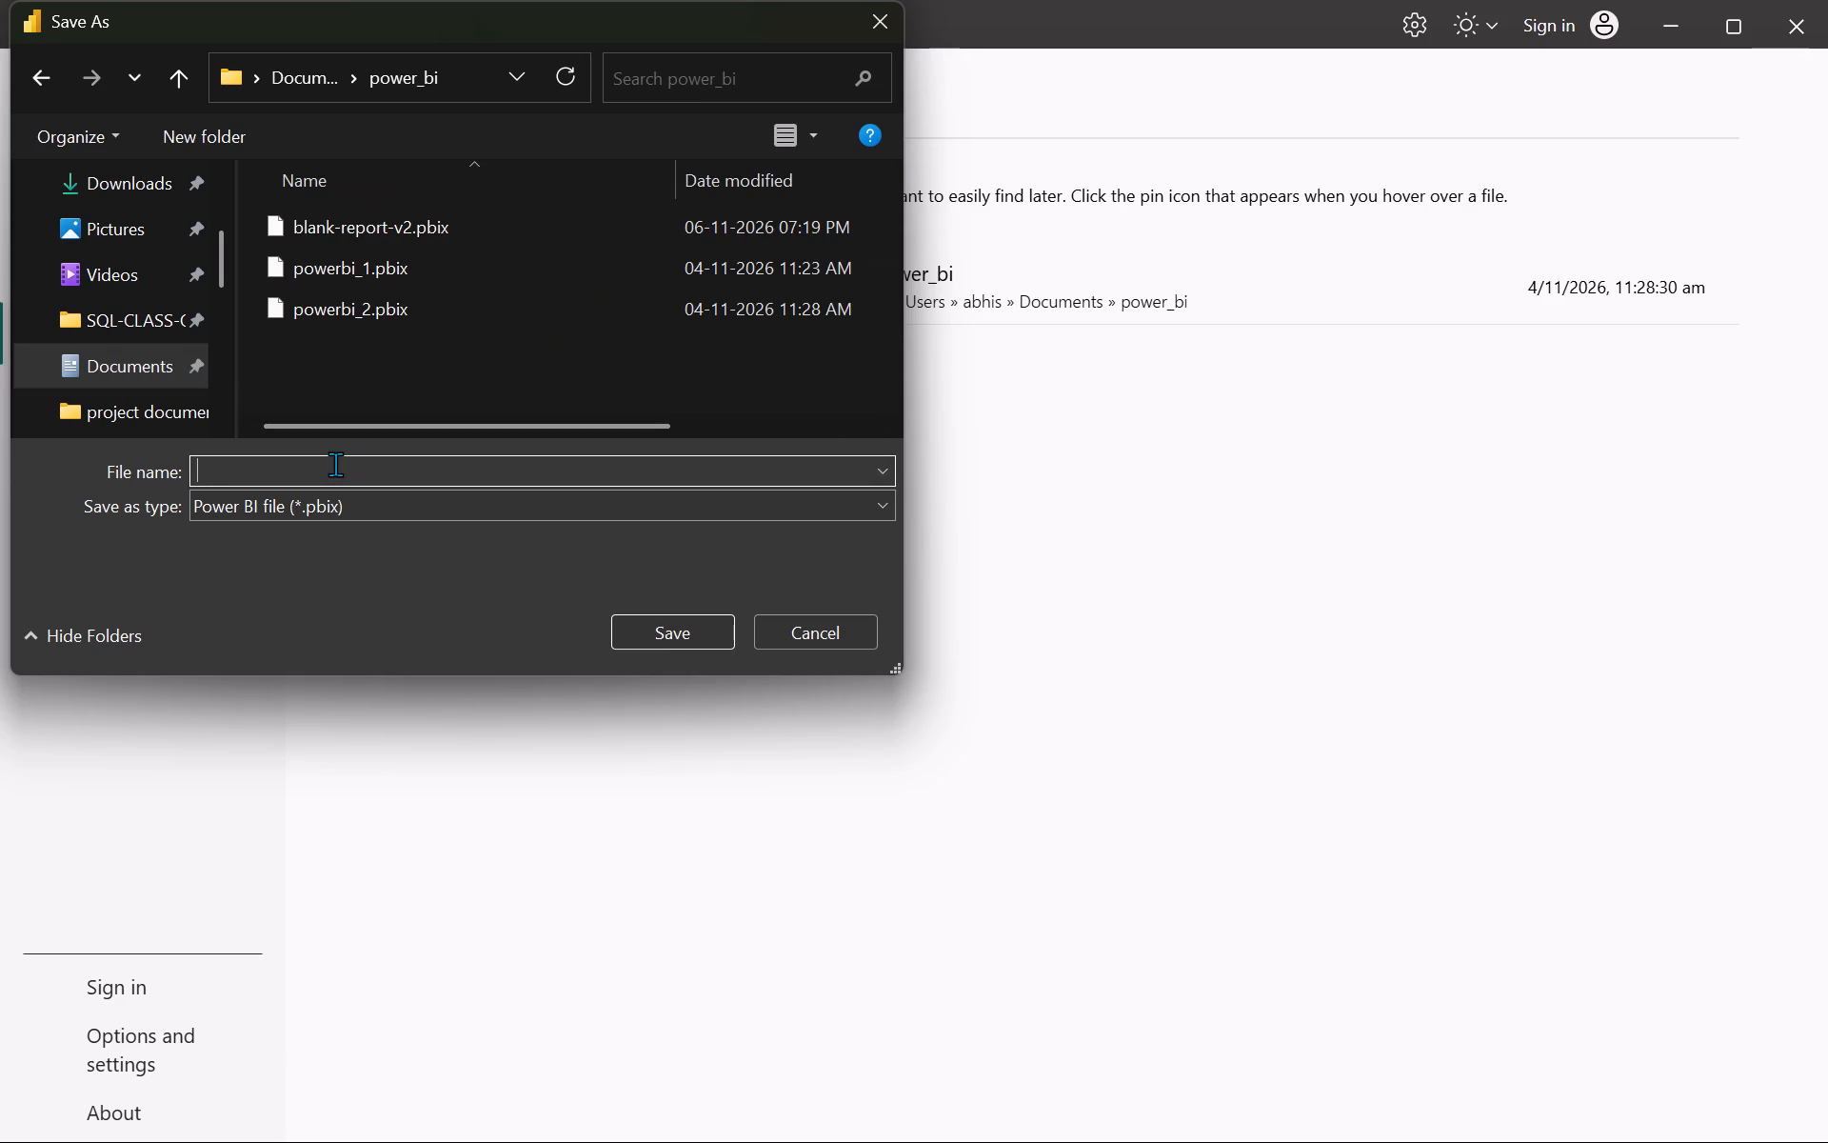
{"action": "type", "text": "mock"}
{"action": "type", "text": "(4"}
{"action": "key", "text": "BackSpace"}
{"action": "key", "text": "BackSpace"}
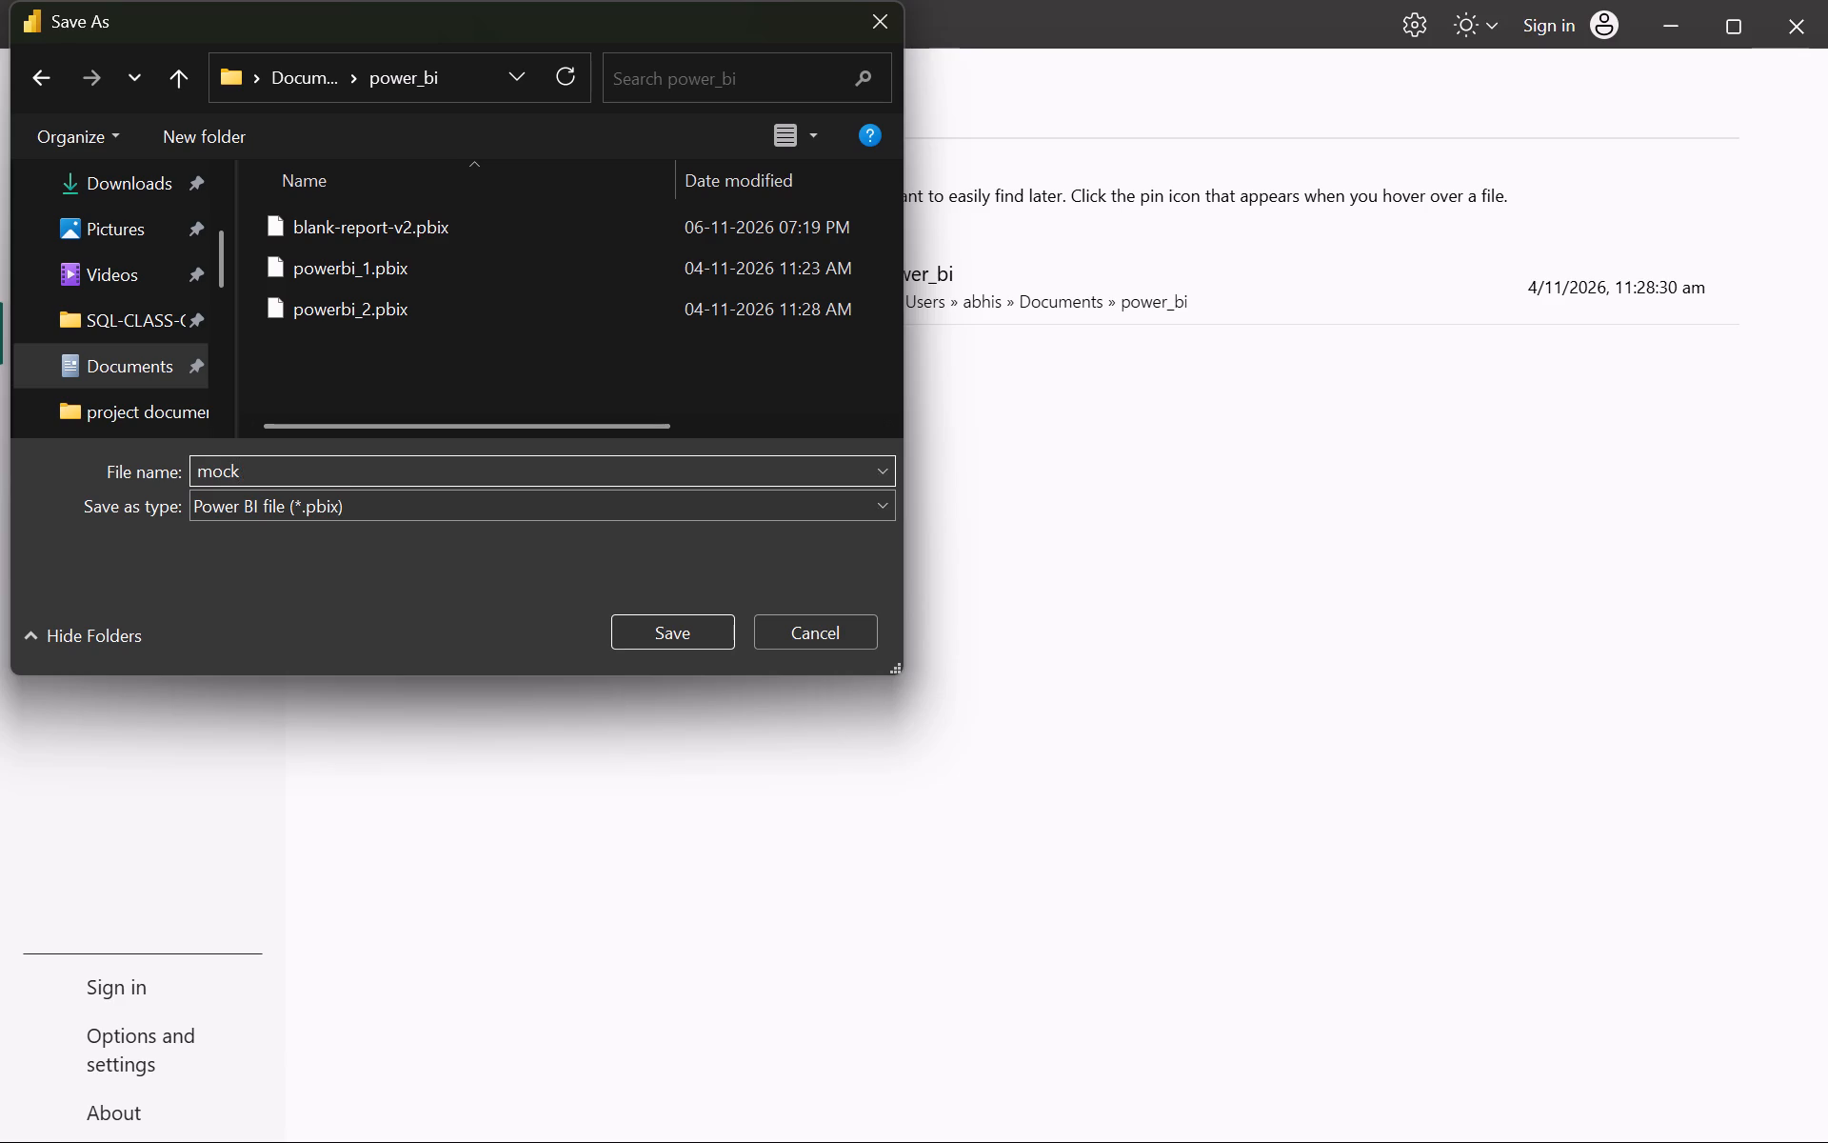
{"action": "type", "text": "_4_"}
{"action": "key", "text": "6"}
{"action": "key", "text": "Left"}
{"action": "type", "text": "to_"}
{"action": "key", "text": "Right"}
{"action": "key", "text": "Right"}
{"action": "left_click", "coordinate": [677, 630]}
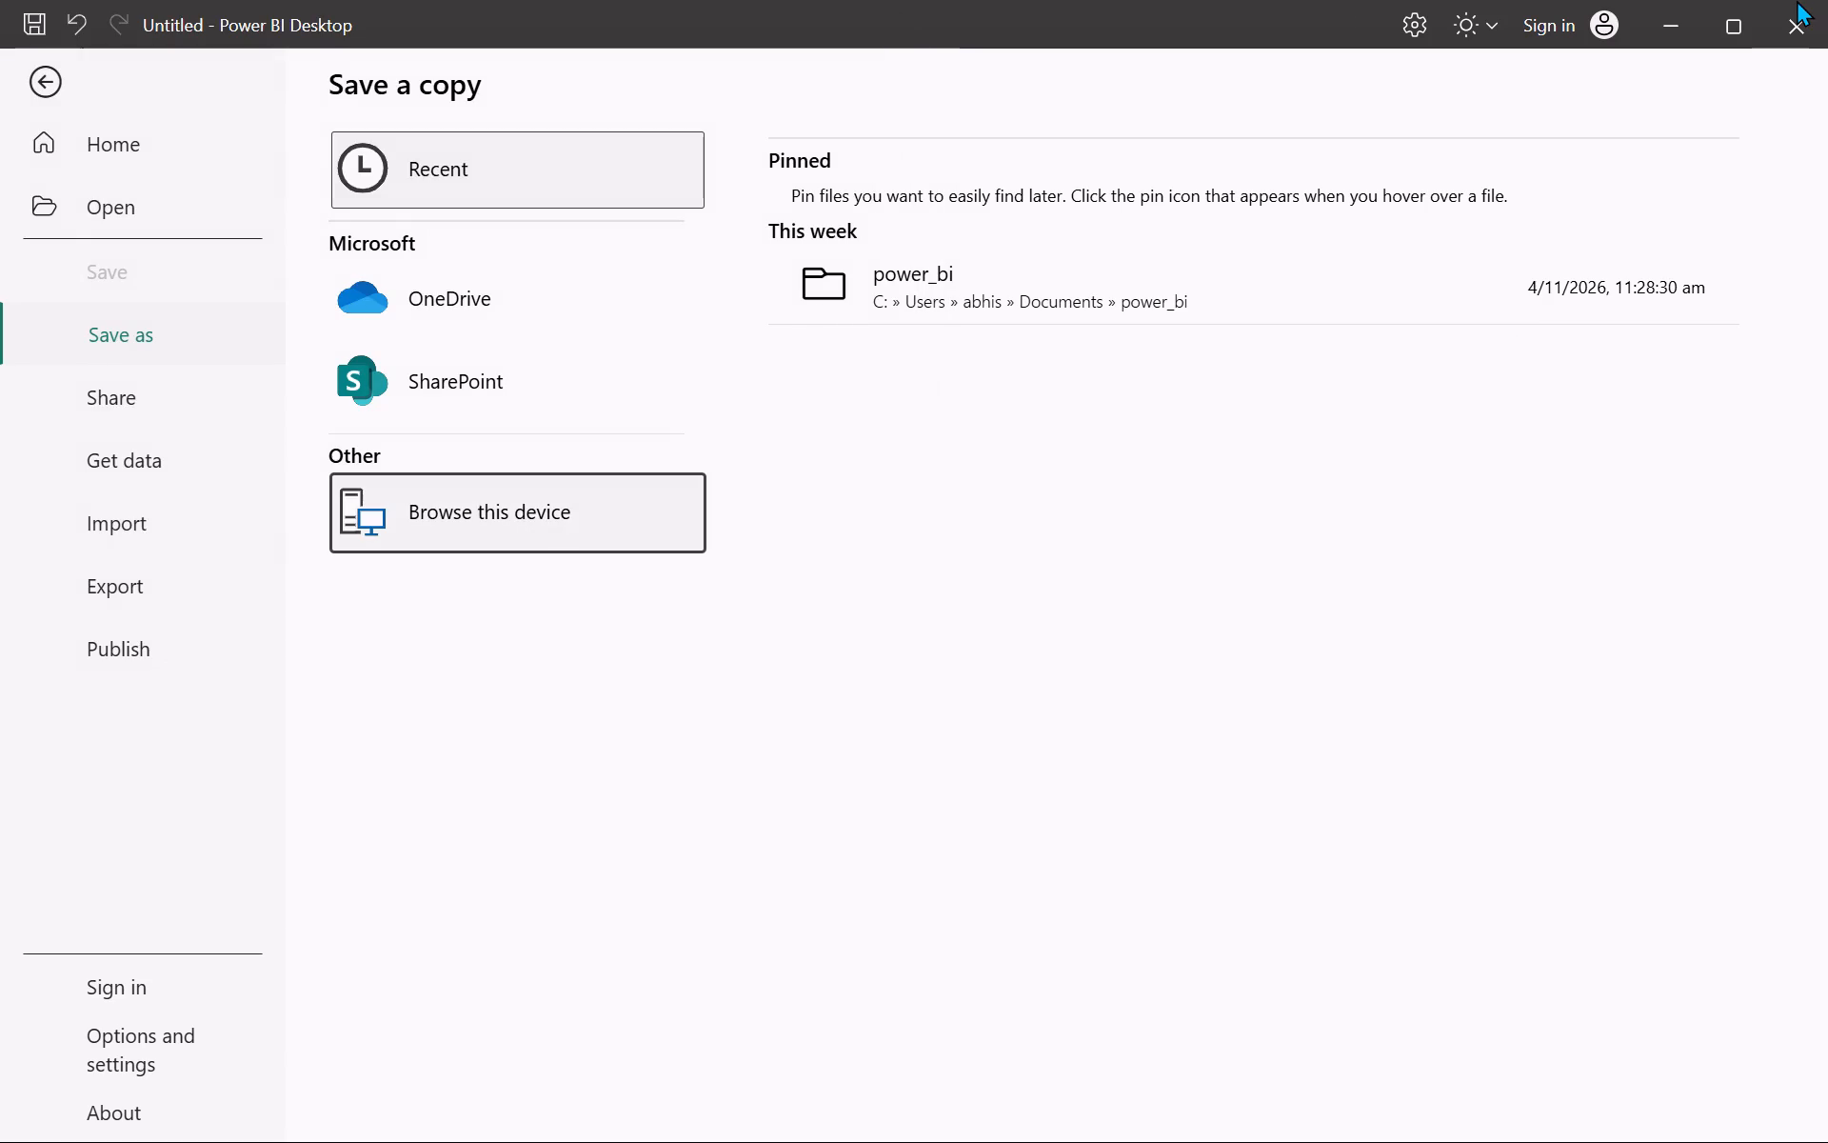
Close the Power BI Desktop window.
{"action": "left_click", "coordinate": [1797, 0]}
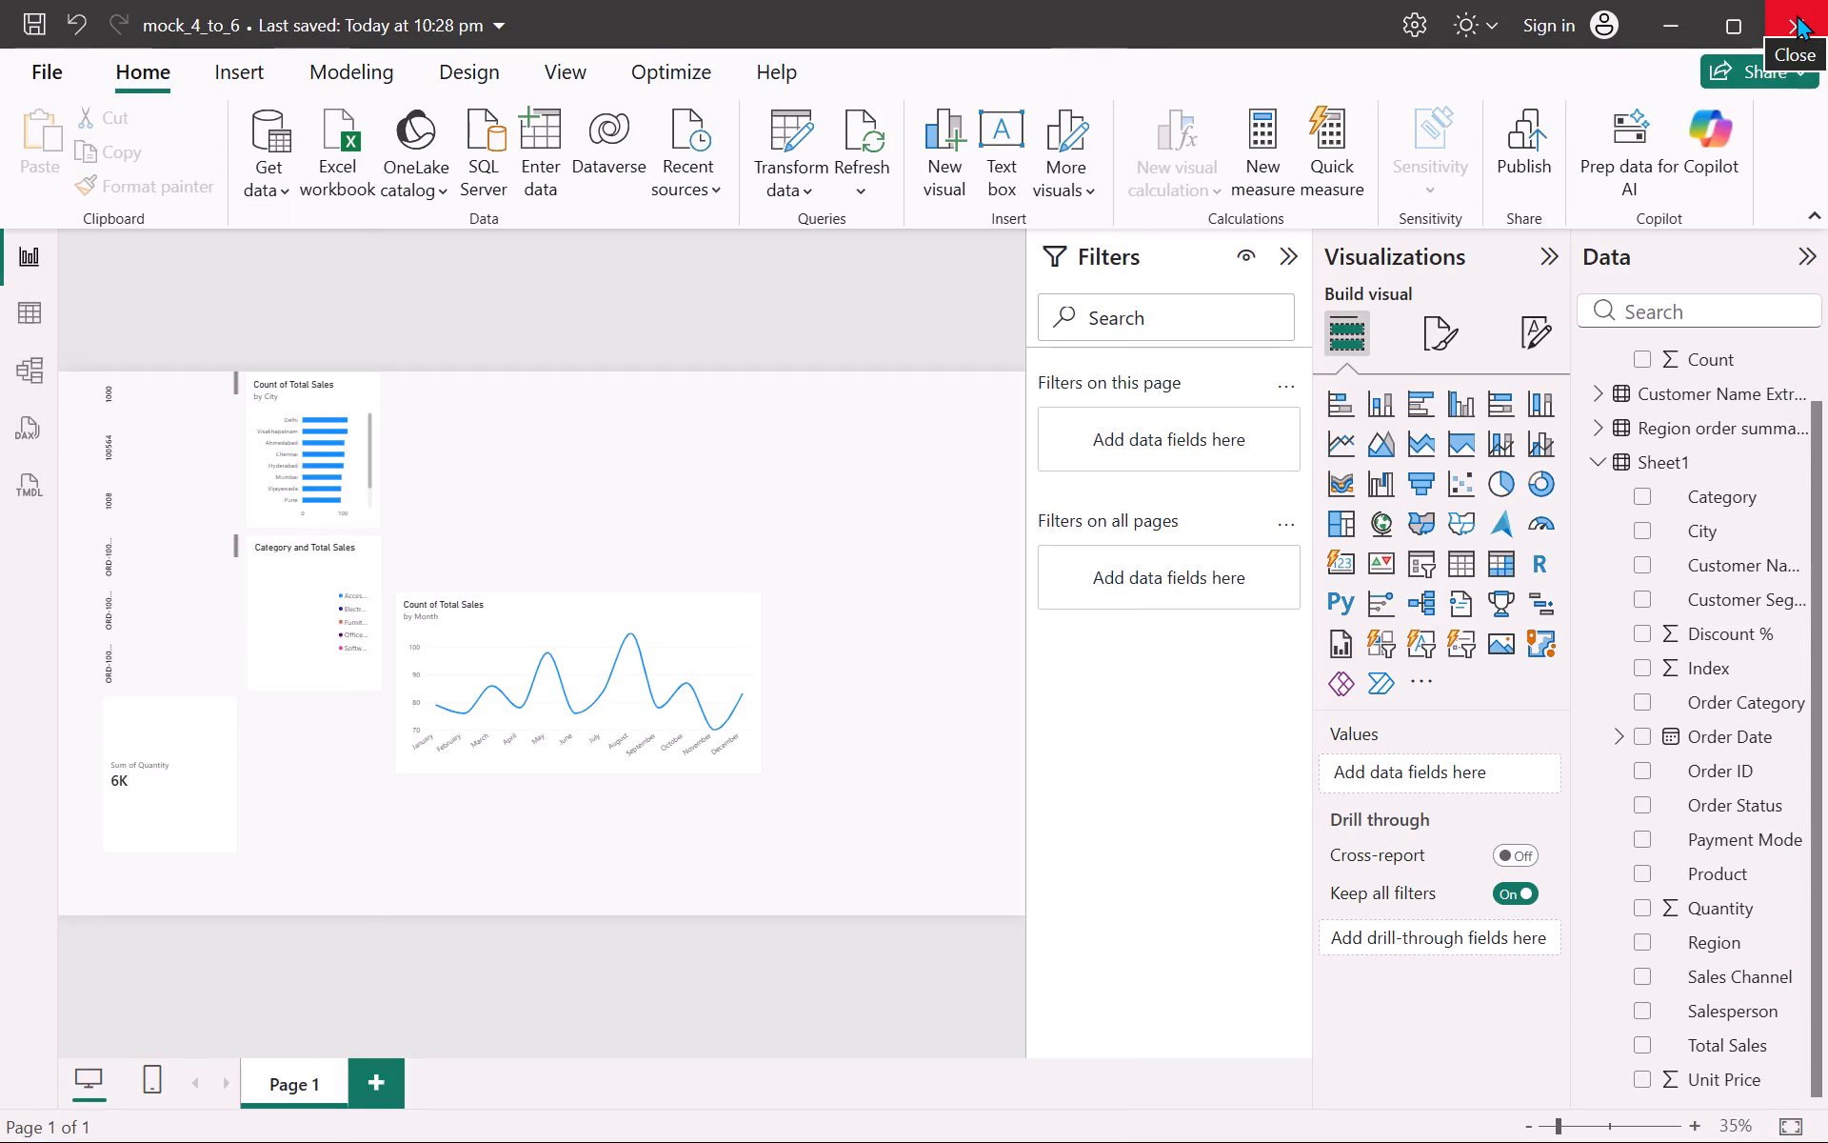